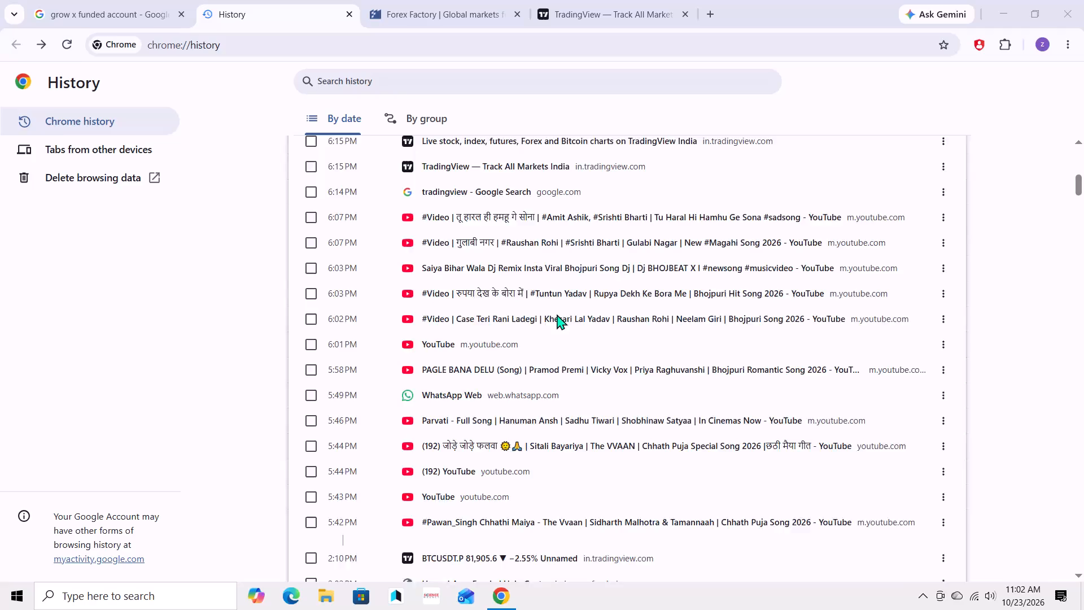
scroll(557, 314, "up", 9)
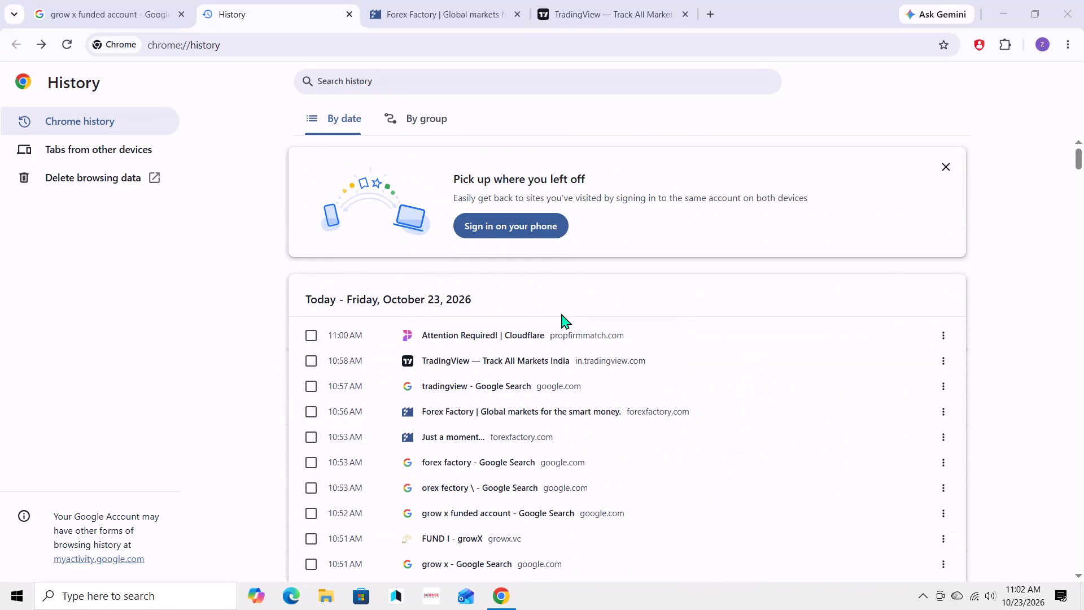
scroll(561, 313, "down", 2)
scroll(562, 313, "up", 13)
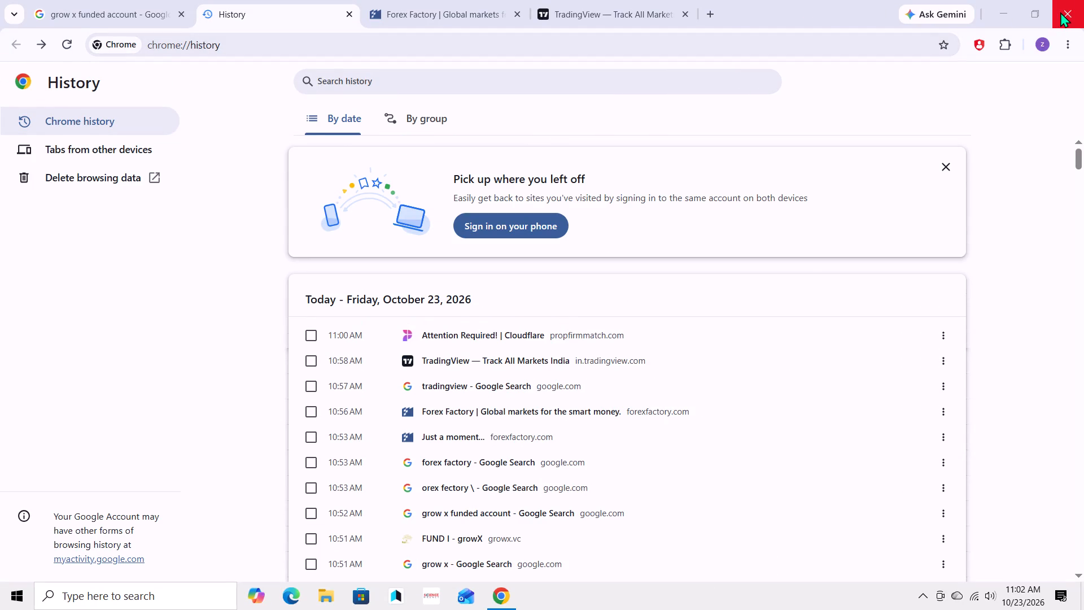
Switch to the TradingView page, dismiss the Diwali sale offer and open the full chart of BTCUSDT.P from the crypto watchlist.
left_click(604, 17)
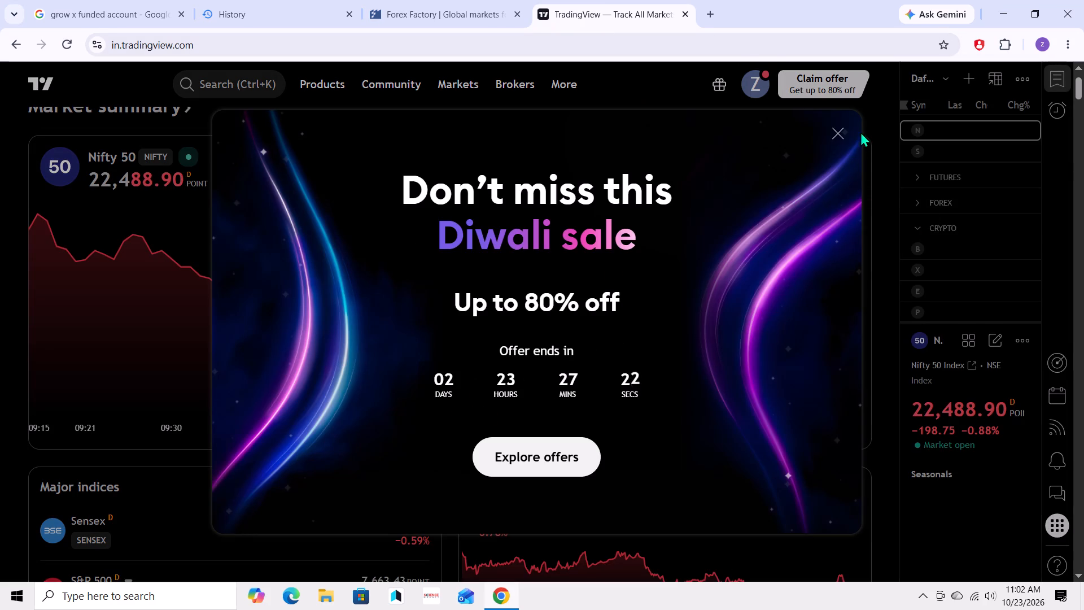
left_click(832, 125)
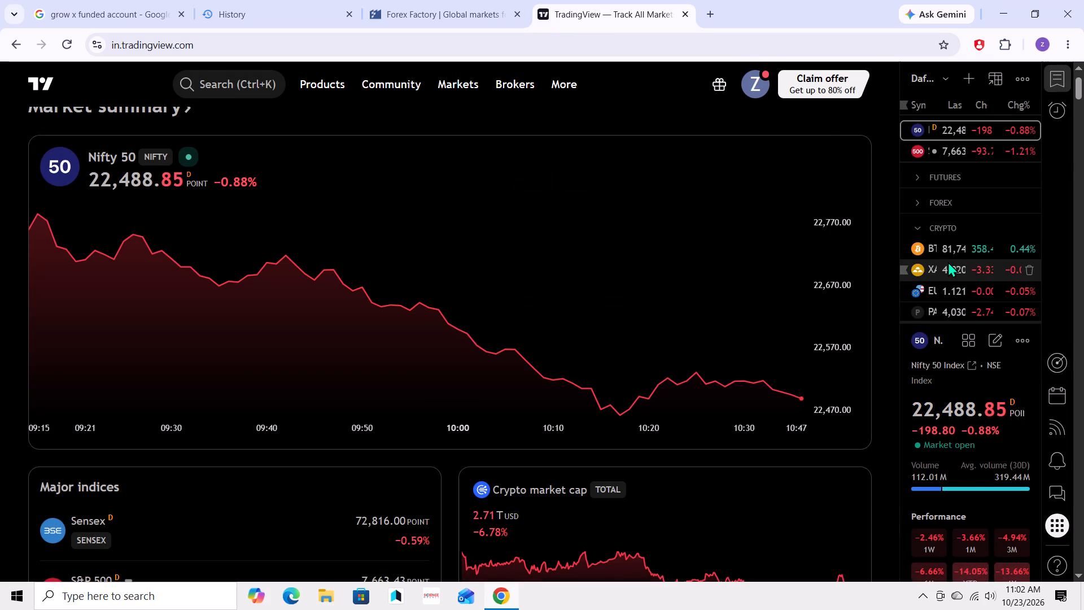
left_click(950, 246)
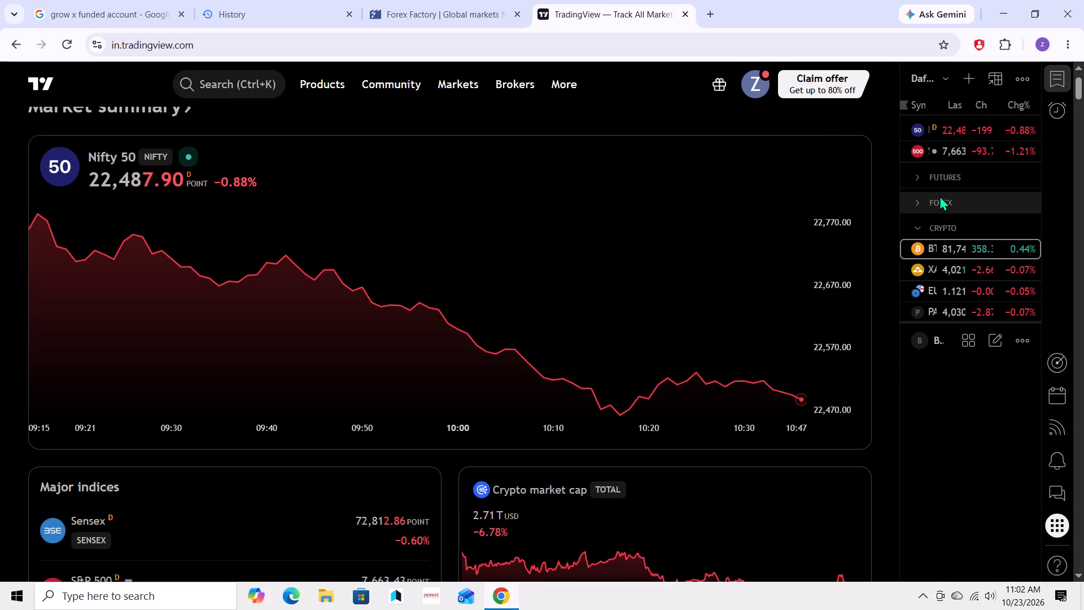
left_click(942, 241)
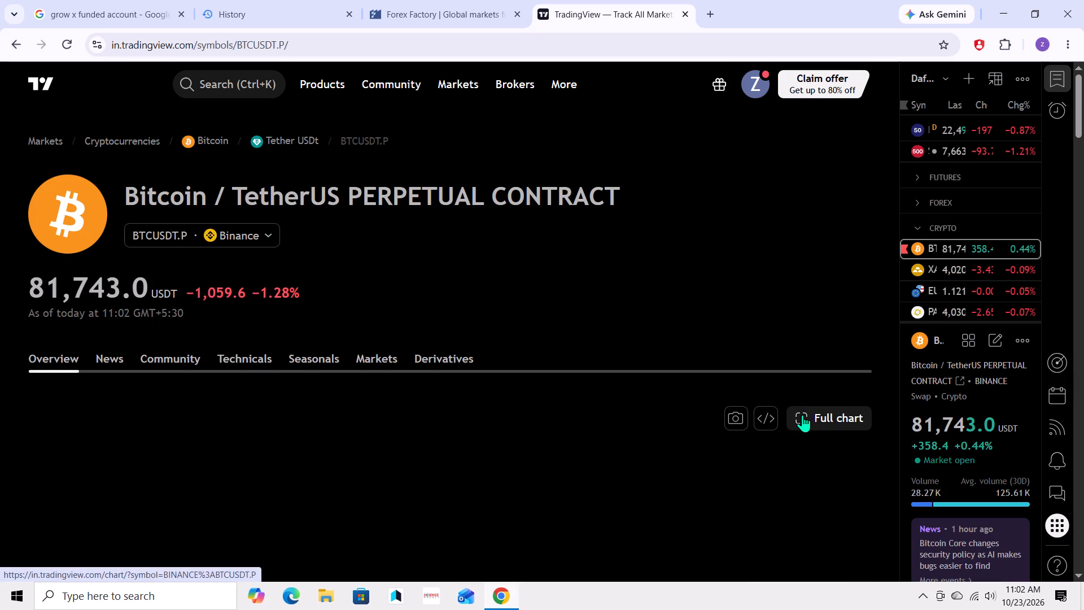
left_click(802, 415)
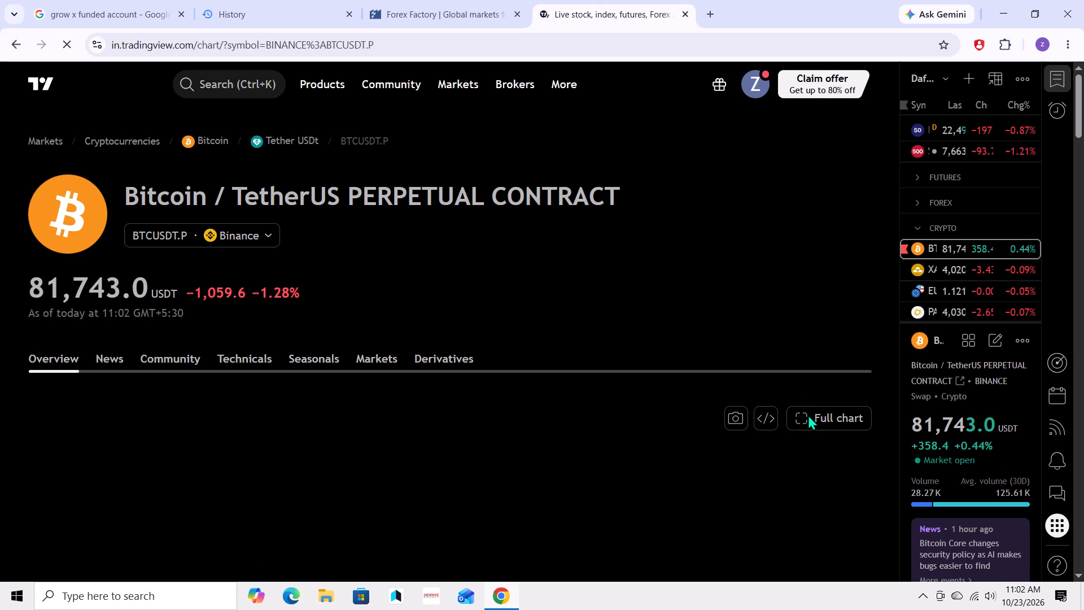
double_click(804, 416)
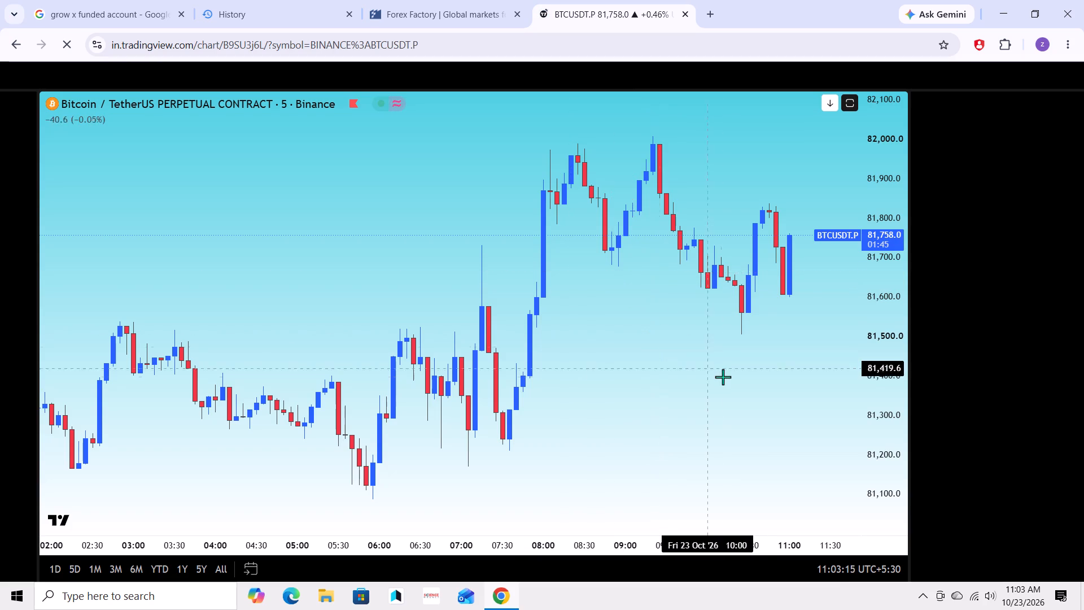
Examine the 5-minute BTCUSDT.P price action around the existing grey zones and the long position, including the earlier candles.
scroll(724, 377, "down", 3)
left_click_drag(722, 374, 670, 386)
scroll(683, 390, "up", 3)
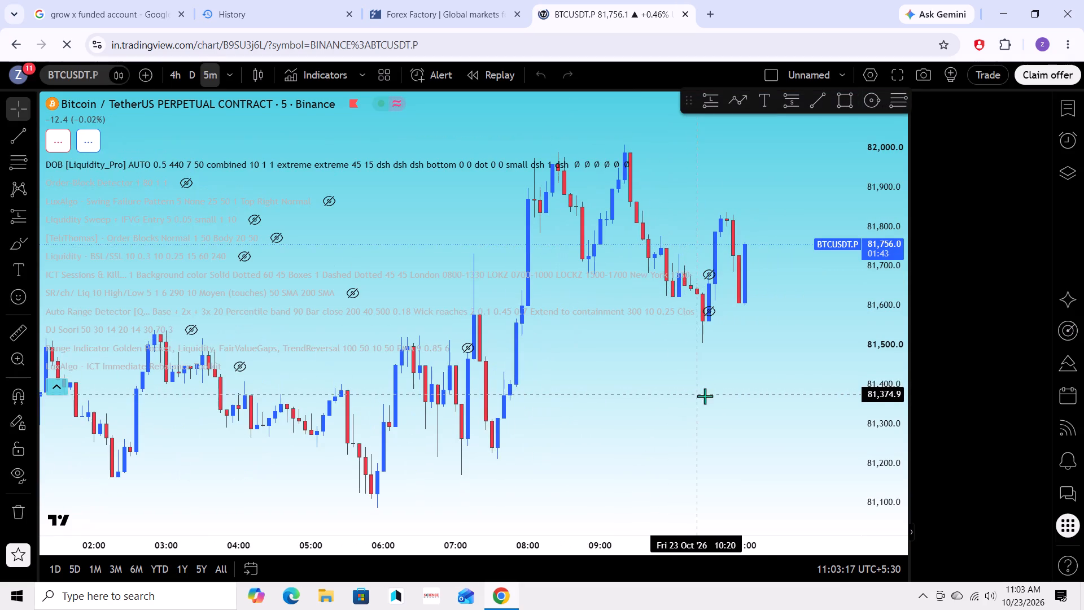
scroll(728, 401, "up", 4)
left_click_drag(727, 405, 702, 417)
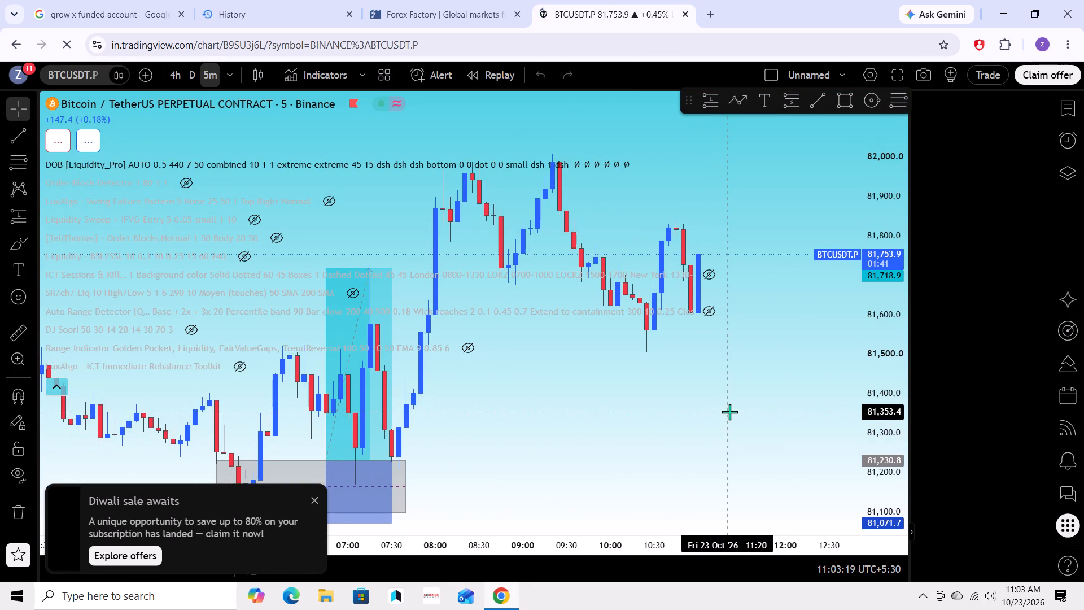
scroll(730, 412, "up", 3)
scroll(727, 409, "down", 4)
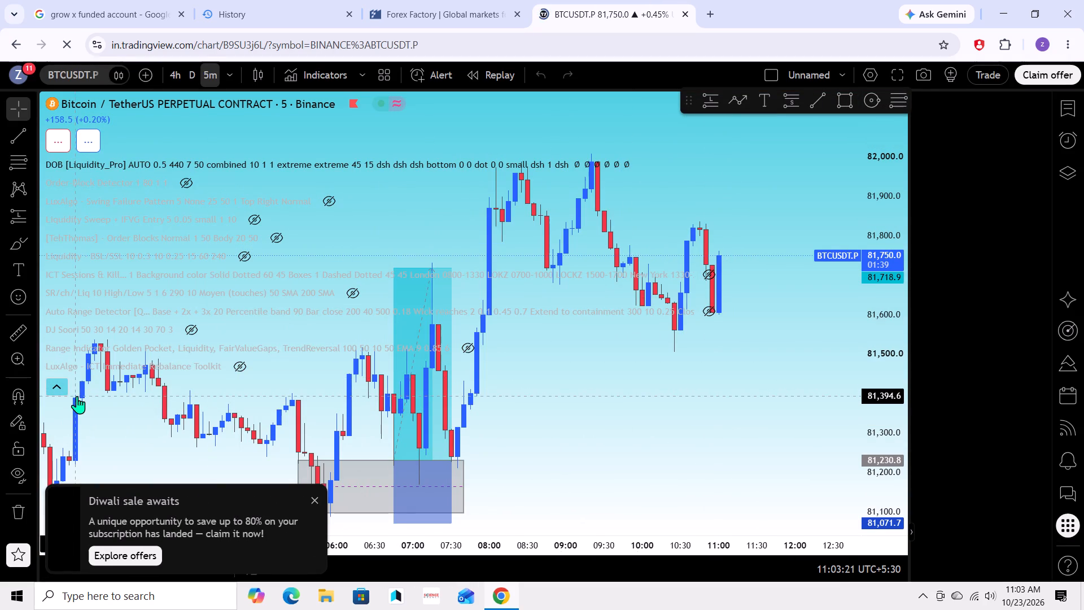
left_click_drag(671, 461, 714, 500)
left_click_drag(696, 478, 770, 521)
scroll(729, 502, "up", 3)
left_click_drag(648, 441, 828, 451)
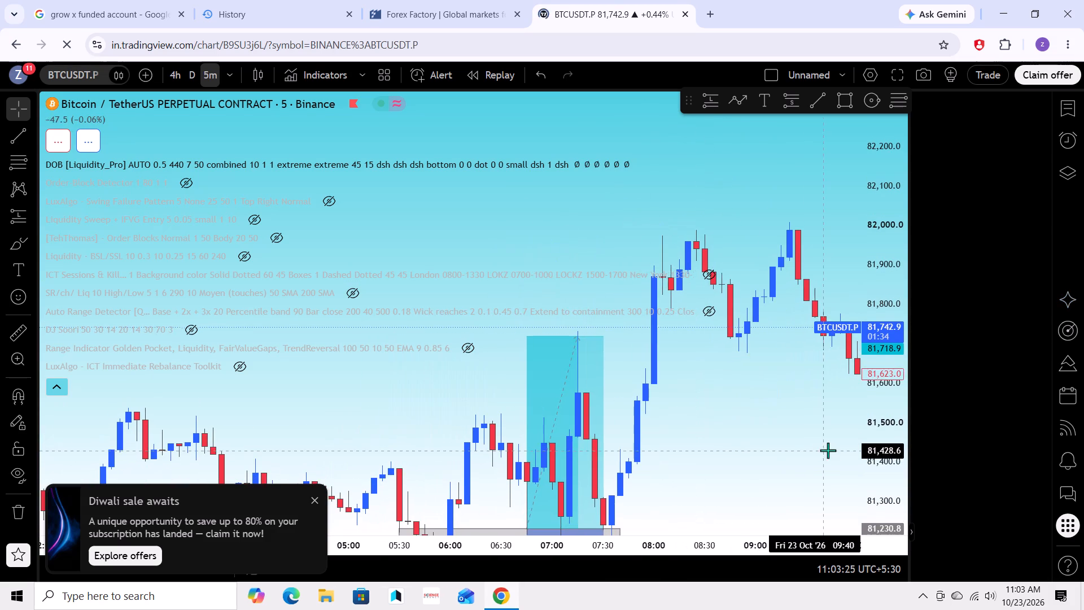
left_click_drag(762, 453, 805, 401)
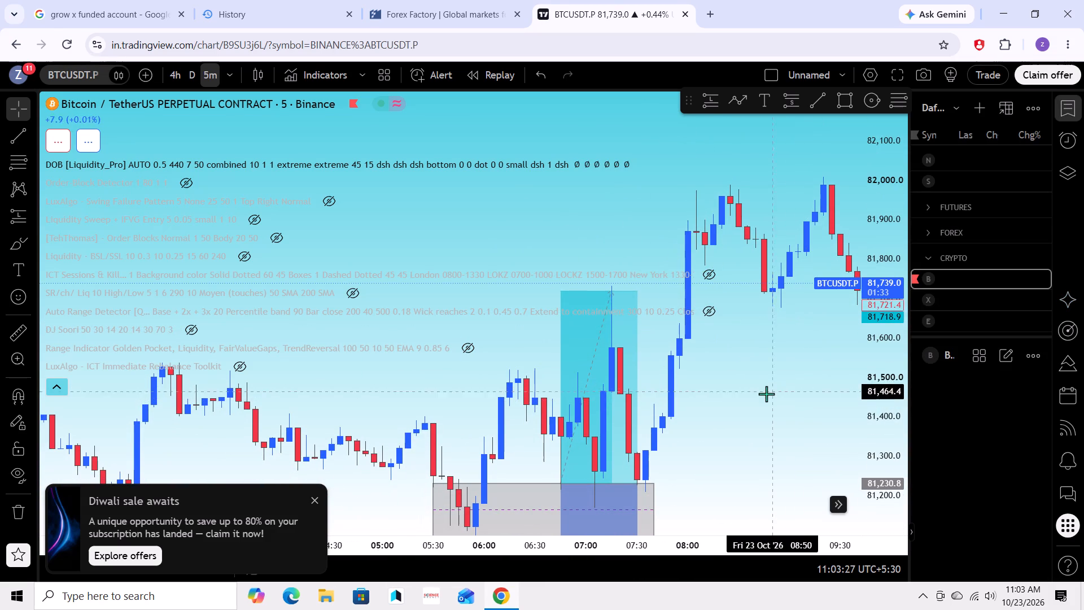
scroll(761, 395, "up", 3)
left_click_drag(749, 431, 778, 397)
scroll(768, 413, "up", 1)
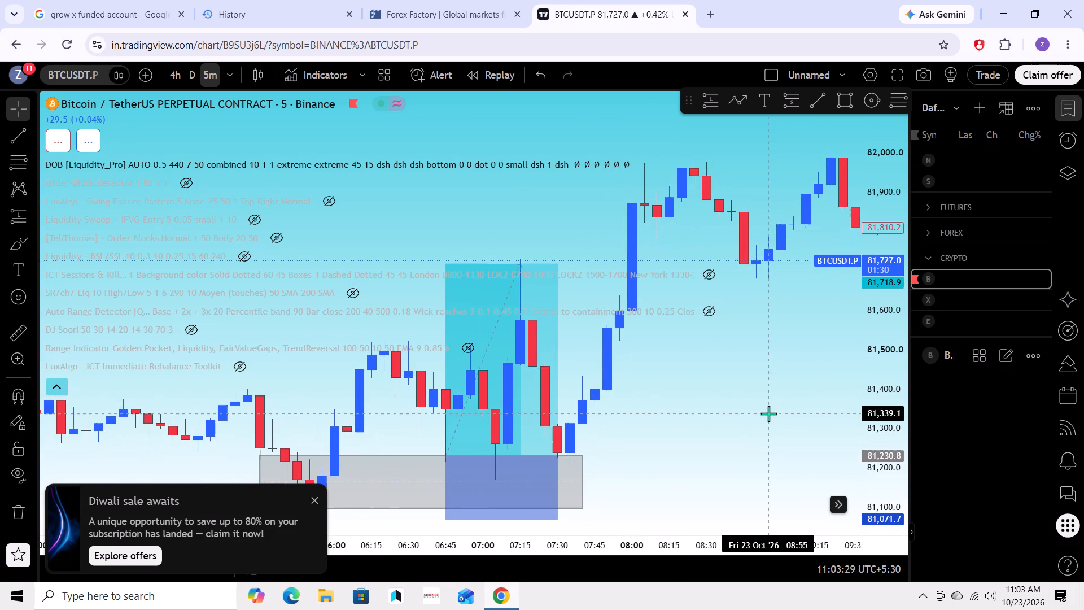
left_click_drag(694, 415, 778, 425)
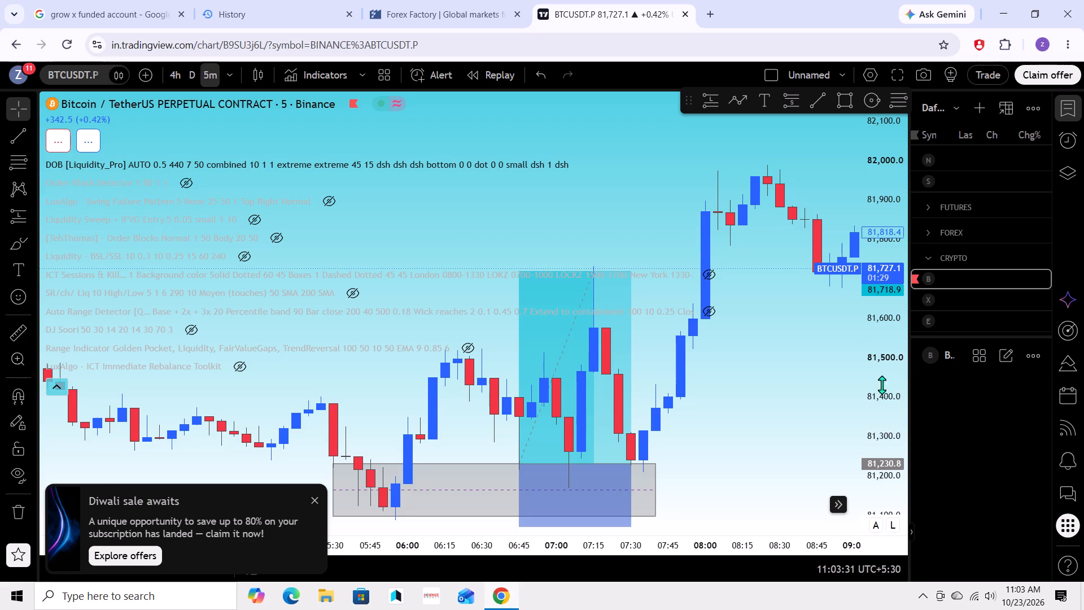
scroll(872, 389, "up", 4)
scroll(730, 405, "down", 2)
left_click_drag(759, 419, 808, 338)
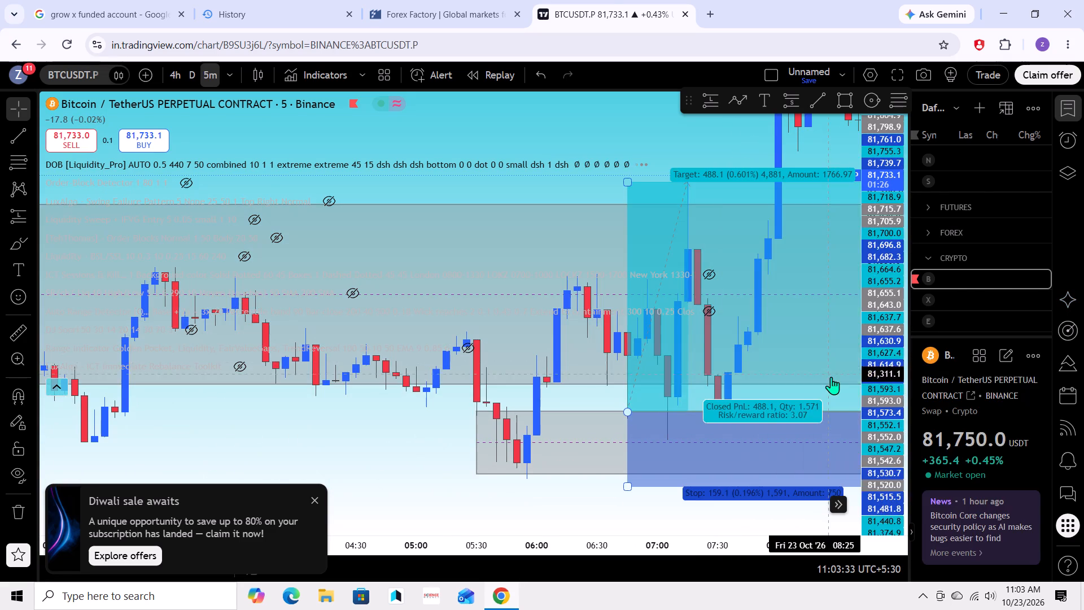
left_click_drag(600, 398, 598, 420)
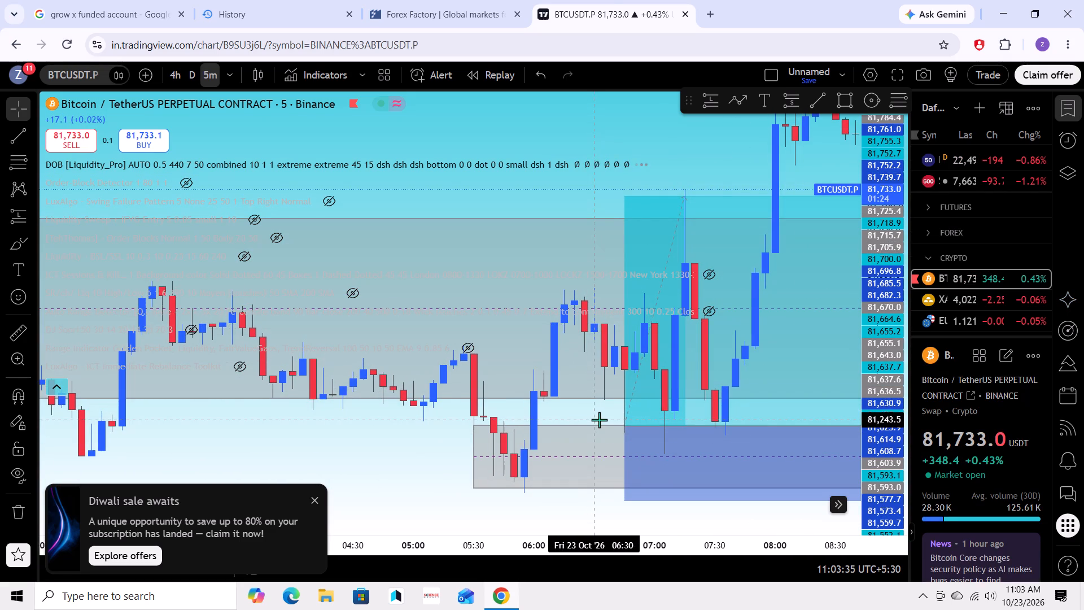
scroll(599, 420, "up", 2)
left_click(522, 407)
left_click_drag(546, 412, 546, 417)
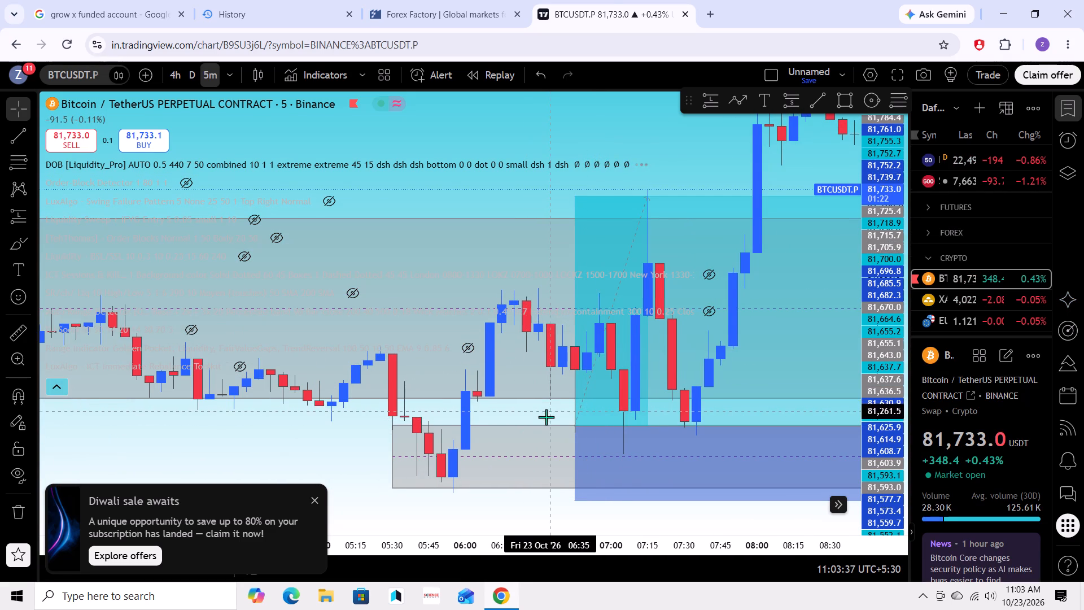
left_click_drag(546, 417, 518, 433)
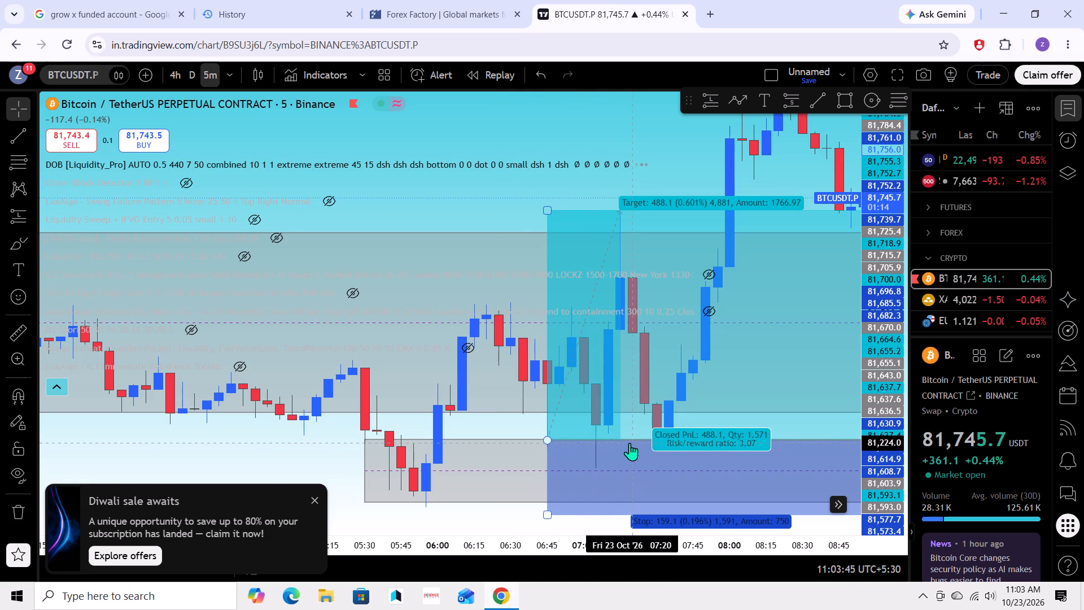
left_click(510, 420)
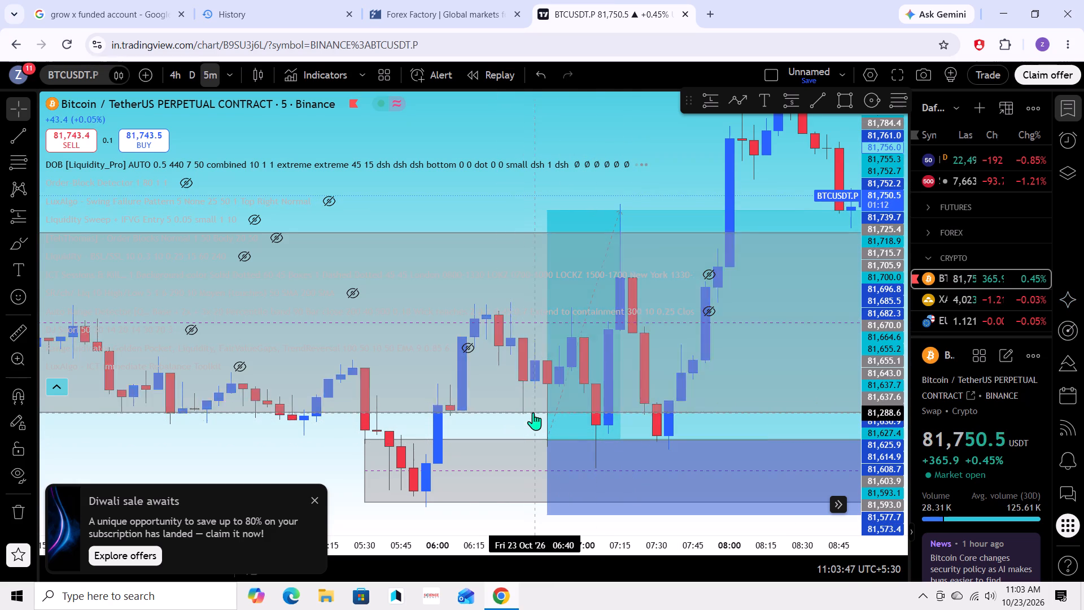
scroll(533, 412, "down", 4)
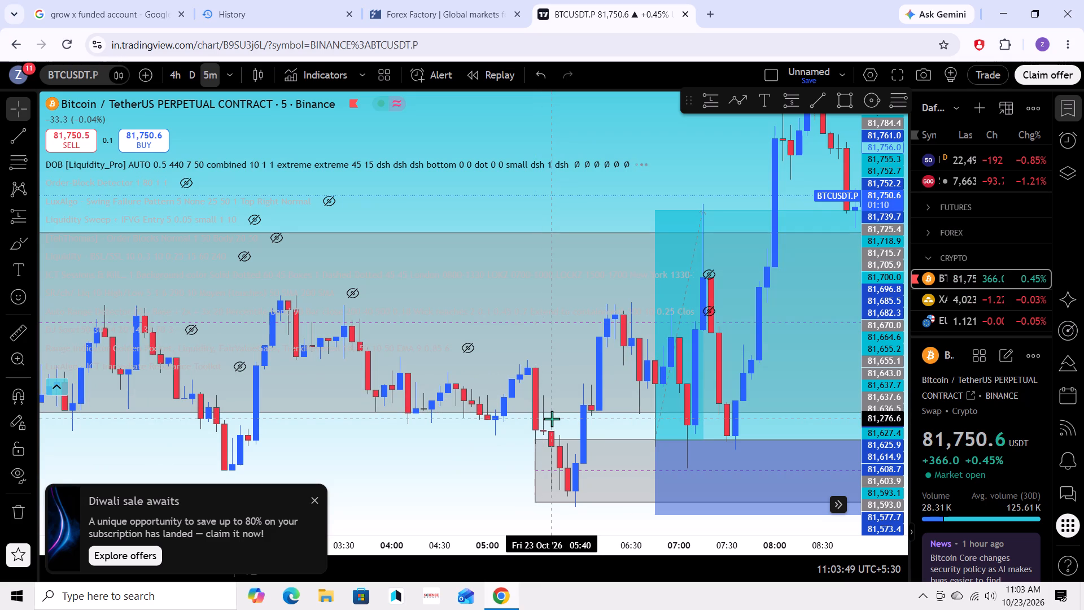
scroll(627, 467, "down", 2)
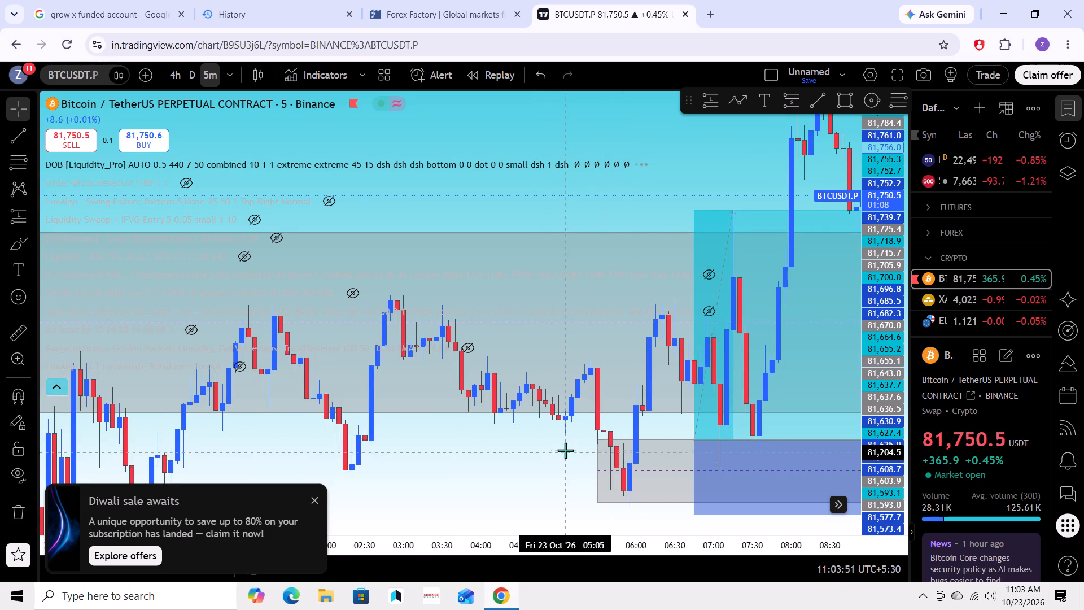
left_click_drag(565, 450, 360, 447)
scroll(493, 447, "down", 5)
left_click_drag(522, 436, 553, 454)
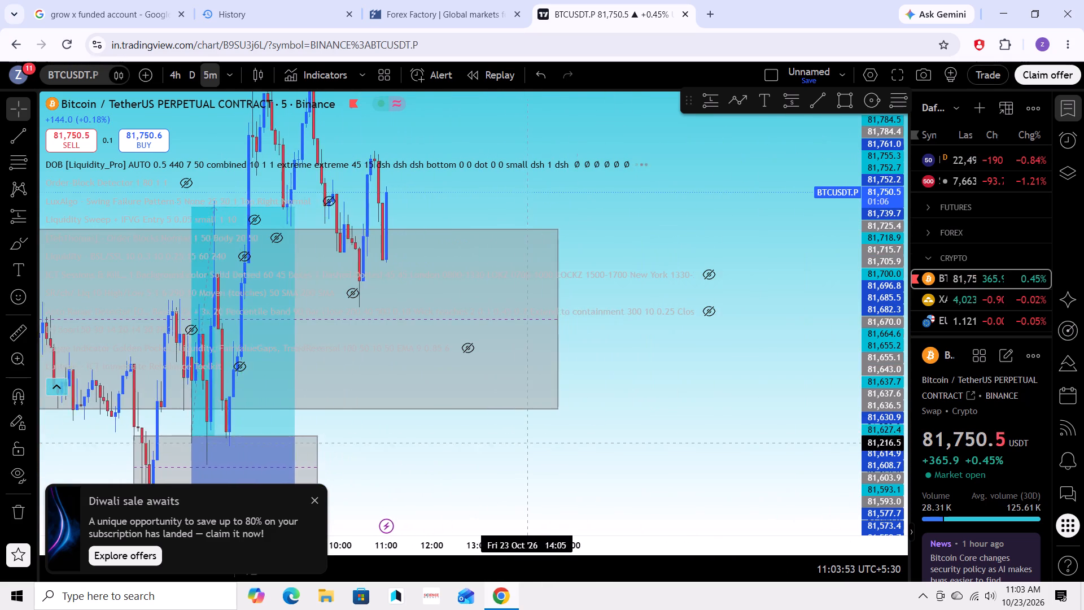
left_click_drag(553, 454, 706, 457)
scroll(889, 384, "down", 16)
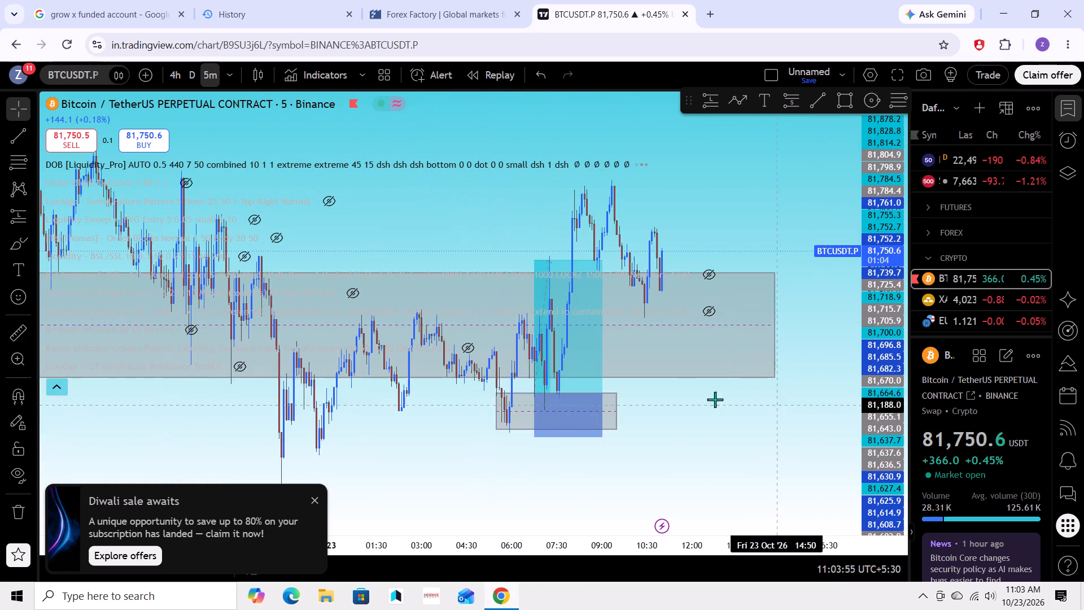
Collapse the indicator legend on the chart.
left_click(58, 381)
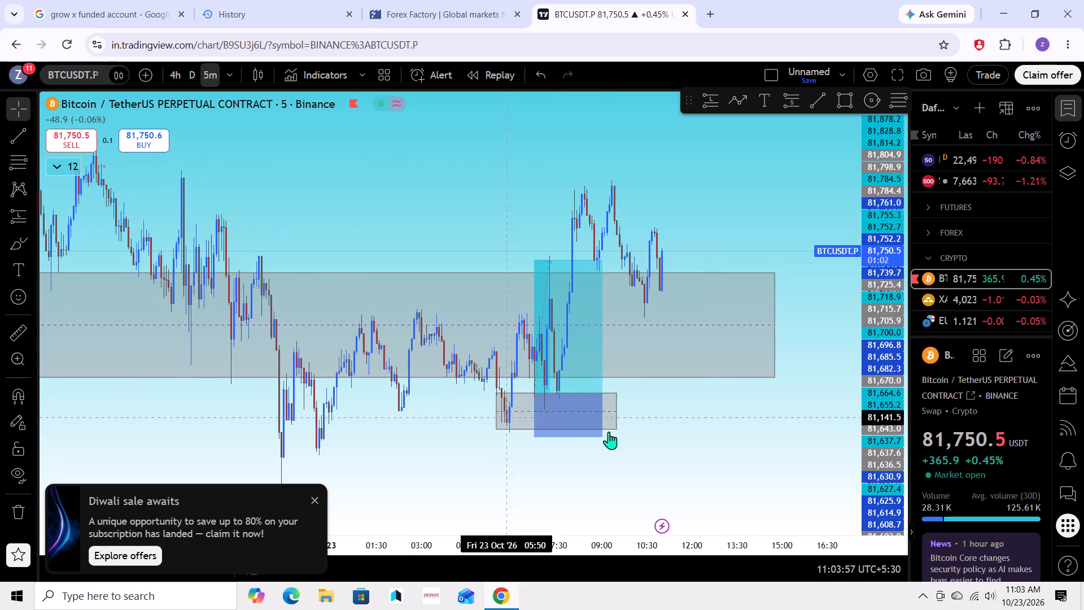
Draw a rectangle zone over the two morning swing highs, spanning about 08:25 to 10:15 on October 23.
scroll(655, 438, "down", 1)
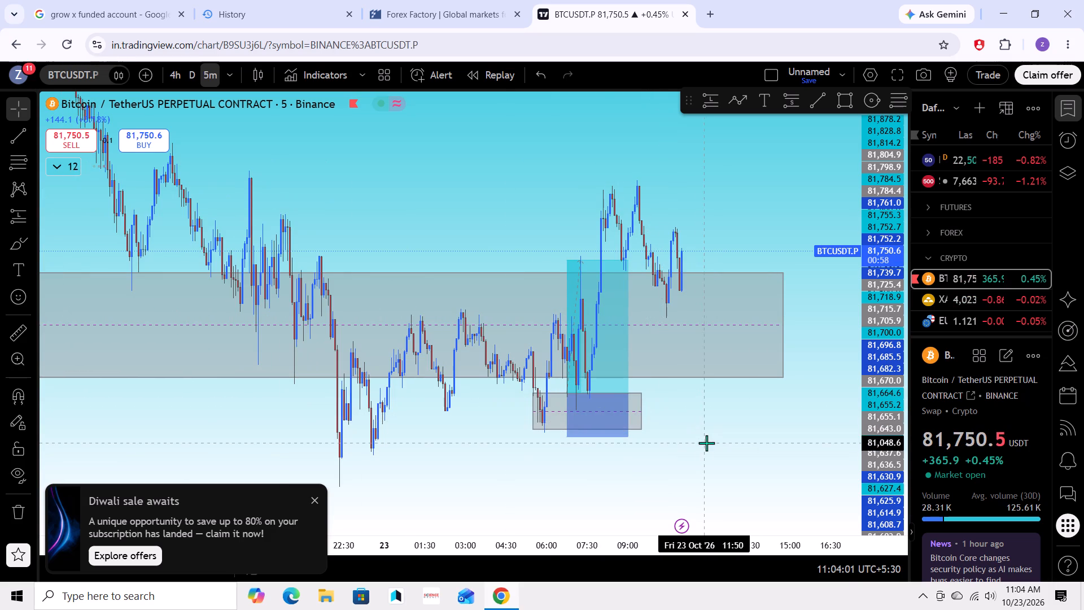
scroll(706, 443, "up", 2)
scroll(691, 425, "down", 2)
left_click_drag(701, 421, 756, 459)
scroll(702, 436, "up", 2)
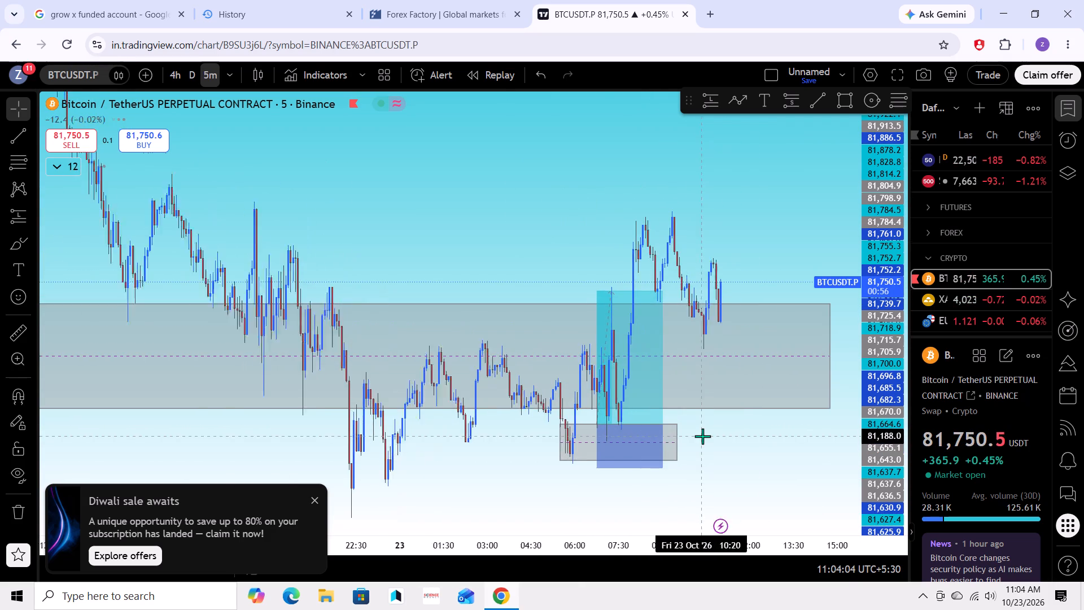
scroll(702, 436, "up", 2)
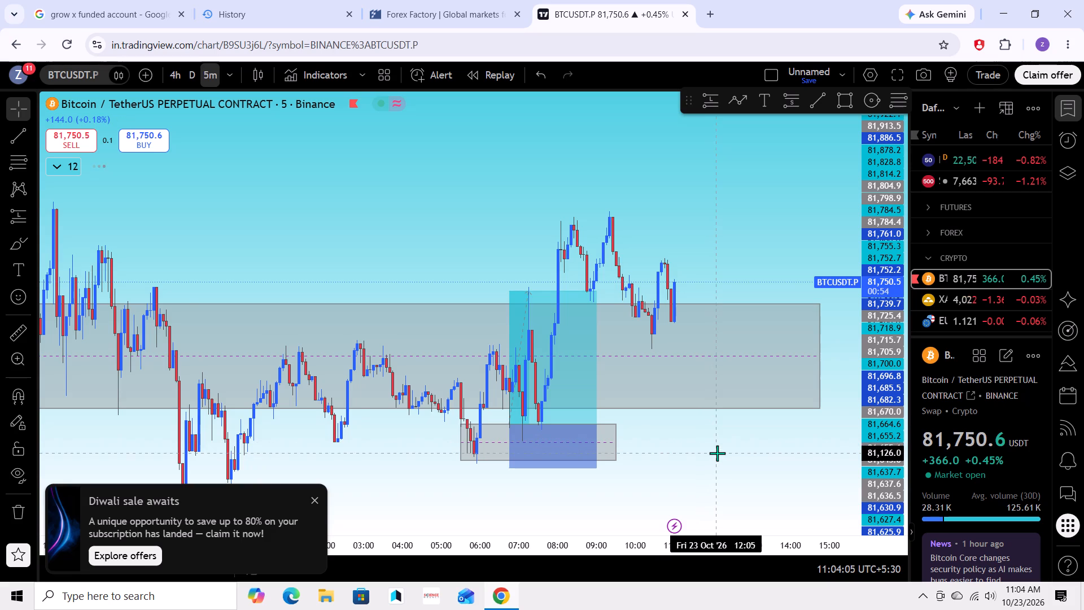
scroll(717, 453, "down", 2)
scroll(723, 456, "up", 4)
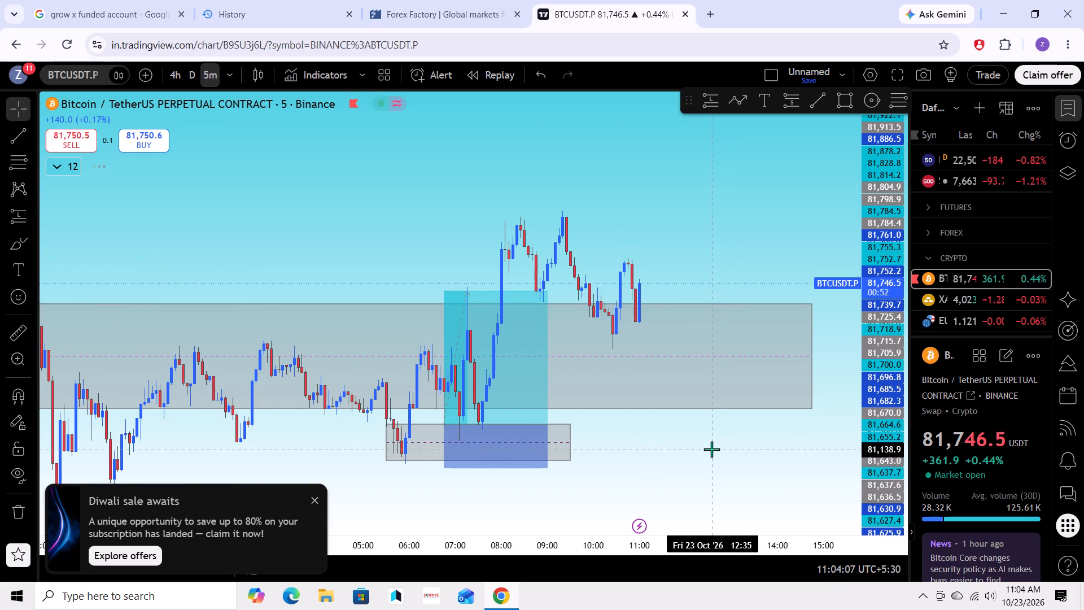
left_click_drag(711, 450, 781, 452)
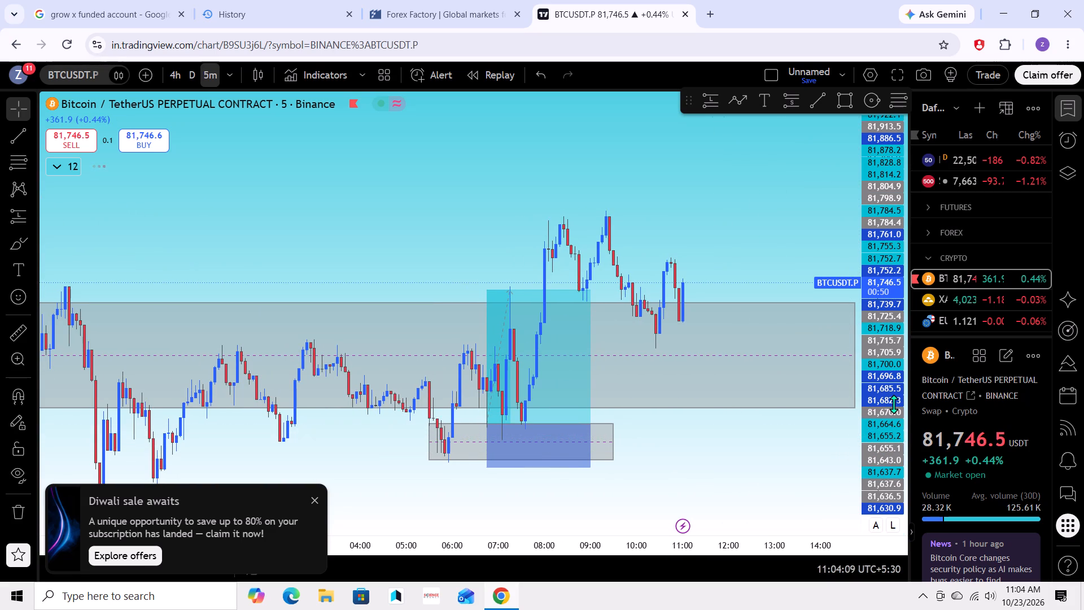
scroll(894, 404, "up", 8)
scroll(745, 459, "up", 4)
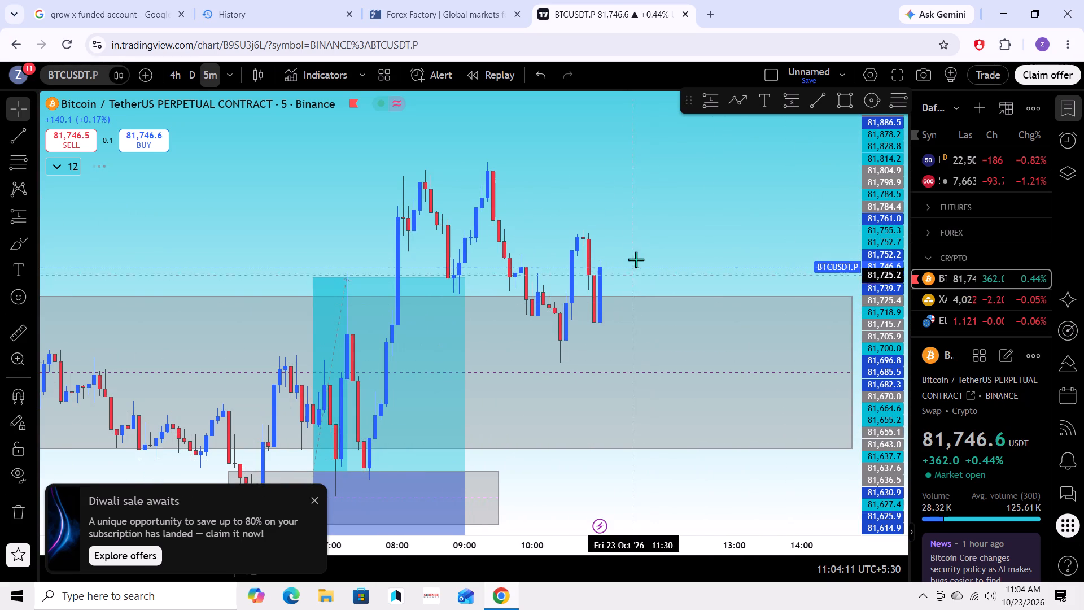
left_click_drag(655, 250, 668, 252)
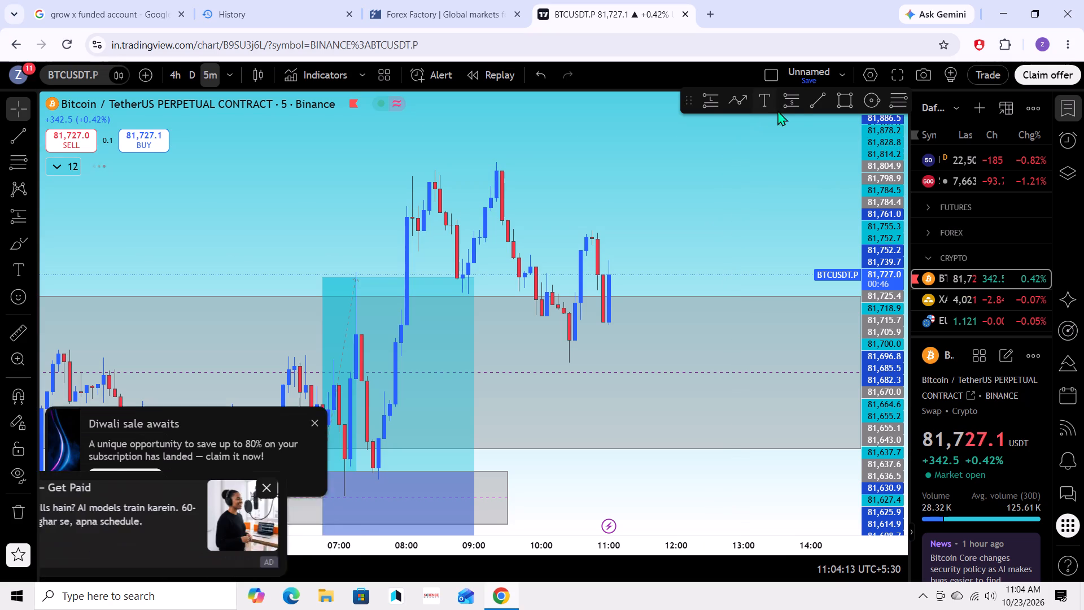
left_click(838, 99)
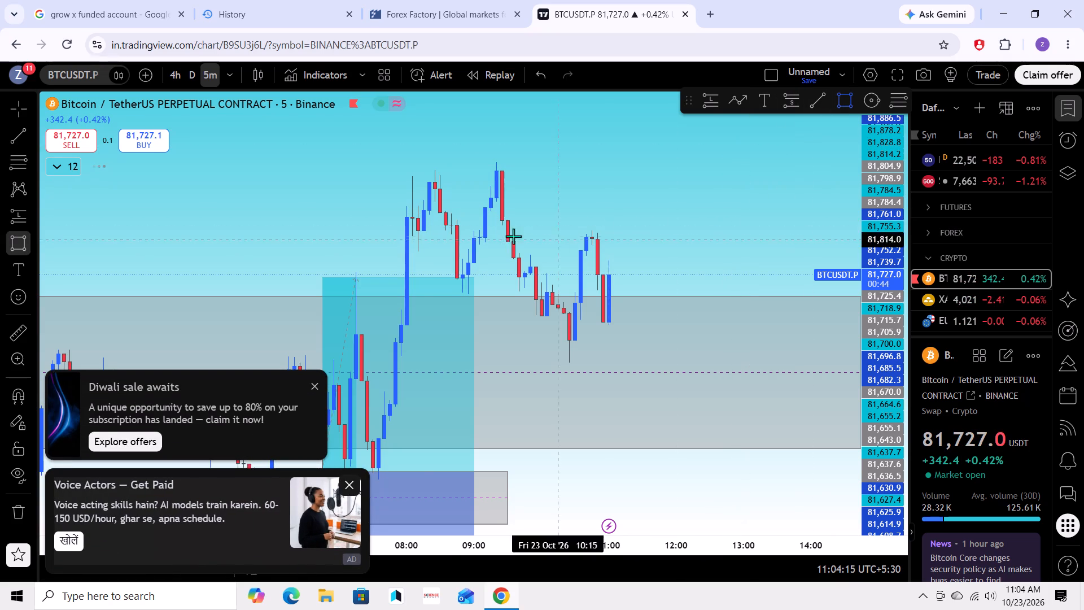
left_click_drag(434, 202, 439, 178)
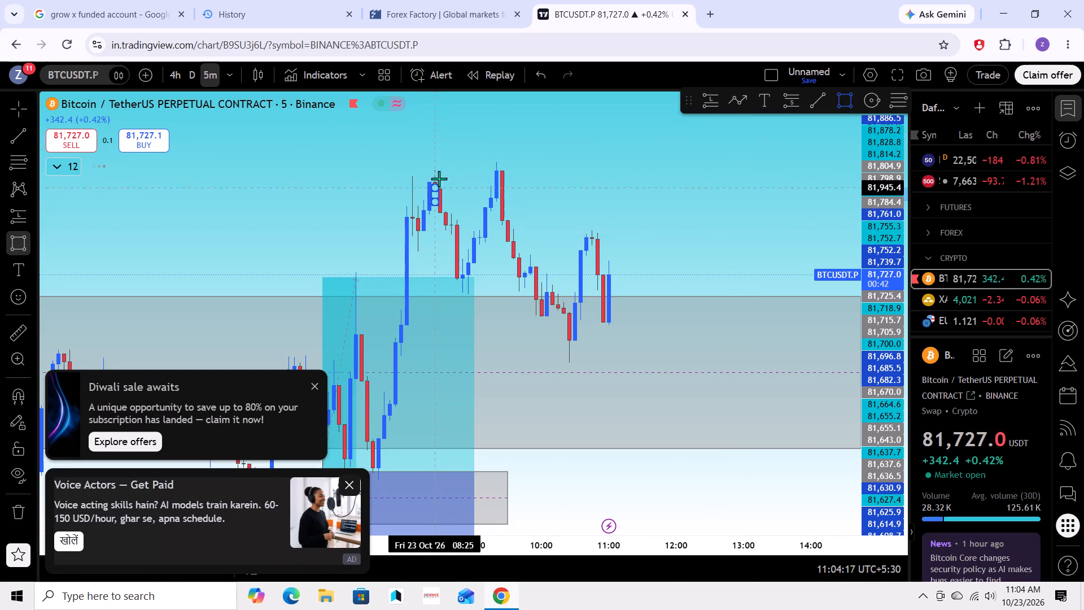
left_click_drag(439, 178, 560, 170)
left_click(560, 170)
left_click(610, 179)
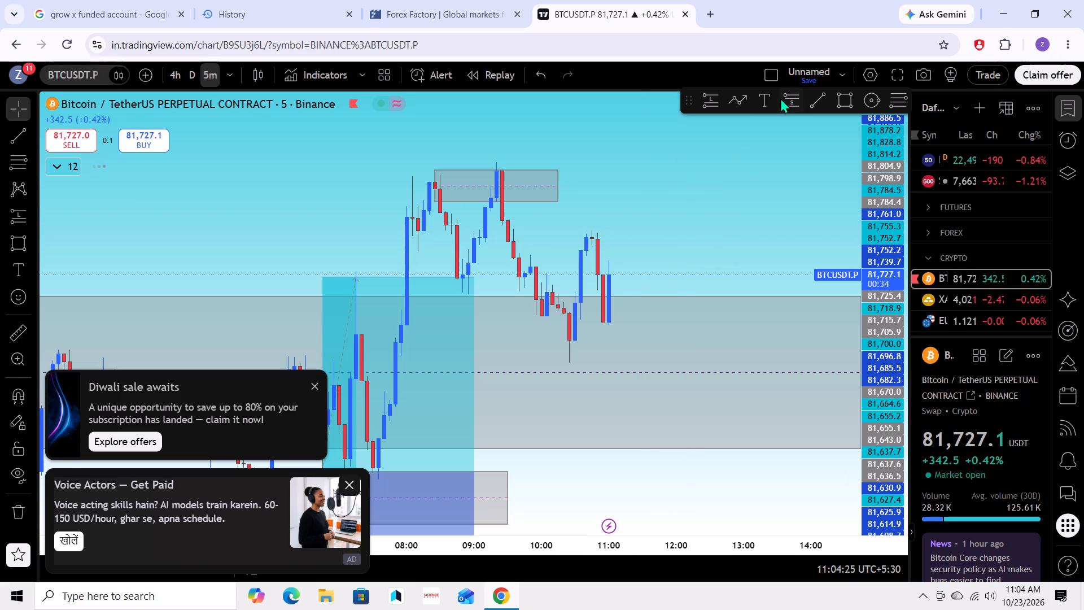
Place a short position from the second morning swing high at about 09:20, with its stop about 137 above the entry.
left_click(797, 103)
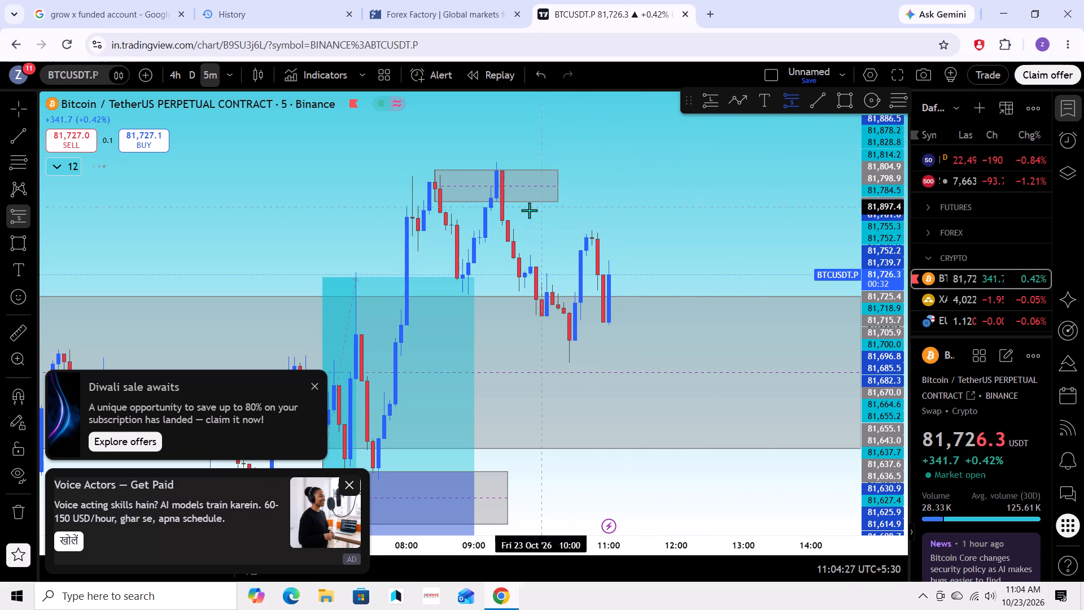
left_click(507, 217)
left_click_drag(680, 163, 715, 198)
left_click_drag(536, 177, 533, 193)
left_click_drag(601, 213, 591, 213)
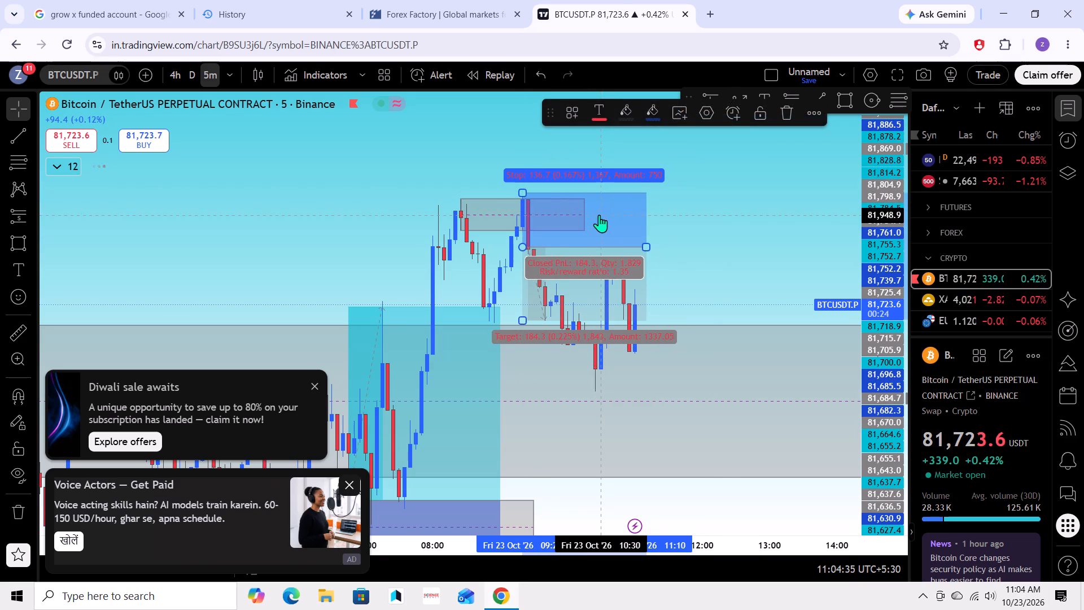
left_click(599, 215)
left_click(673, 208)
left_click_drag(701, 242, 688, 169)
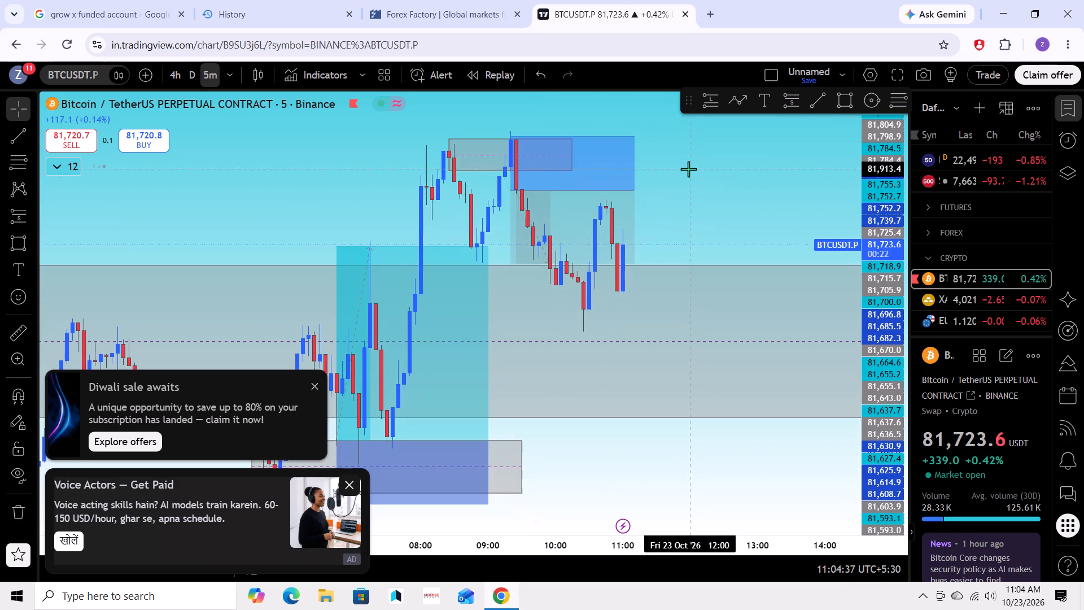
Extend the short position's target to the 10:15 swing low, about 351 below the entry, and shorten its end to about 10:45.
left_click_drag(513, 263, 518, 323)
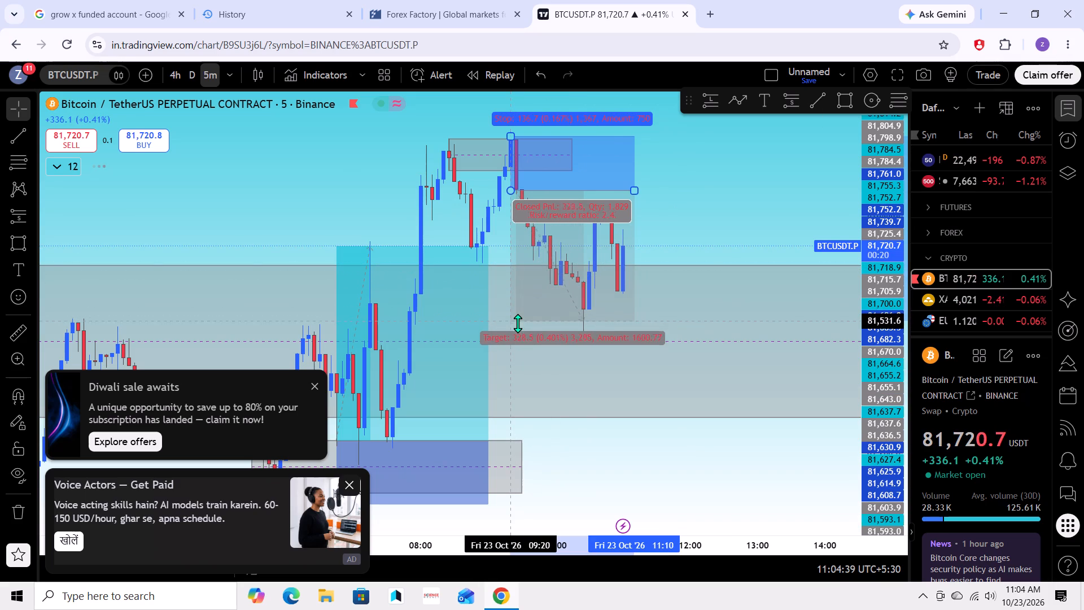
left_click_drag(518, 323, 517, 328)
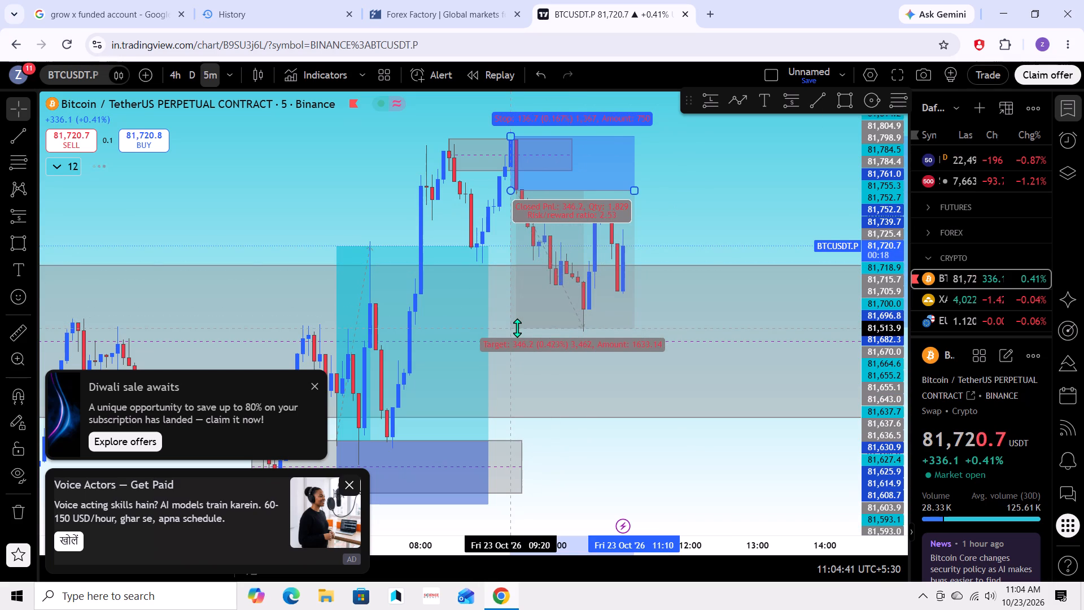
left_click_drag(517, 328, 517, 330)
left_click(676, 207)
left_click_drag(681, 211, 713, 281)
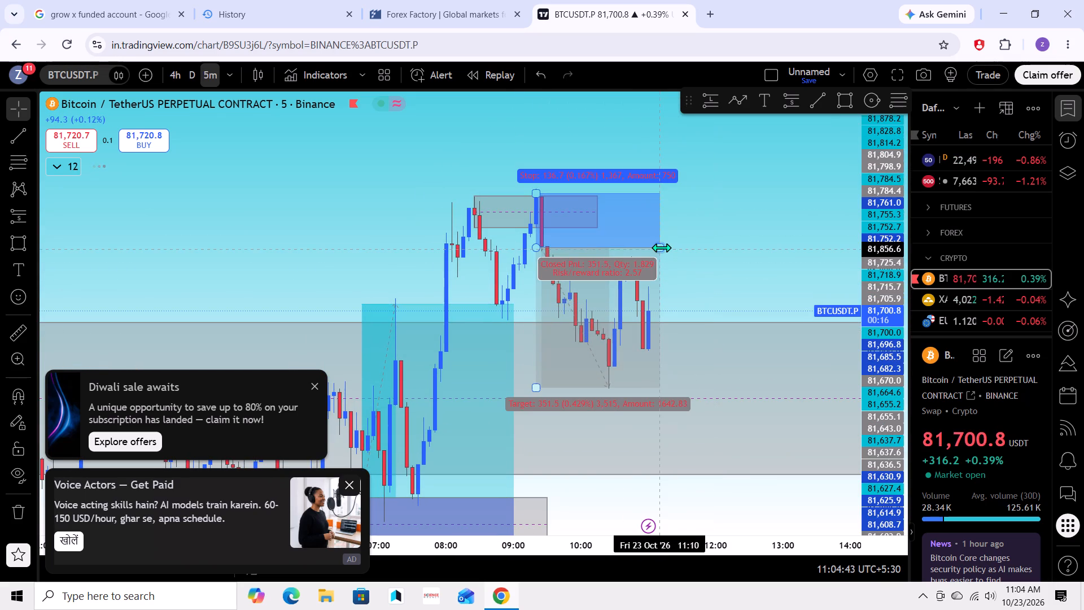
left_click_drag(661, 247, 634, 250)
left_click(711, 250)
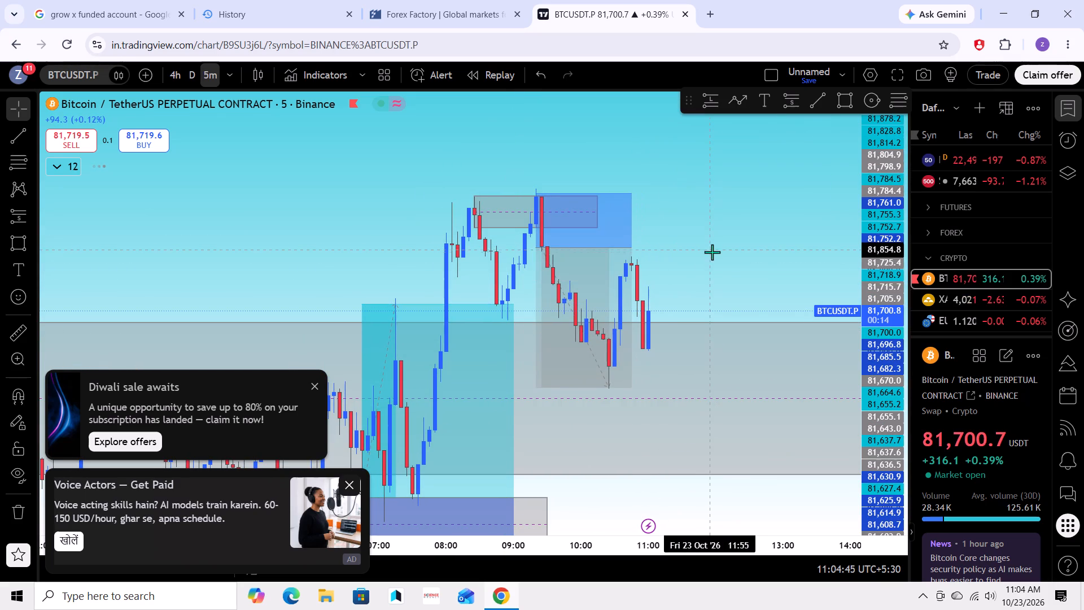
Switch the chart's timeframe to 15 minutes.
scroll(719, 283, "up", 3)
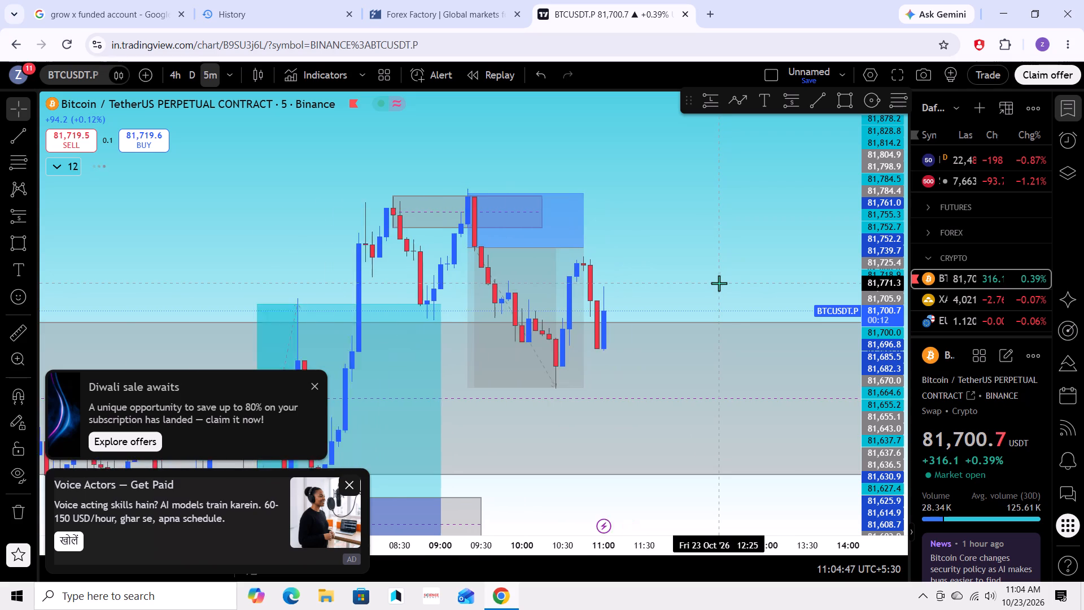
scroll(719, 283, "up", 1)
left_click_drag(687, 283, 725, 281)
scroll(725, 281, "down", 3)
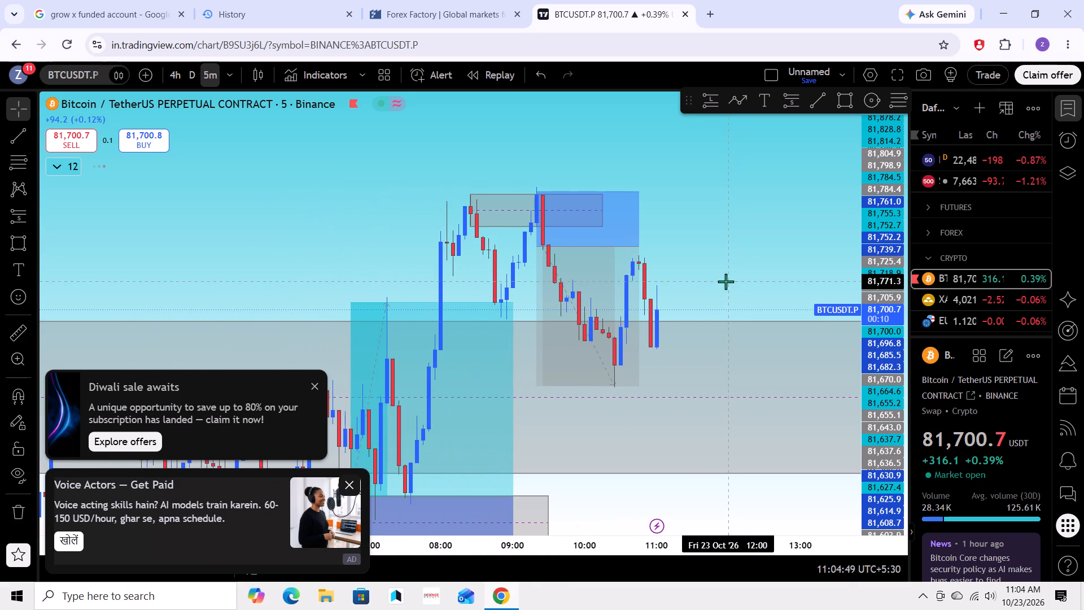
left_click(229, 74)
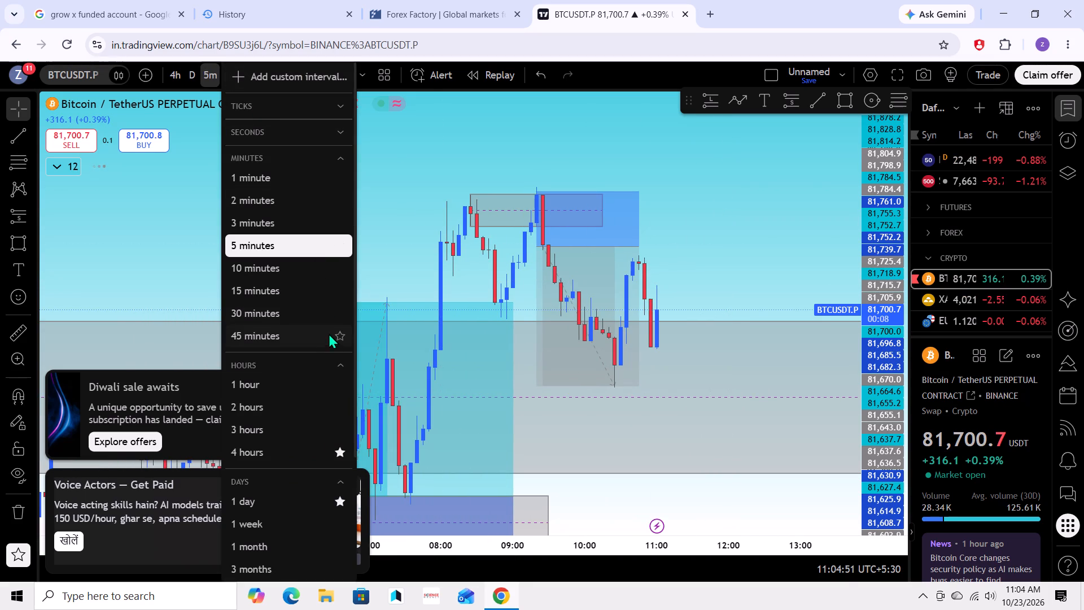
left_click_drag(316, 278, 322, 282)
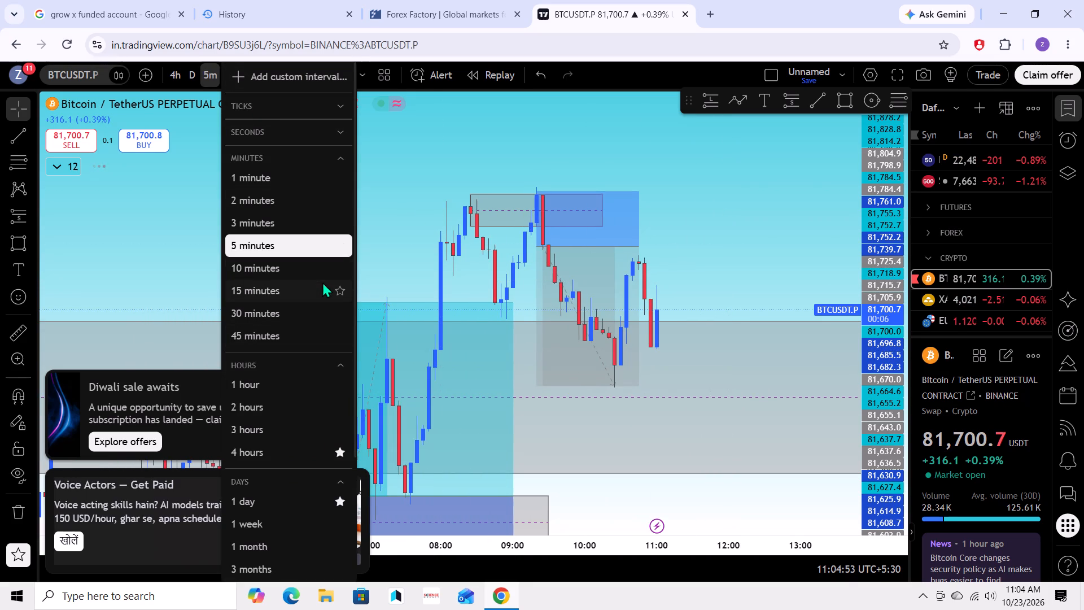
left_click(322, 282)
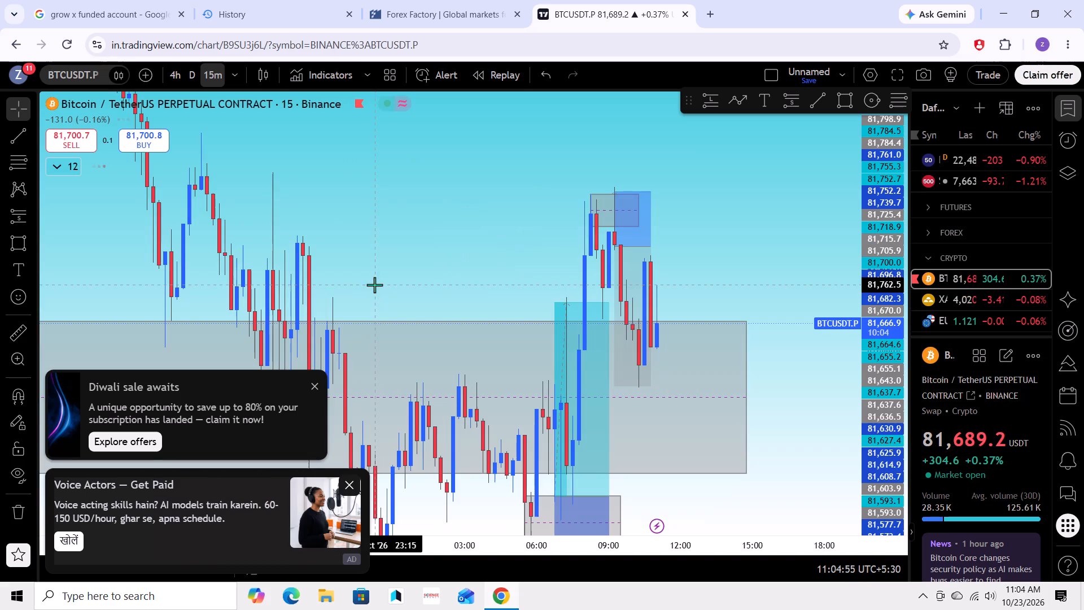
Draw a rectangle zone over the short position's stop area from 09:15 to 13:15, spanning about 81,857 to 81,988.
left_click_drag(434, 290, 421, 294)
scroll(419, 294, "up", 4)
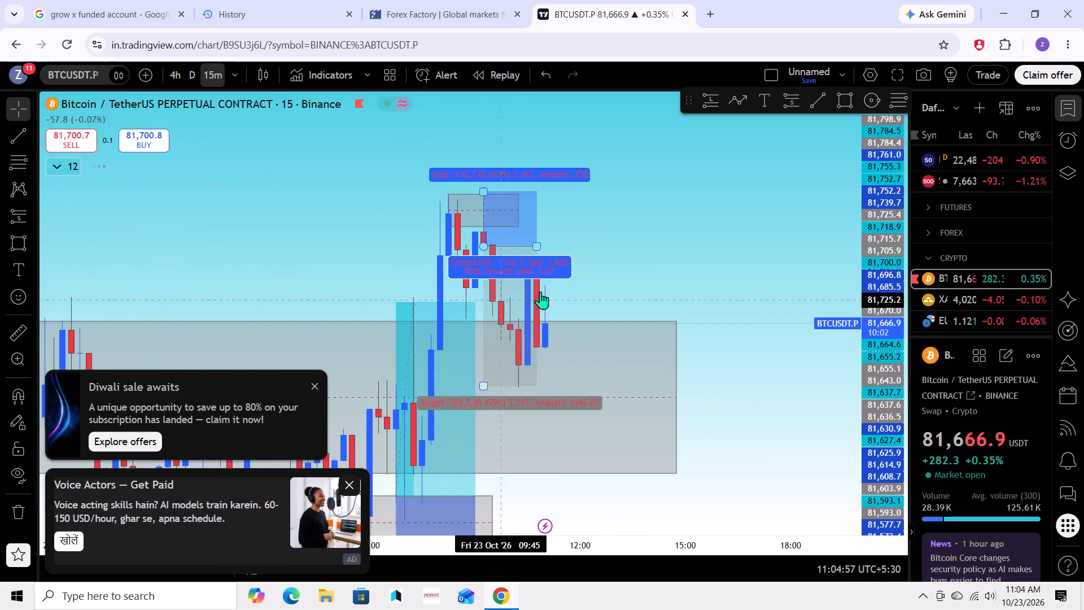
scroll(620, 285, "up", 2)
left_click_drag(578, 293, 655, 312)
scroll(658, 312, "up", 2)
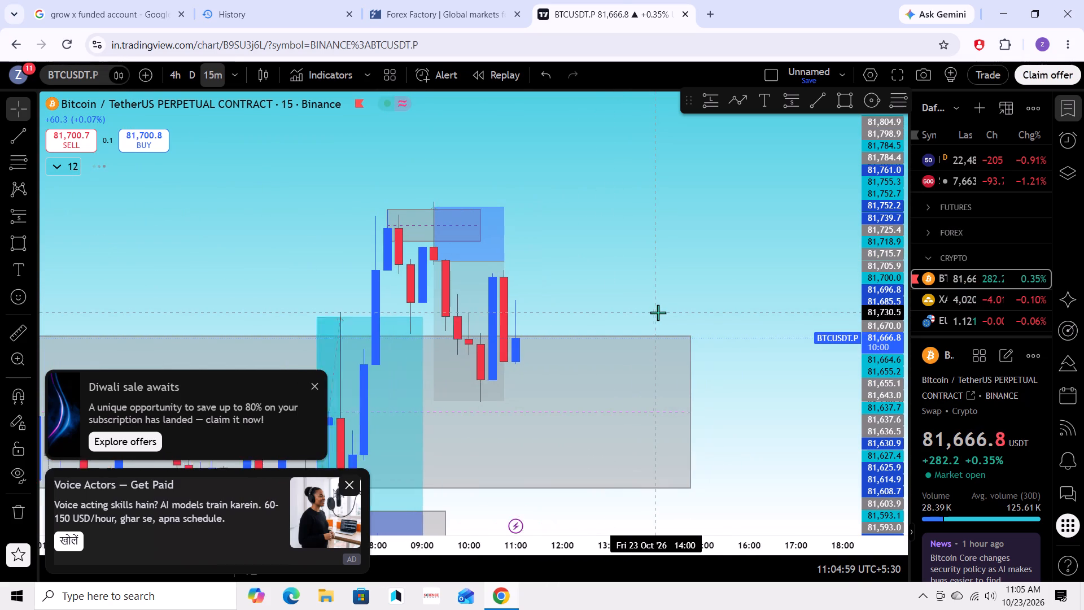
left_click_drag(615, 312, 698, 317)
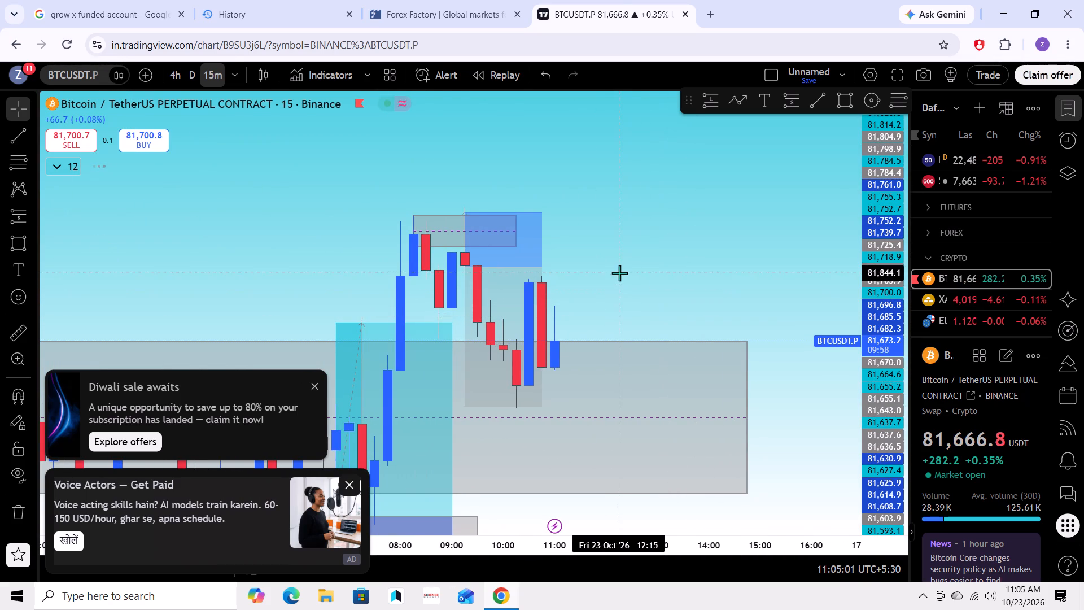
left_click(842, 108)
left_click_drag(463, 269, 475, 213)
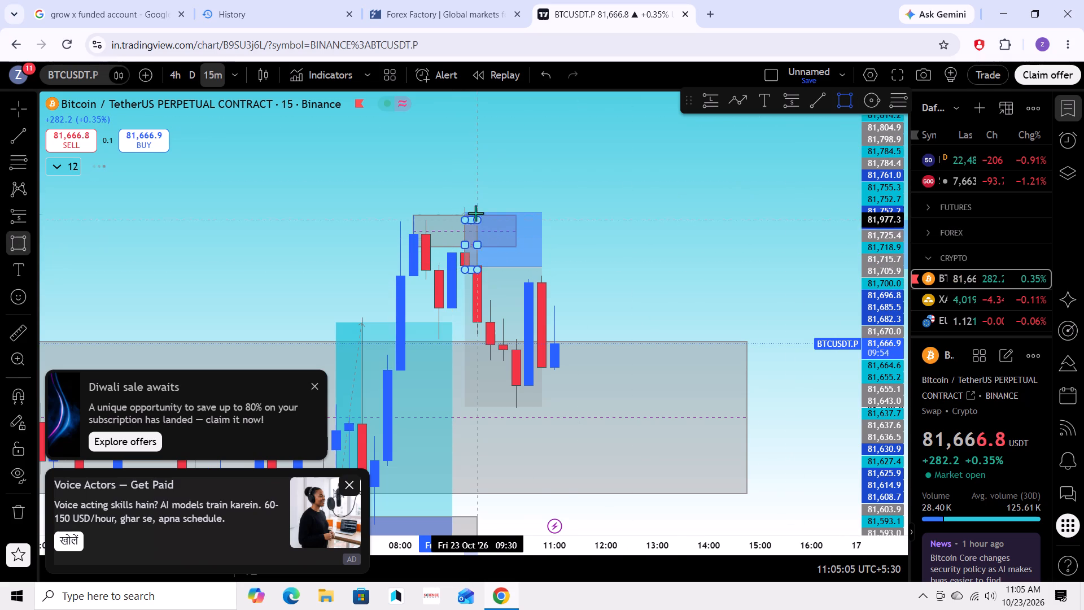
left_click_drag(475, 213, 666, 218)
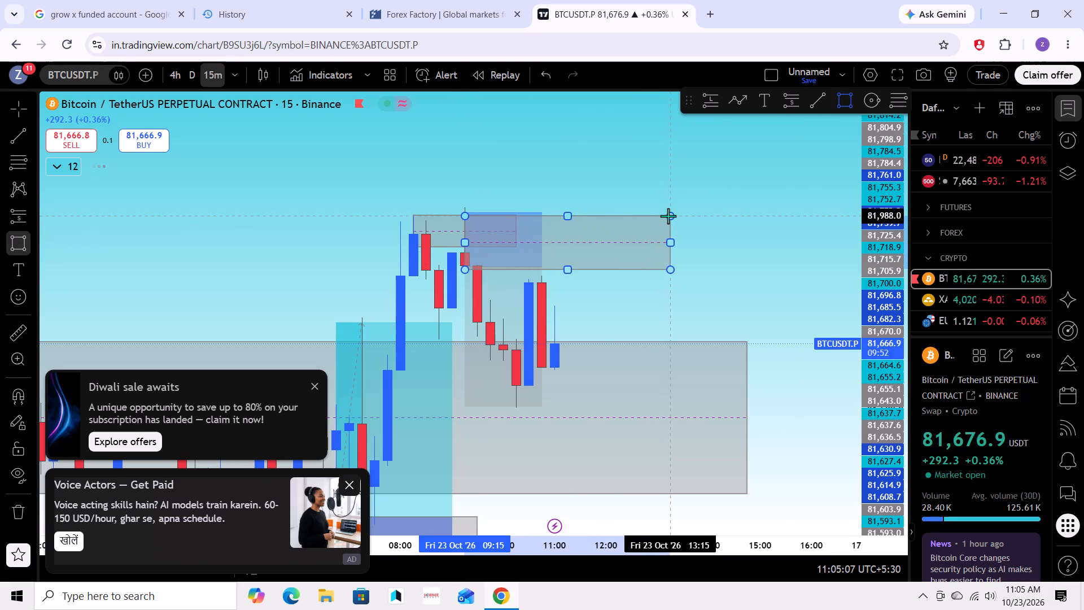
left_click(668, 216)
left_click(346, 268)
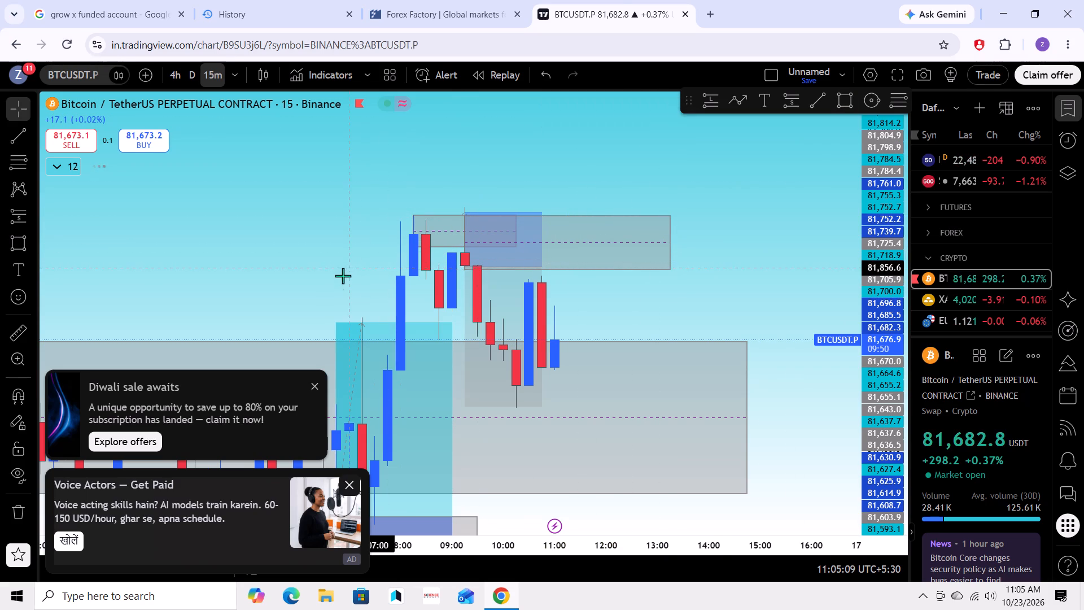
Examine the earlier 15-minute price action around the wide grey zone and the lower zone beneath the long position.
left_click_drag(340, 291, 465, 190)
left_click_drag(494, 202, 456, 187)
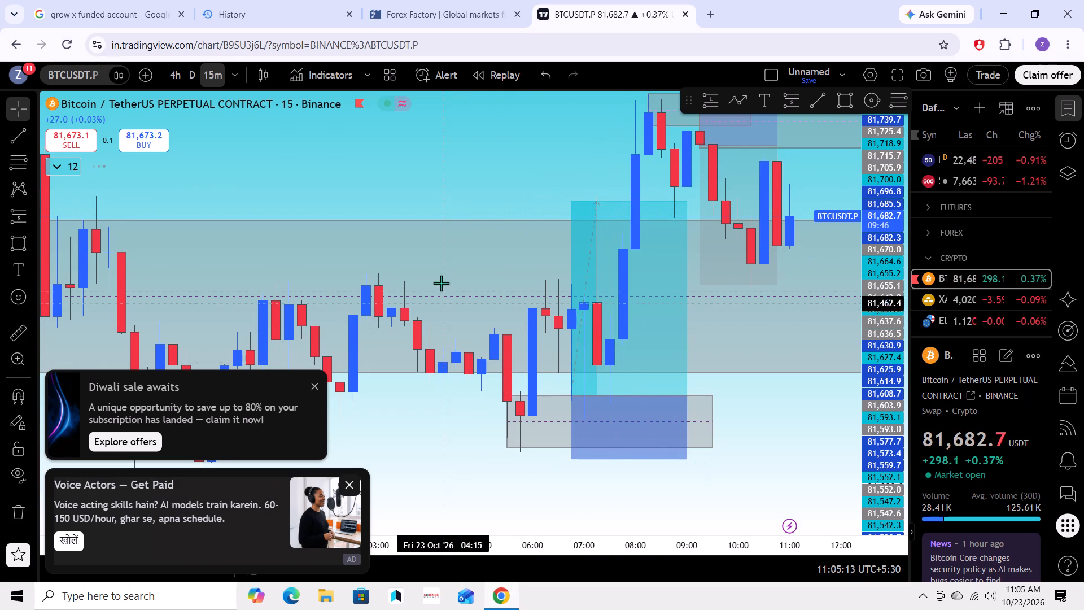
left_click_drag(442, 415, 492, 369)
scroll(495, 364, "down", 4)
left_click_drag(575, 380, 530, 378)
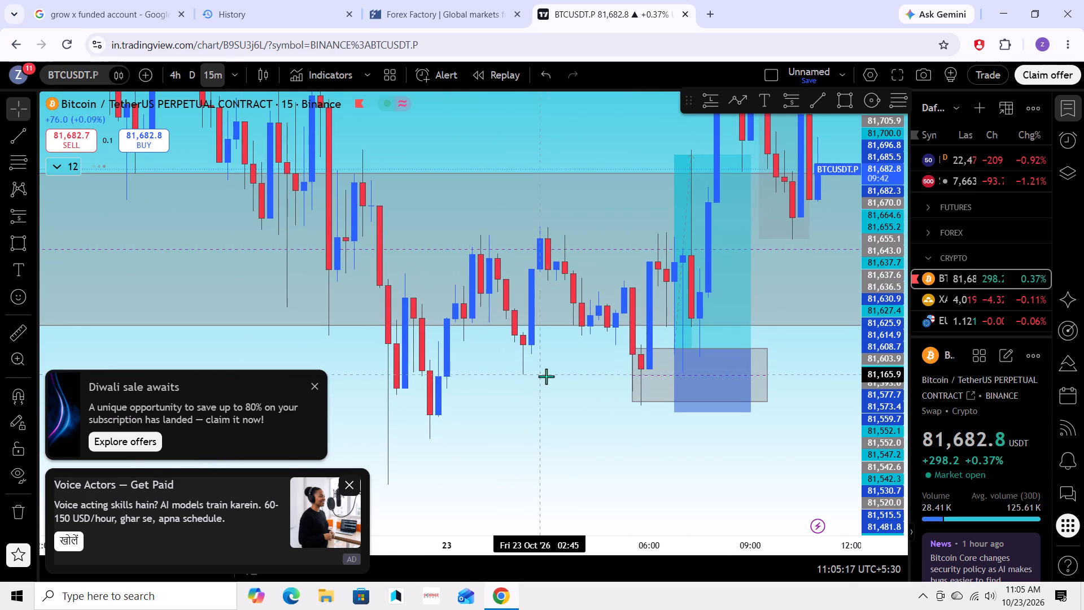
scroll(546, 376, "up", 2)
left_click_drag(567, 407, 510, 419)
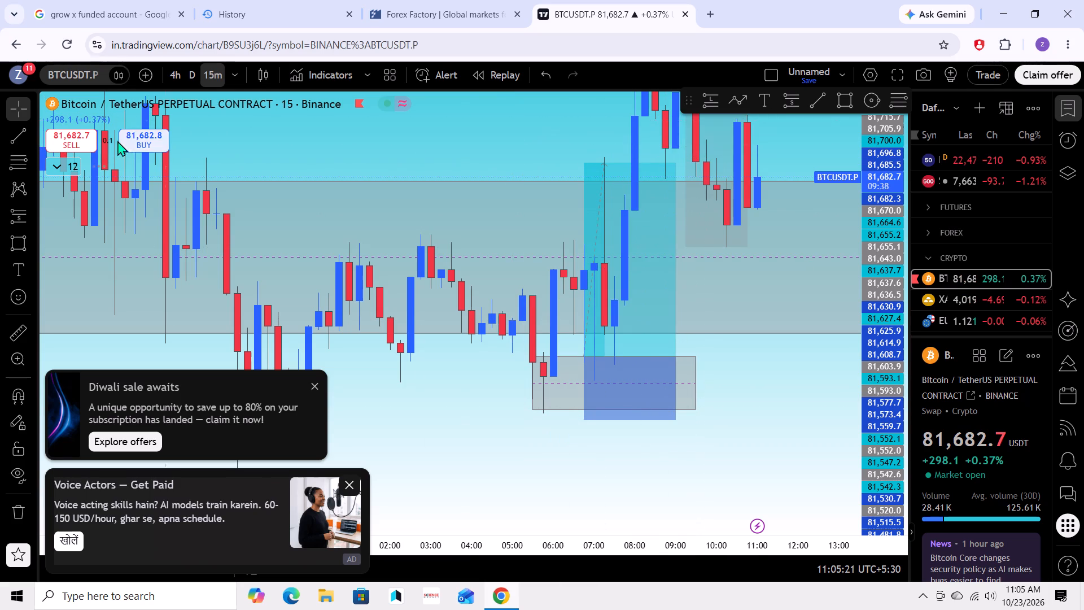
Expand the indicator legend and dismiss the Diwali sale and voice-actor ad pop-ups covering the chart.
left_click(56, 160)
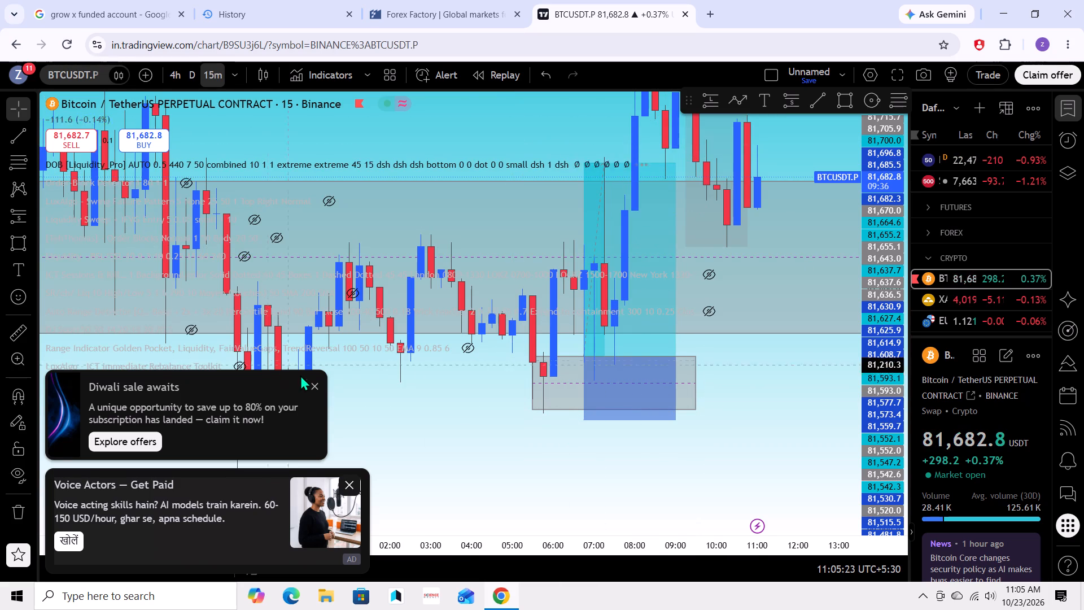
left_click(313, 381)
left_click(345, 478)
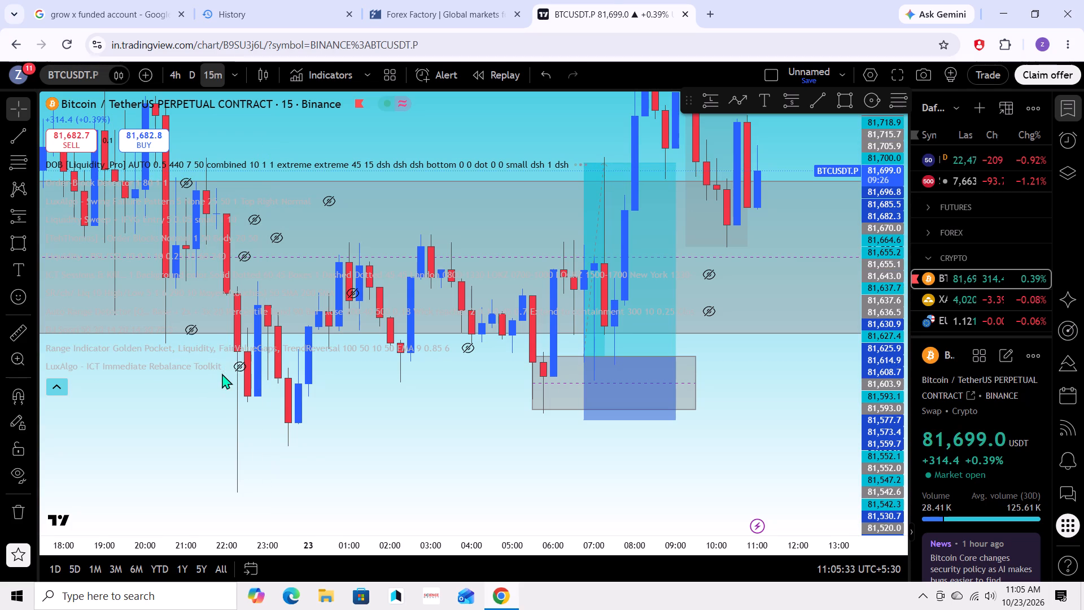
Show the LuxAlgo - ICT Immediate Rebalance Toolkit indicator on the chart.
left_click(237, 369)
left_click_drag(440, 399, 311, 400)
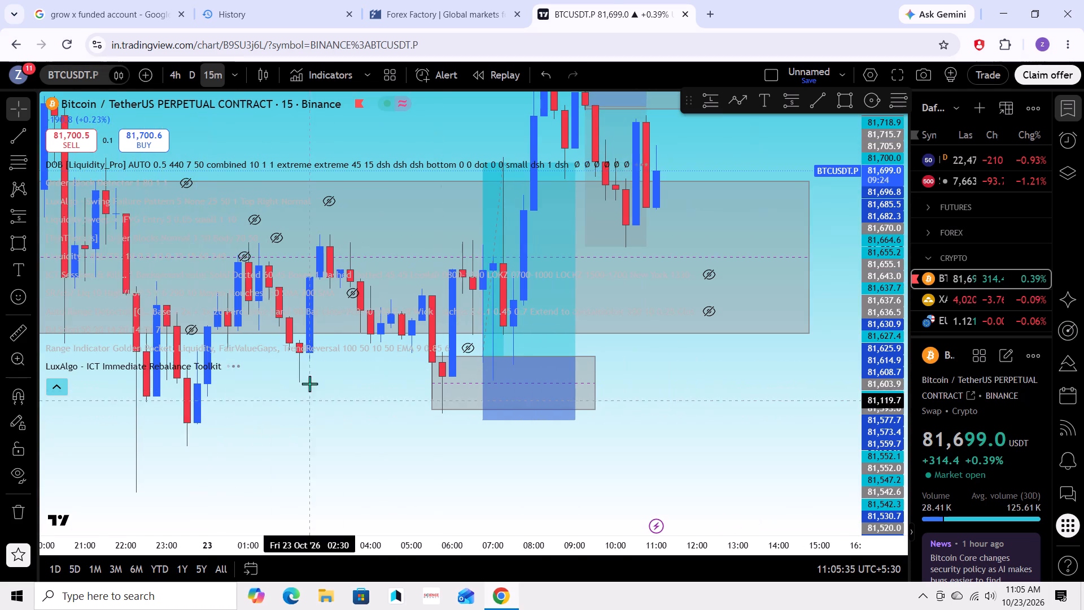
Hide the DOB [Liquidity_Pro] indicator.
left_click(563, 164)
left_click(583, 162)
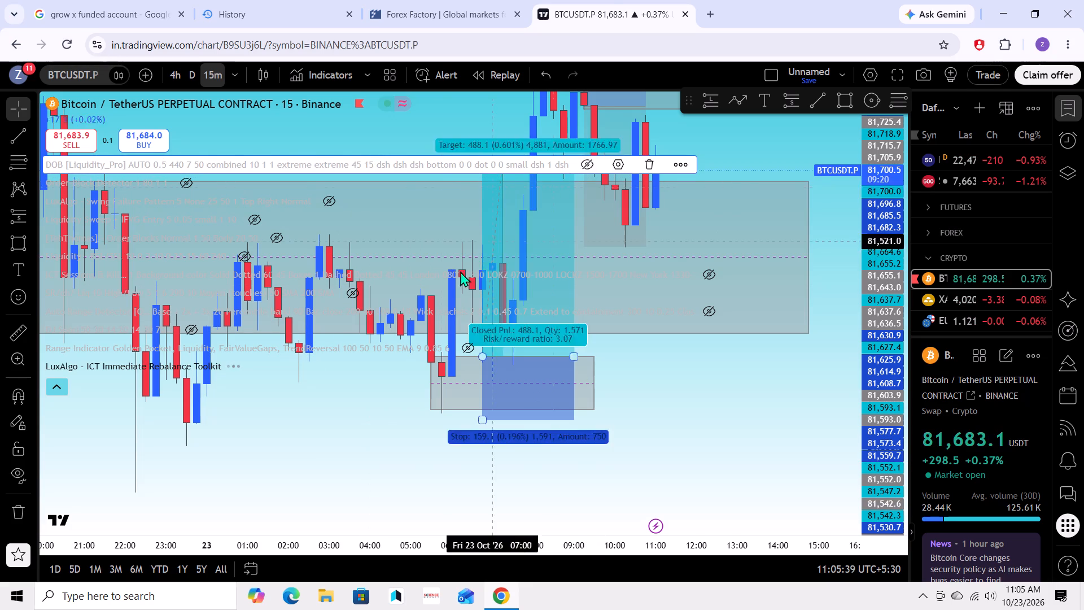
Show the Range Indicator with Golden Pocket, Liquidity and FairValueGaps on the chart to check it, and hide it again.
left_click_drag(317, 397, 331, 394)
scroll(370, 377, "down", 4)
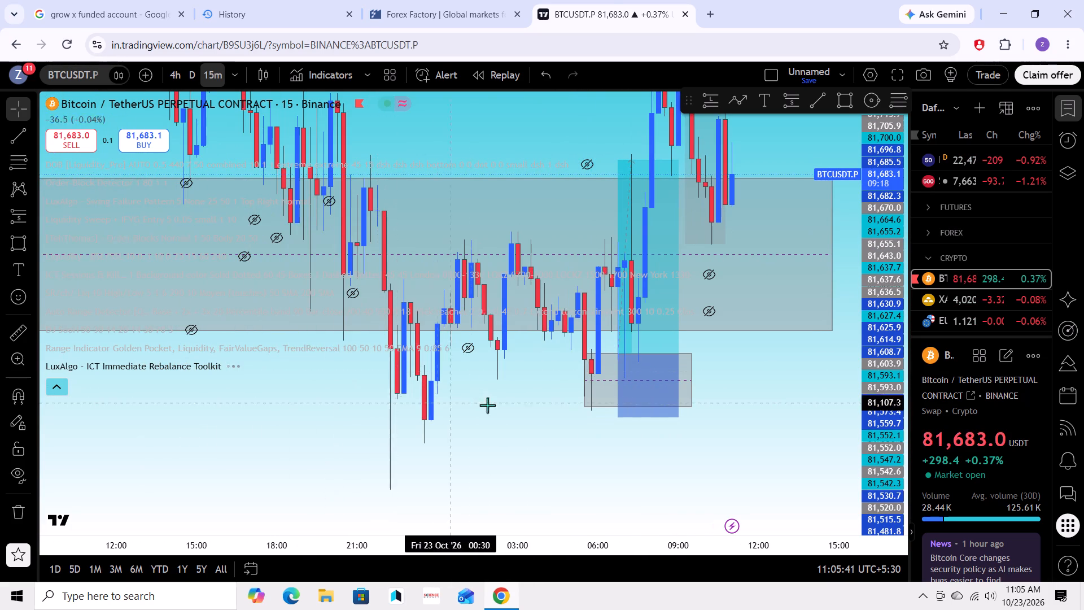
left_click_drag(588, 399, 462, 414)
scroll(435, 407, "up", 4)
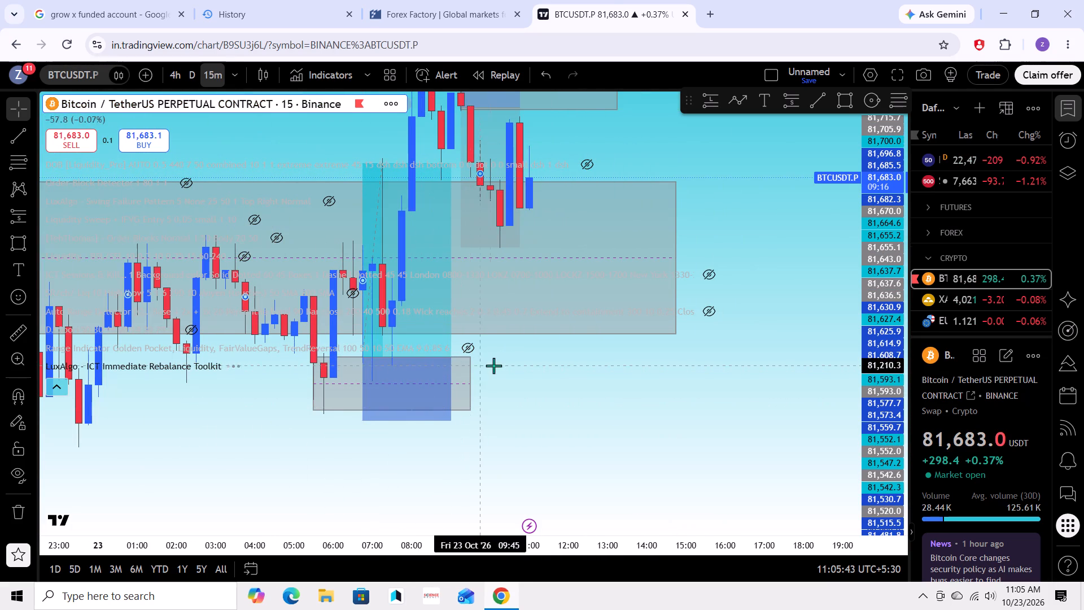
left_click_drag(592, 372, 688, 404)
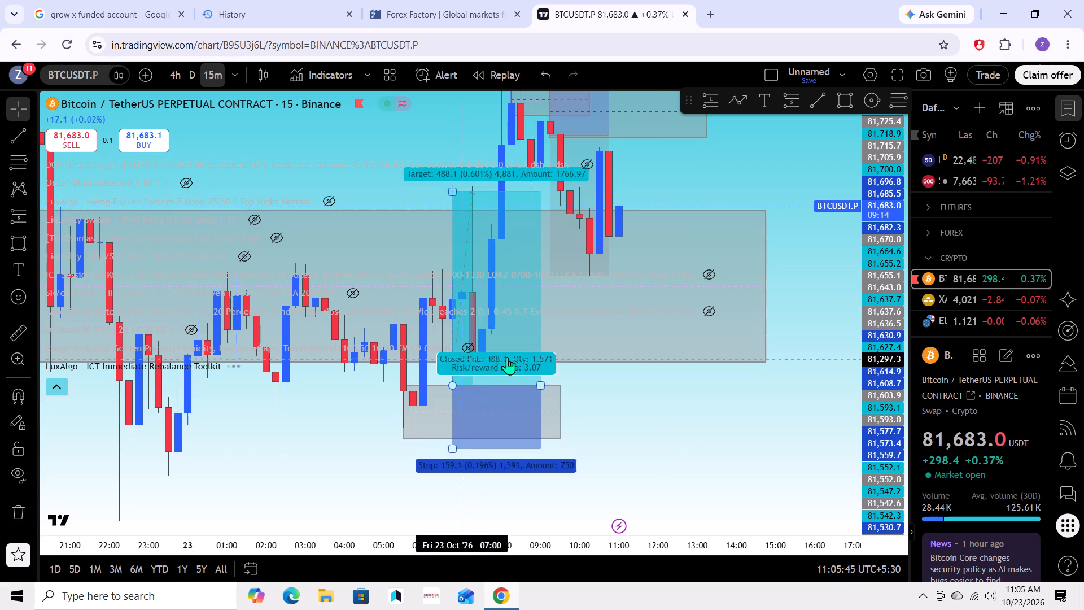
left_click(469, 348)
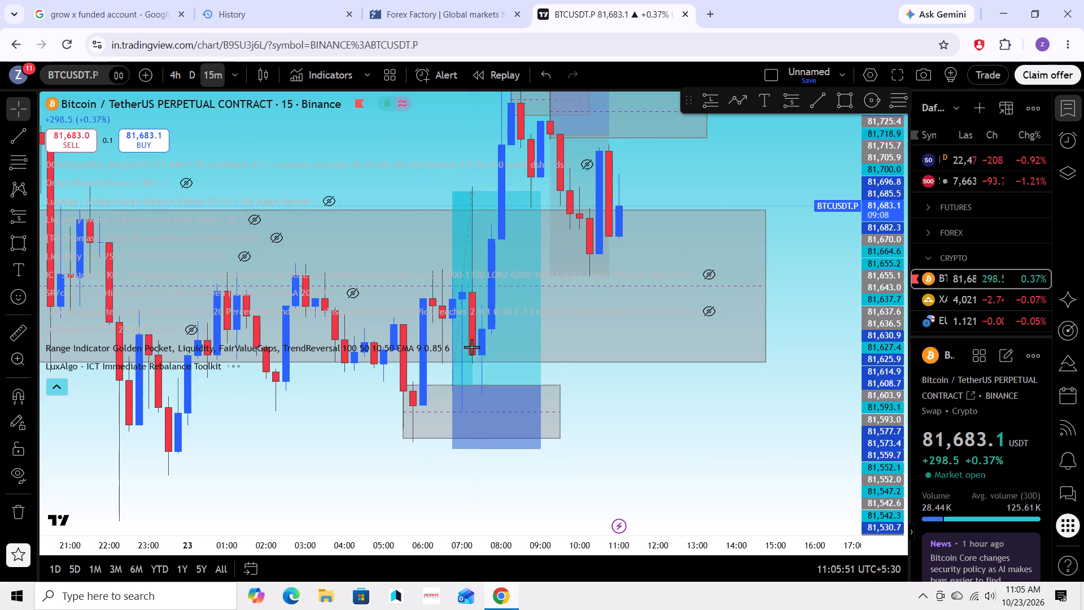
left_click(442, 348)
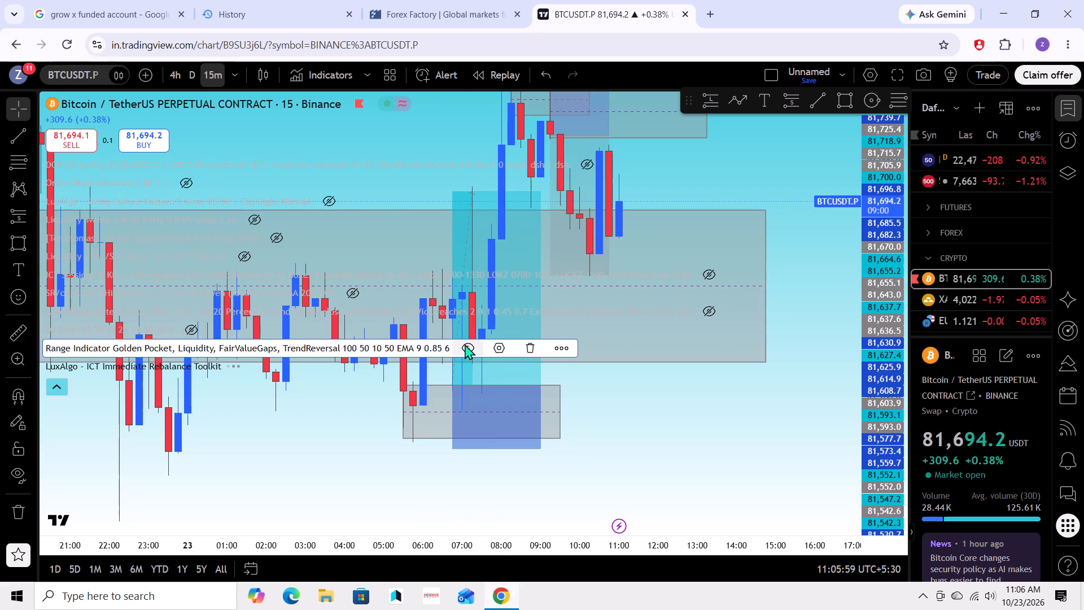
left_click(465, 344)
Hide the LuxAlgo - ICT Immediate Rebalance Toolkit indicator and collapse the indicator legend.
left_click(212, 364)
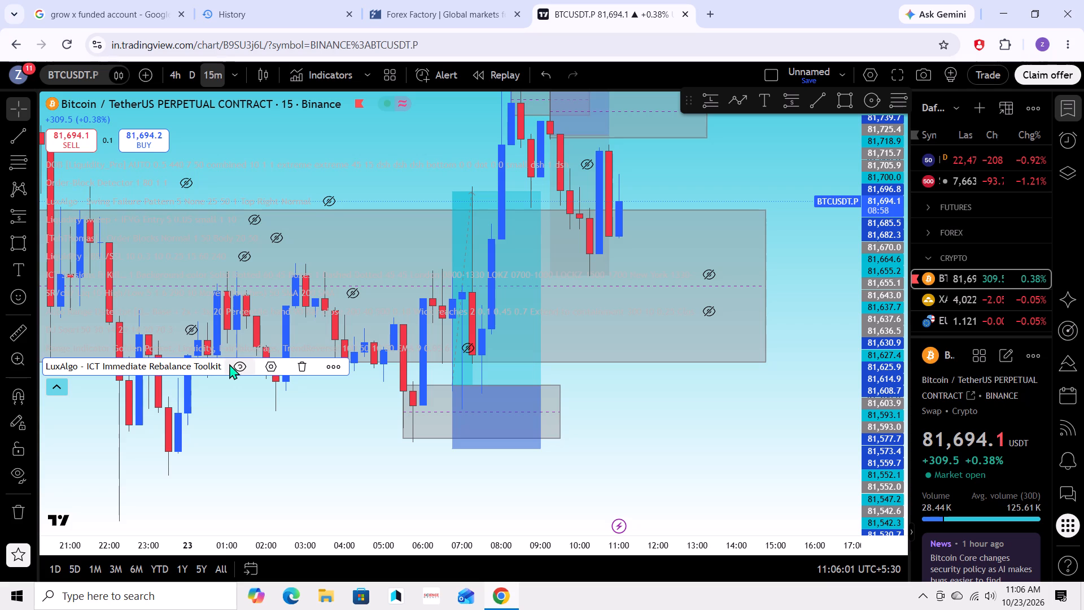
left_click(235, 364)
left_click(61, 383)
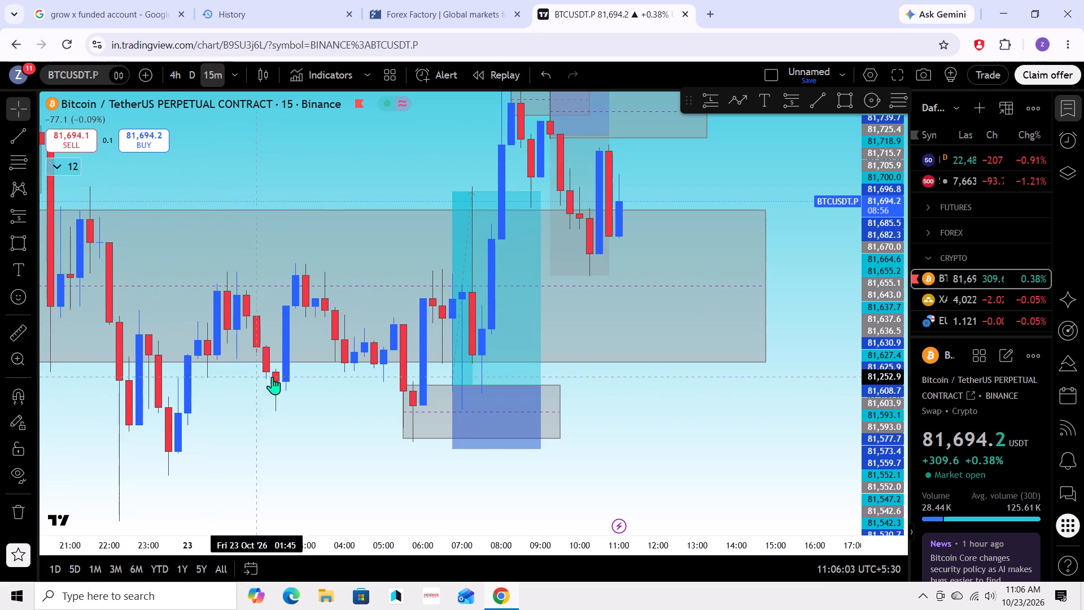
Examine the 15-minute price action around the marked zones and the long and short positions.
scroll(272, 377, "down", 4)
left_click_drag(492, 404, 586, 438)
scroll(586, 438, "up", 4)
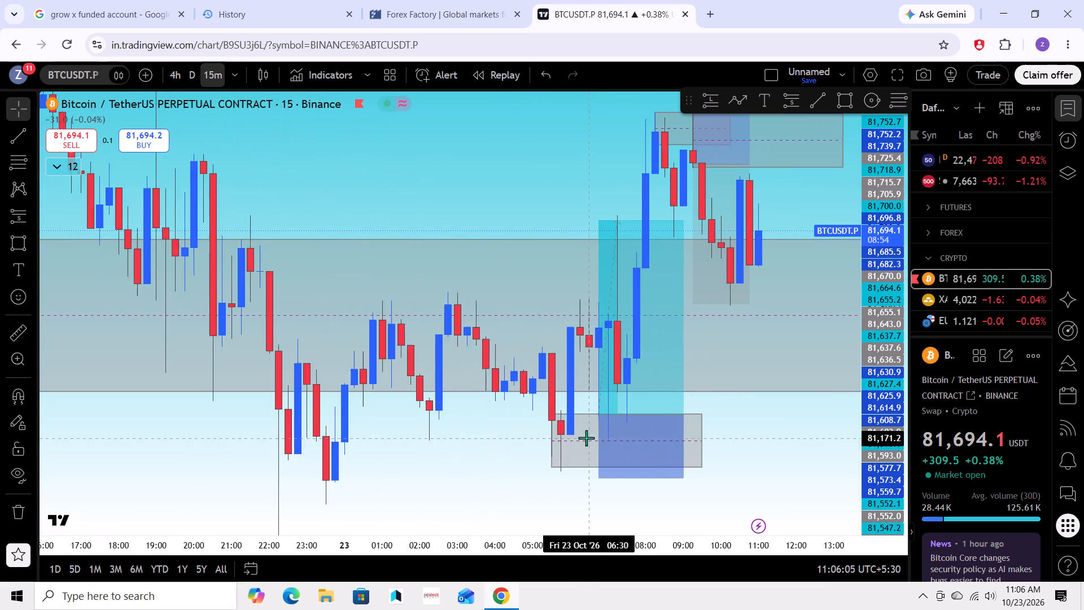
scroll(586, 438, "up", 3)
left_click_drag(703, 429, 612, 420)
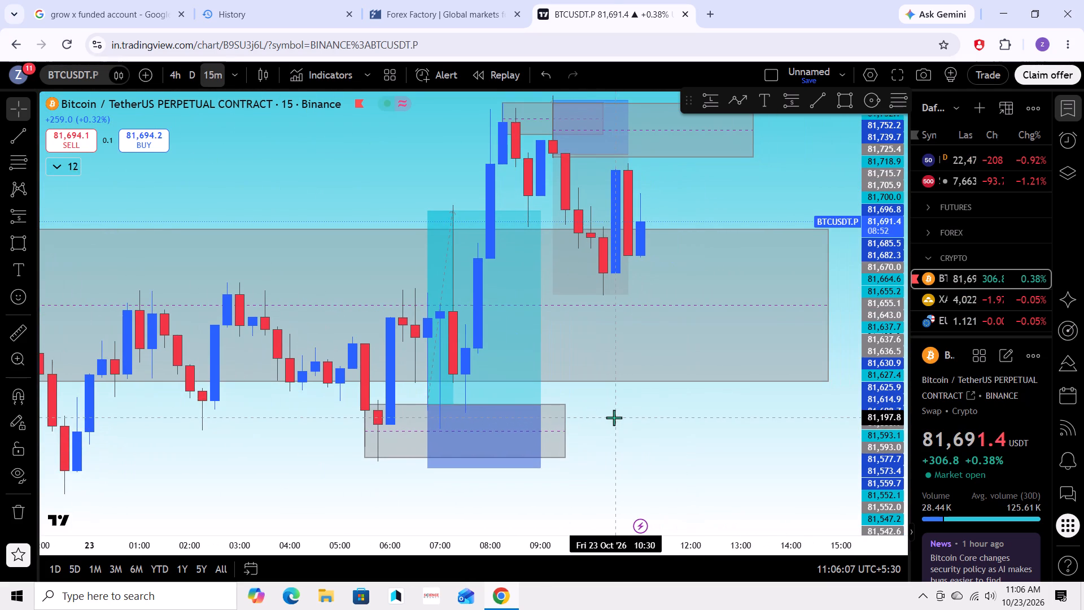
scroll(614, 417, "up", 1)
scroll(614, 416, "down", 1)
left_click_drag(343, 147, 404, 173)
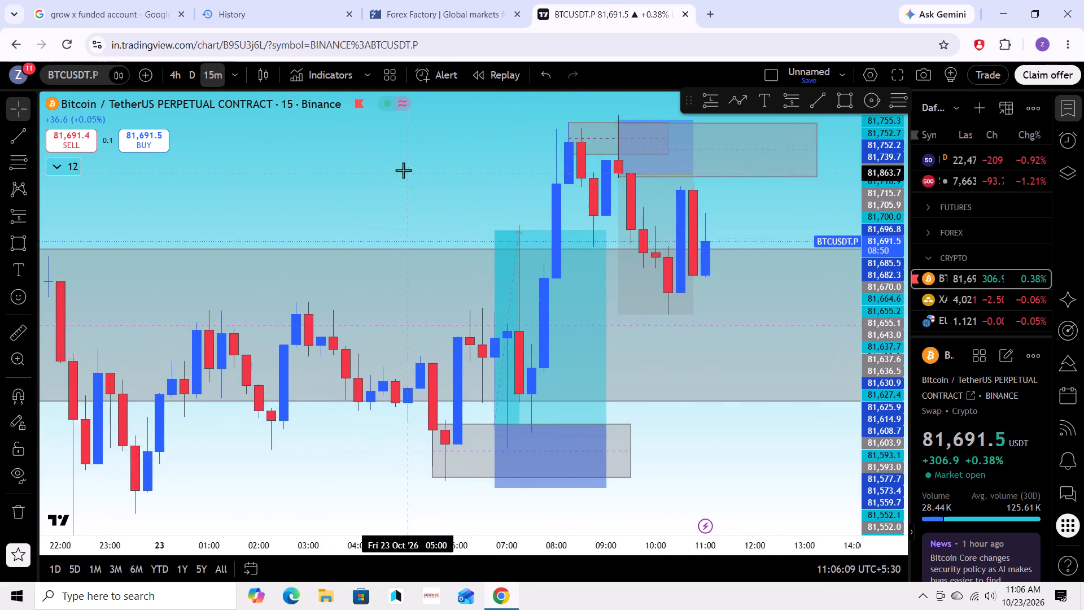
Switch the BTCUSDT.P chart to the 5-minute interval.
scroll(403, 170, "down", 4)
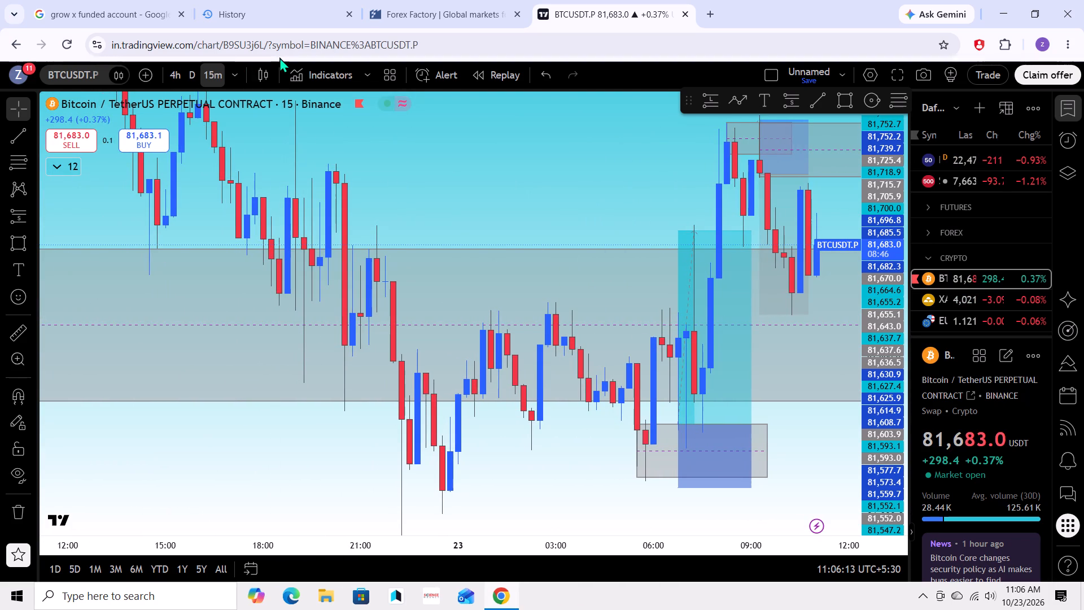
key("5")
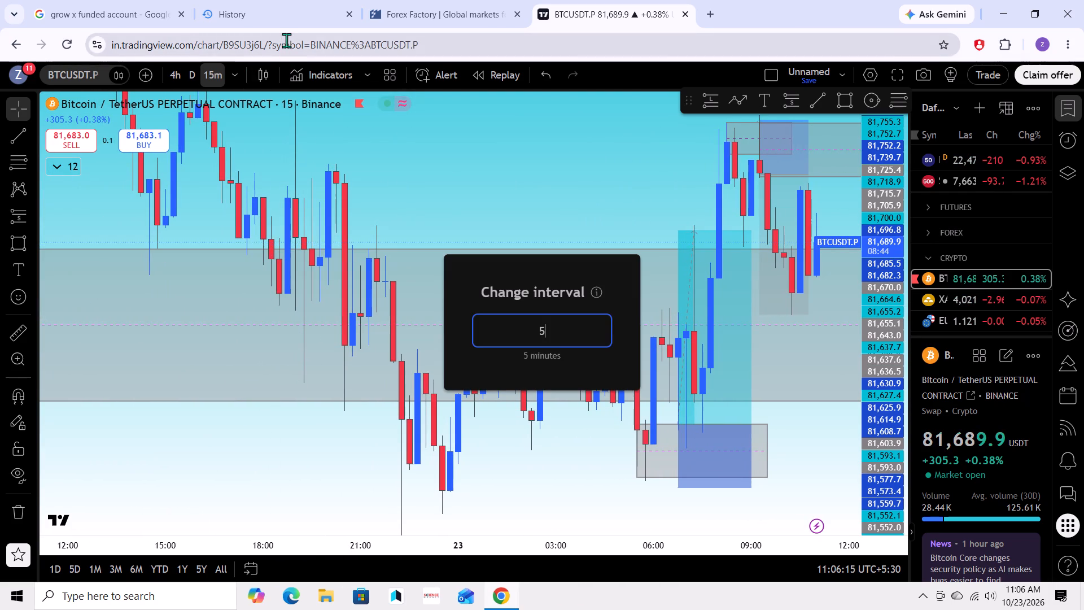
key("Return")
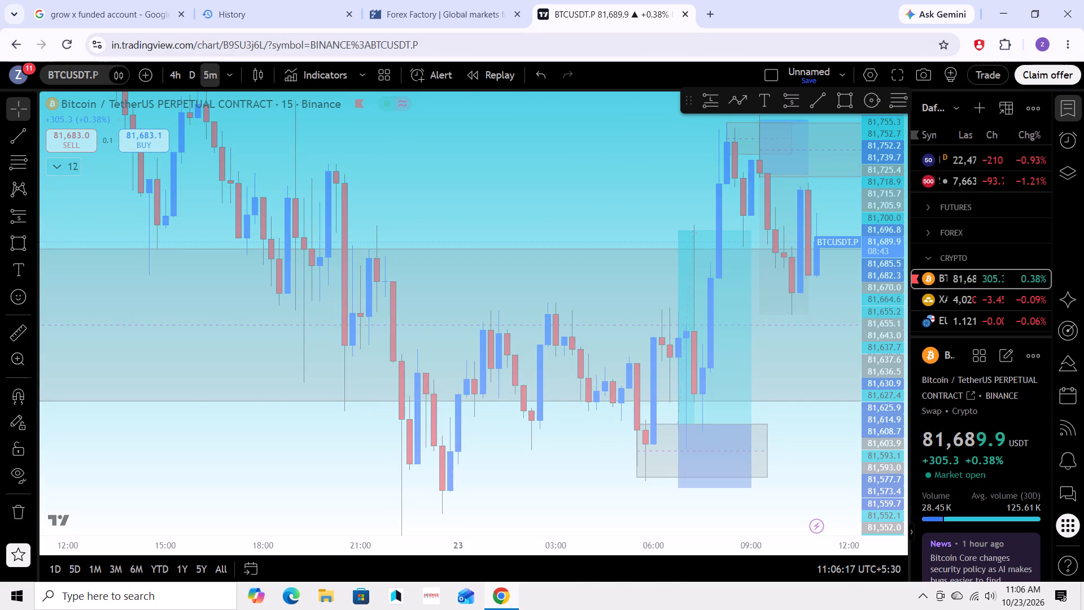
Examine the 5-minute price action from 22 to 23 October around the marked zones and the long and short positions.
scroll(467, 138, "down", 5)
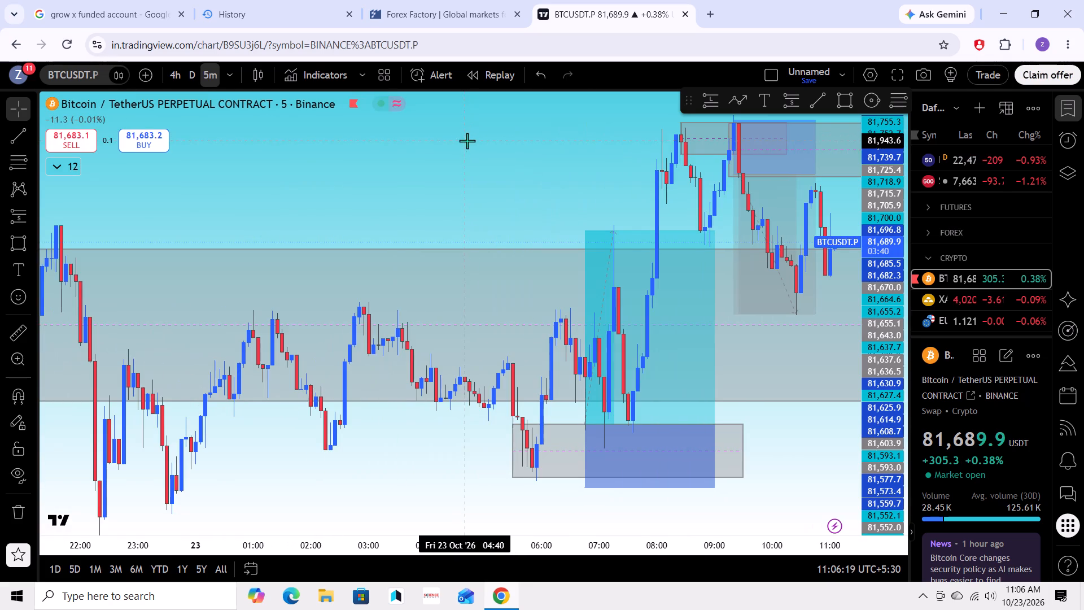
left_click_drag(409, 438, 674, 358)
scroll(655, 384, "up", 5)
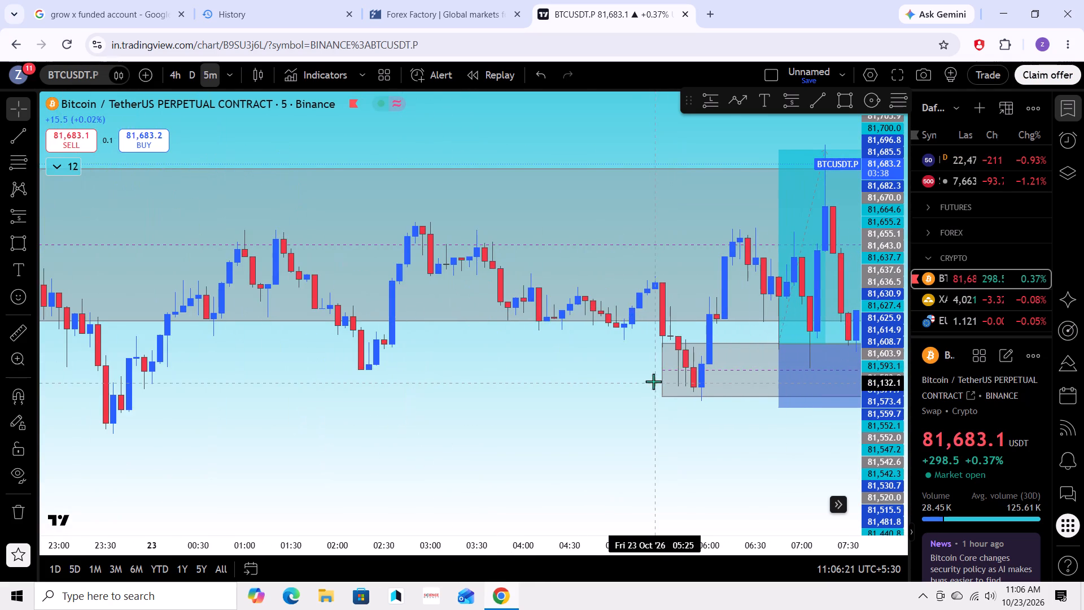
left_click_drag(600, 379, 660, 351)
left_click_drag(620, 359, 404, 391)
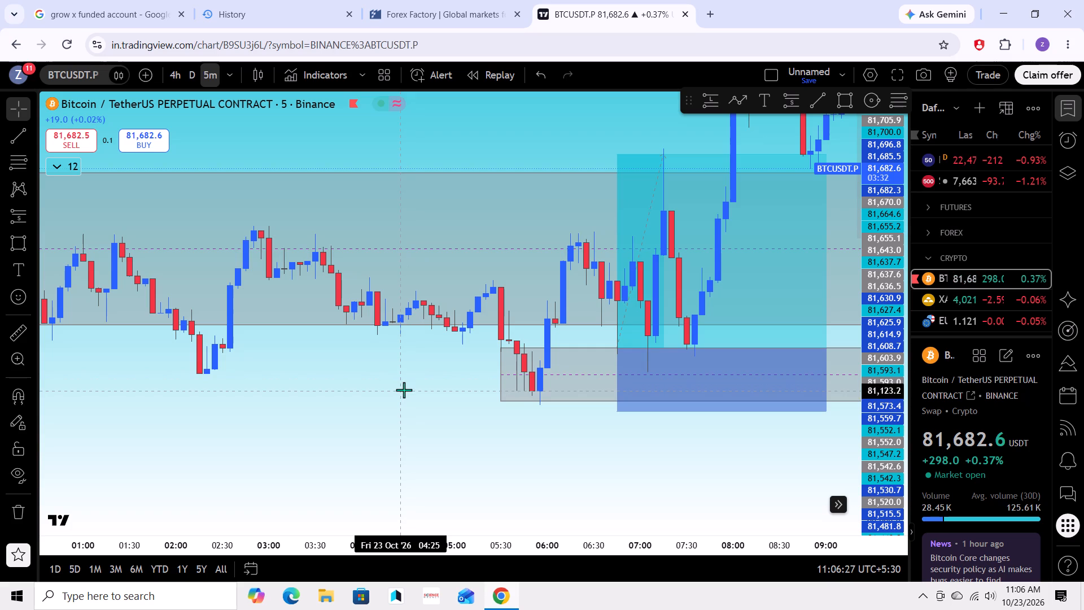
left_click_drag(375, 405, 705, 438)
scroll(679, 430, "down", 4)
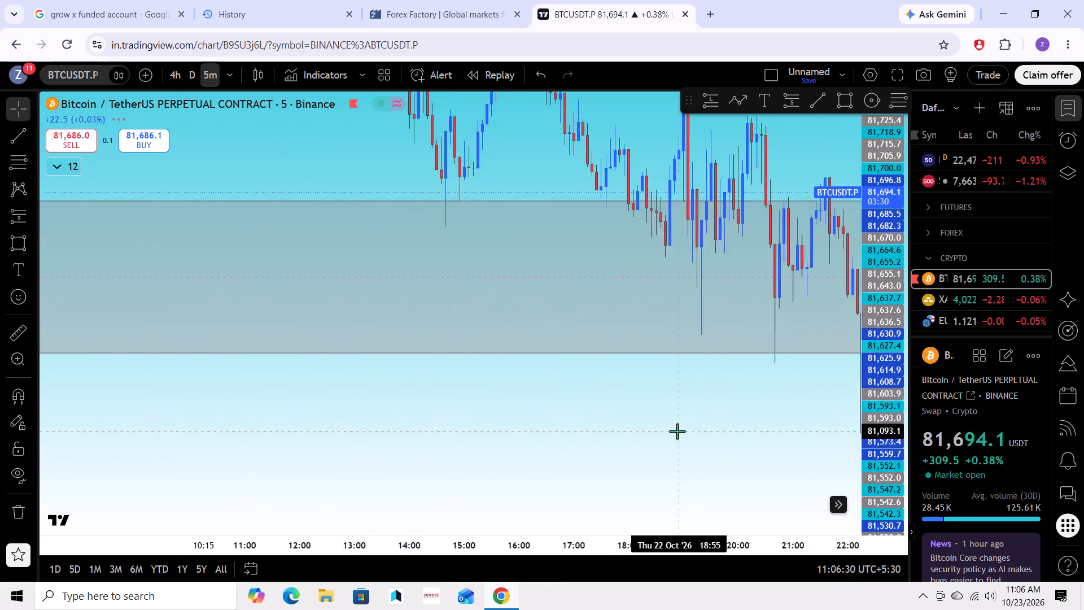
scroll(677, 431, "down", 6)
scroll(595, 404, "down", 4)
left_click_drag(632, 426, 353, 451)
left_click_drag(640, 469, 505, 472)
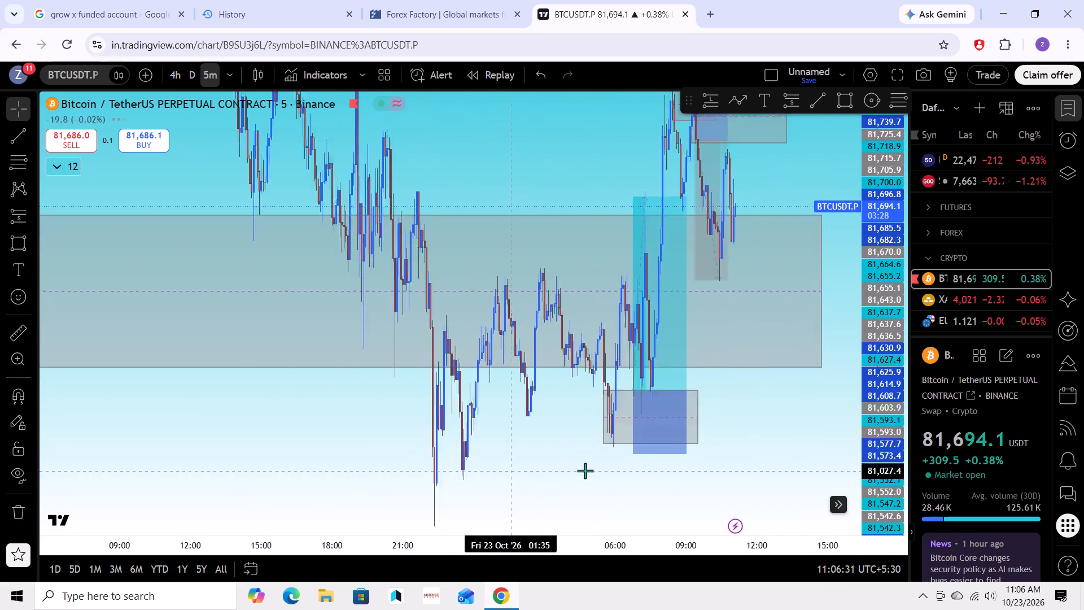
scroll(656, 448, "up", 3)
left_click_drag(586, 430, 802, 460)
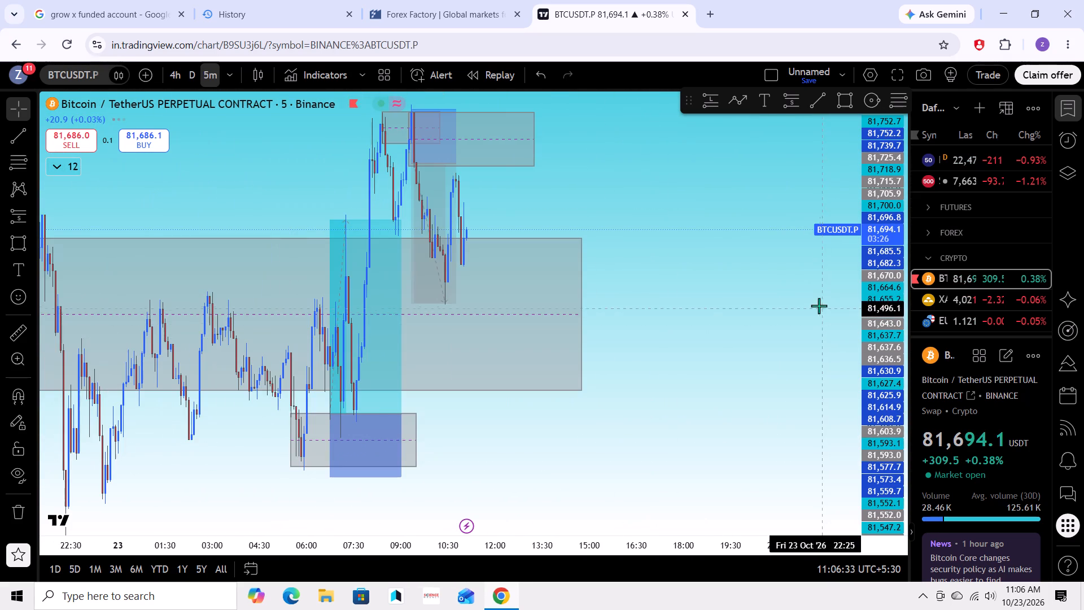
Show the ICT Sessions & Killzones indicator, check the chart with it, and collapse the indicator legend.
left_click(58, 162)
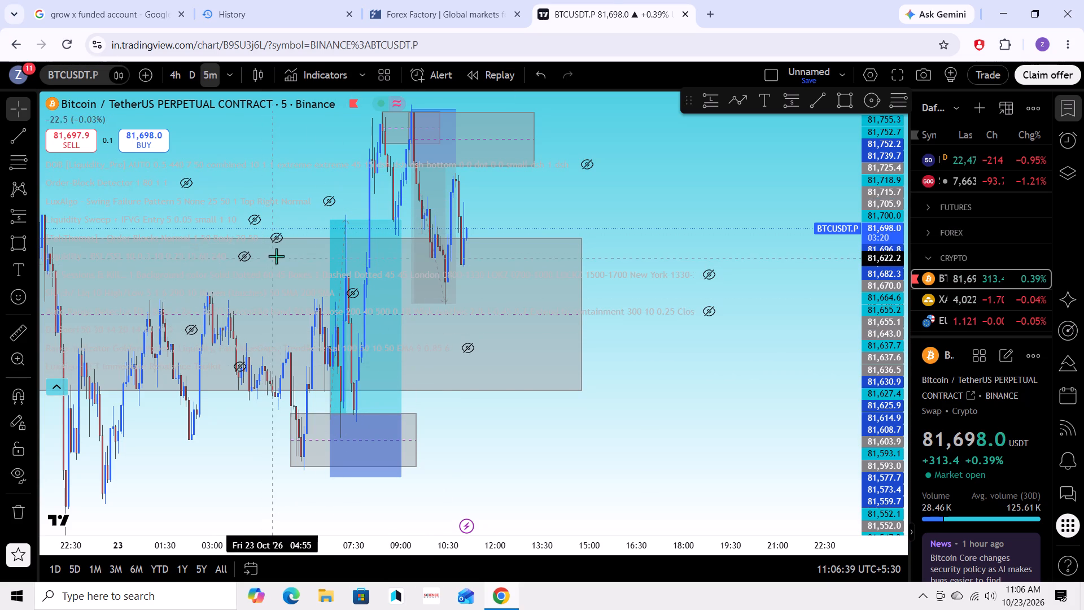
left_click(709, 269)
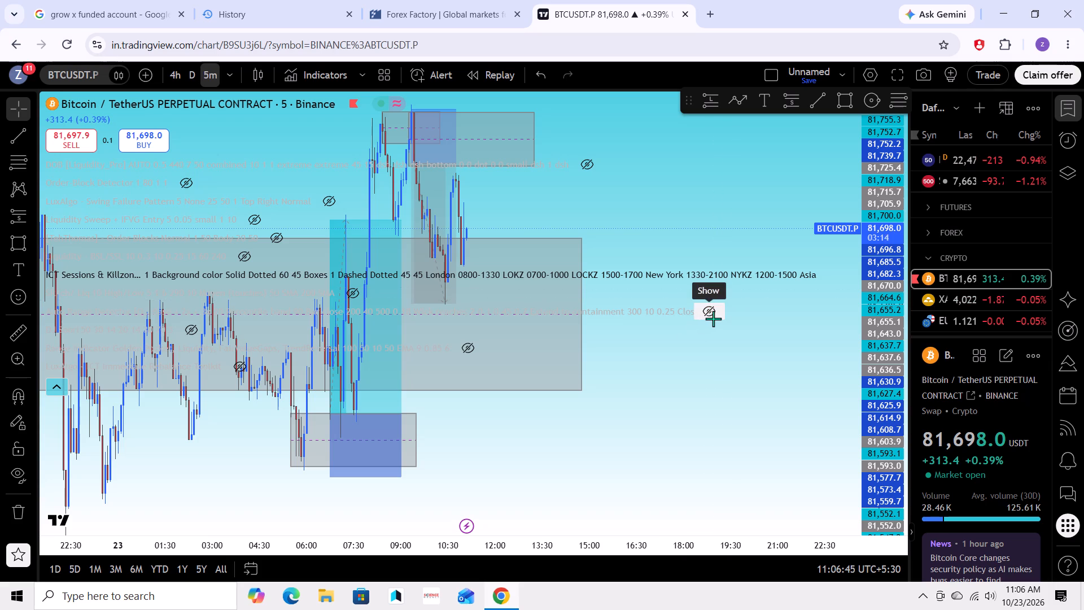
scroll(181, 456, "down", 3)
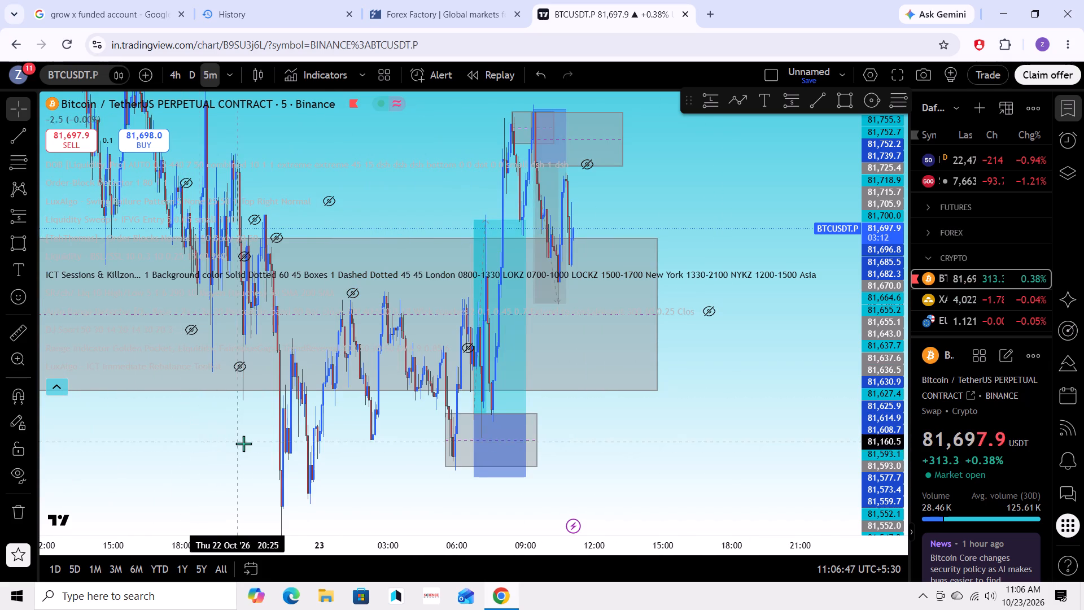
left_click_drag(256, 454, 187, 463)
scroll(517, 439, "up", 7)
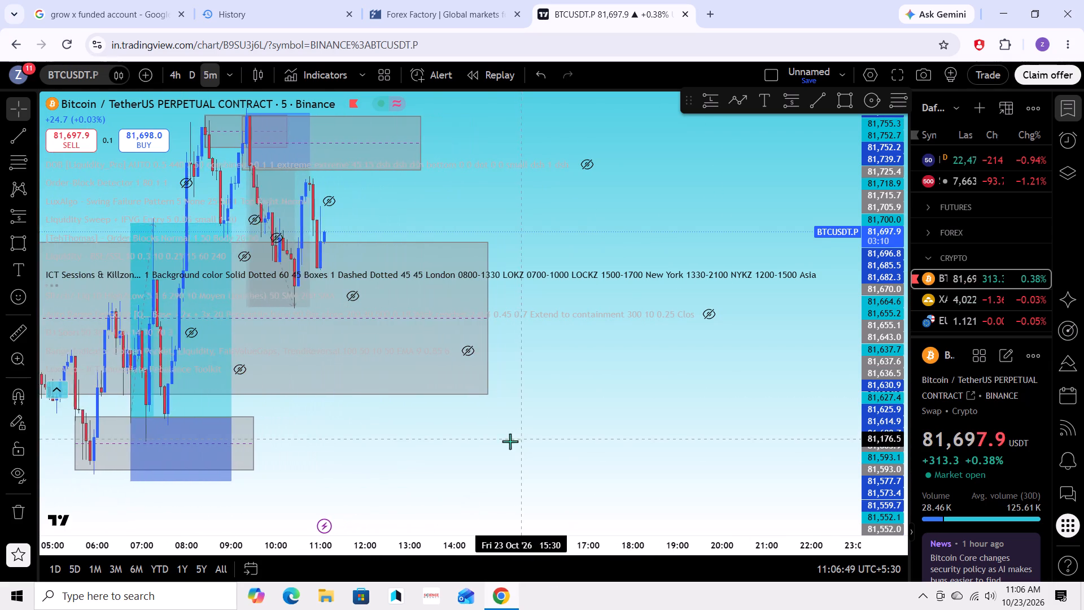
left_click_drag(470, 447, 799, 452)
scroll(759, 446, "down", 4)
left_click_drag(375, 457, 460, 457)
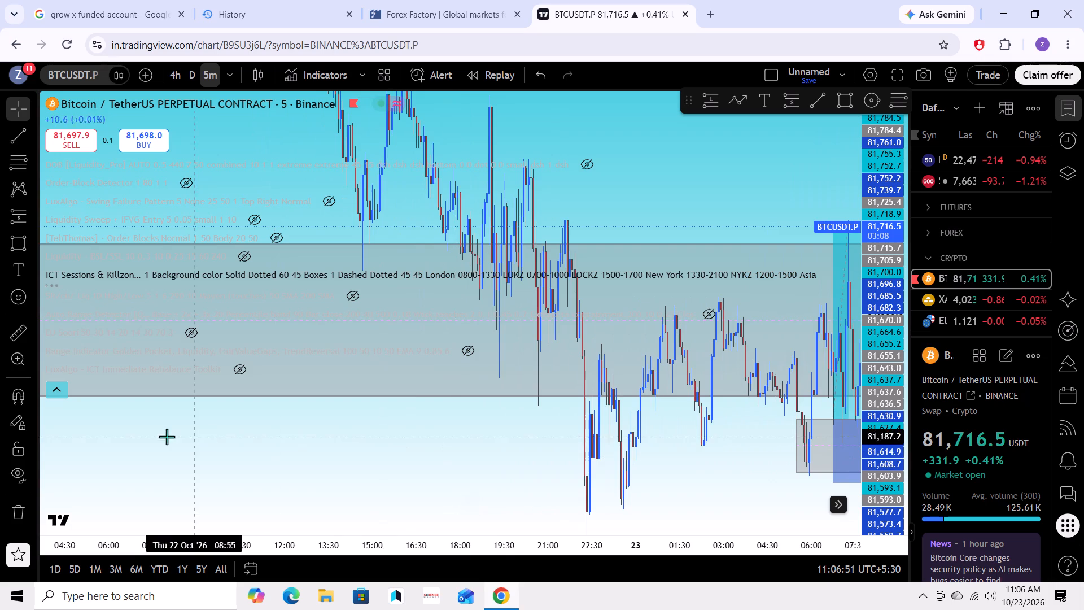
left_click(53, 397)
Examine the earlier 5-minute price action above and below the large grey zone and around the position setups.
scroll(380, 452, "down", 5)
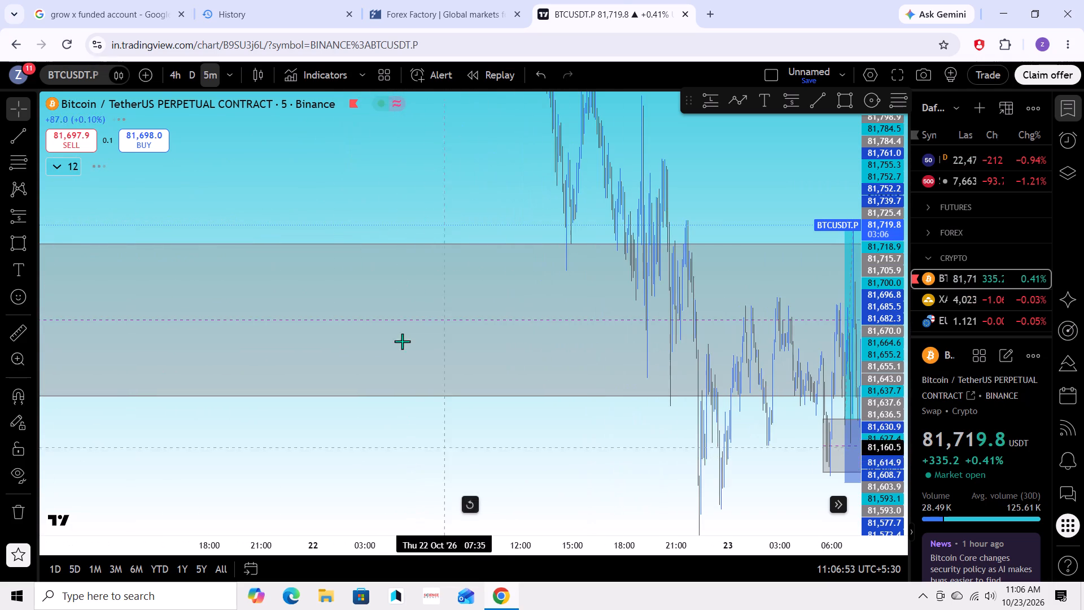
left_click_drag(356, 156, 234, 377)
scroll(368, 377, "up", 4)
scroll(459, 355, "up", 9)
left_click_drag(426, 415, 740, 415)
scroll(631, 397, "down", 4)
left_click_drag(528, 353, 636, 351)
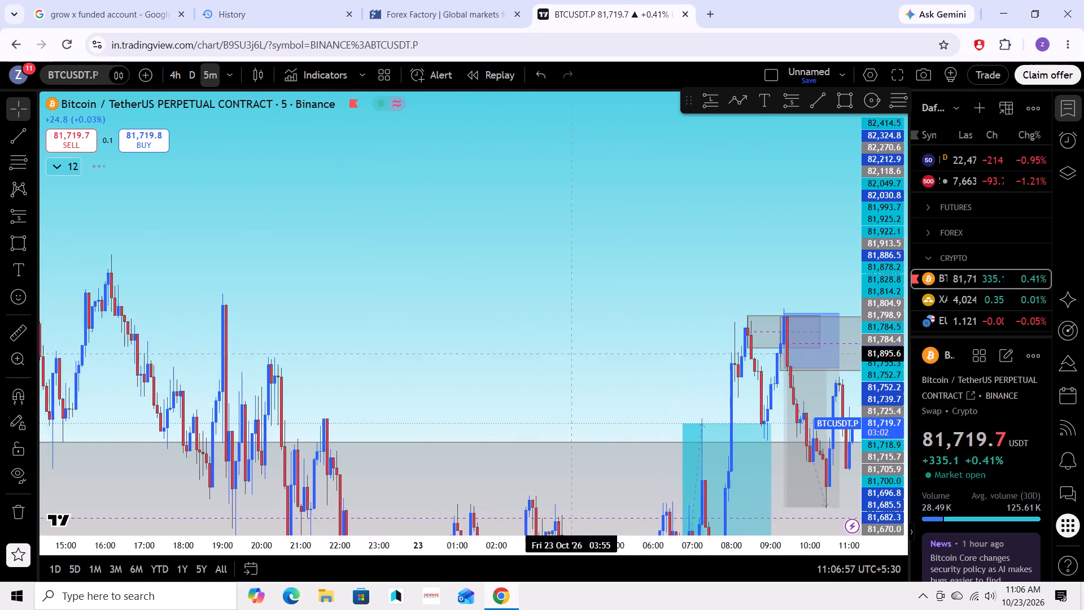
left_click_drag(636, 351, 727, 310)
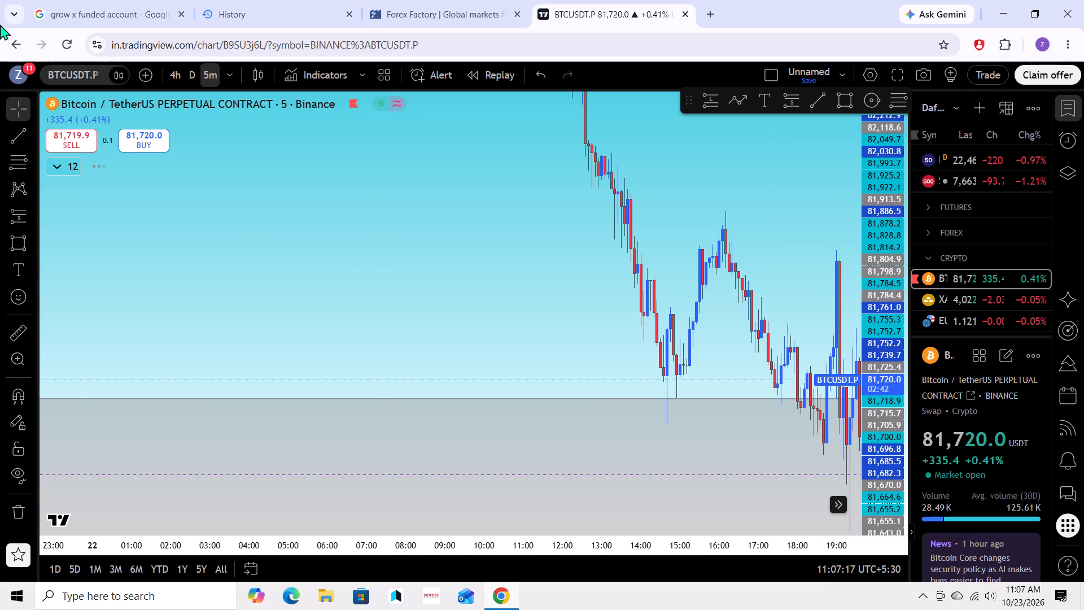
scroll(177, 2, "down", 4)
scroll(340, 190, "up", 5)
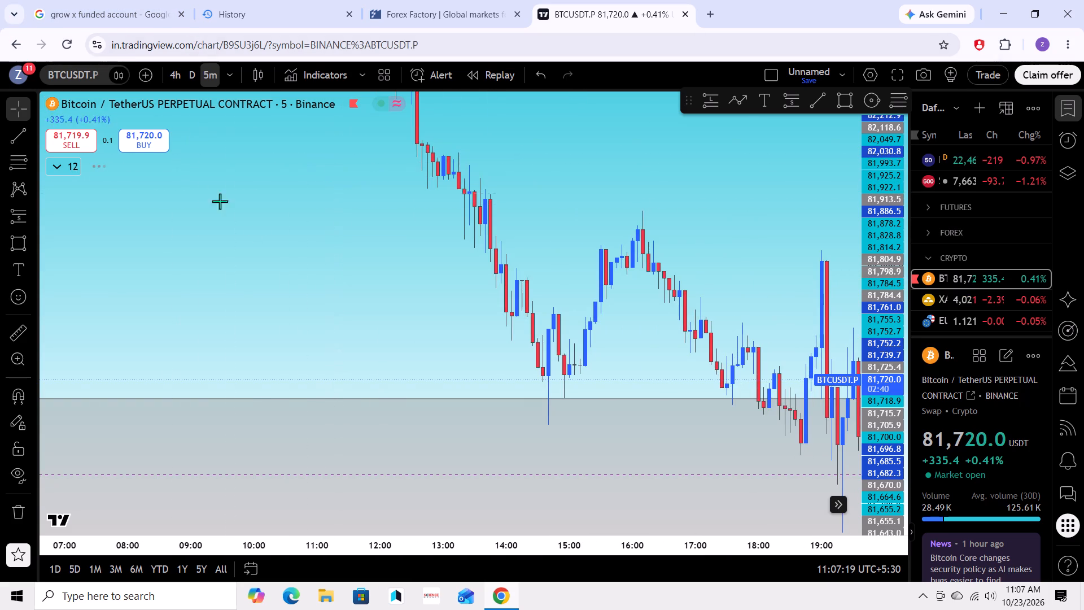
left_click_drag(252, 205, 12, 205)
scroll(299, 215, "up", 4)
scroll(339, 224, "down", 5)
left_click_drag(358, 237, 99, 237)
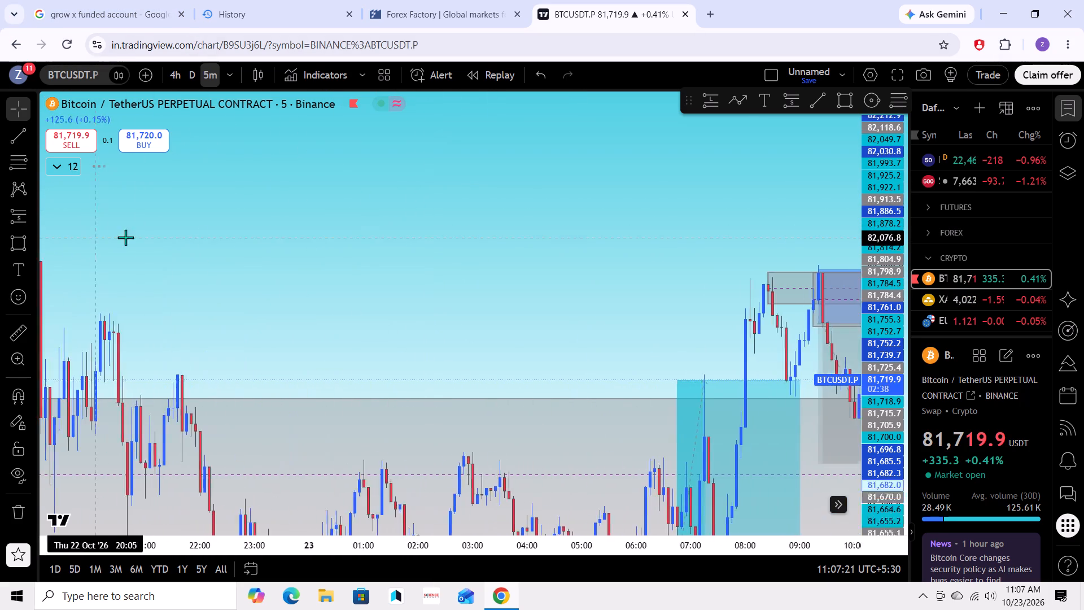
scroll(401, 356, "down", 3)
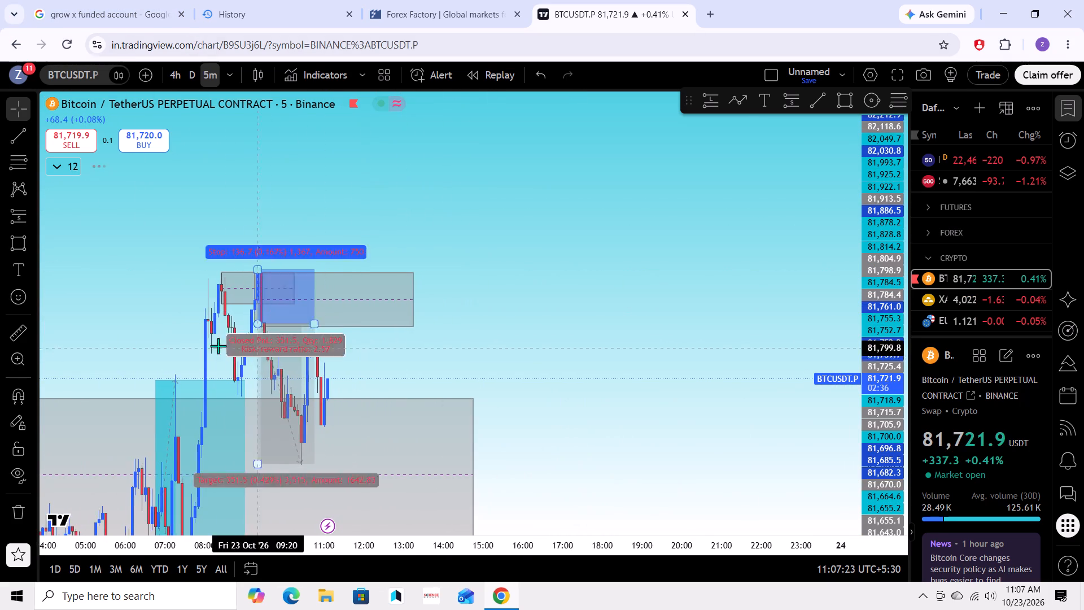
left_click_drag(116, 329, 514, 243)
left_click_drag(423, 261, 630, 162)
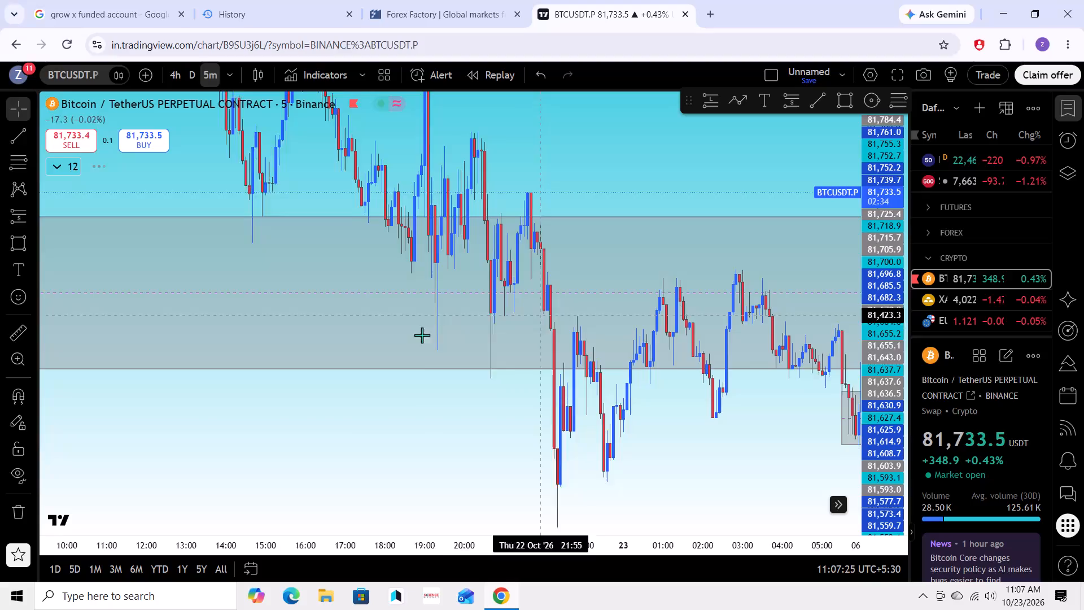
left_click_drag(235, 149, 653, 372)
left_click_drag(419, 211, 784, 473)
left_click_drag(502, 227, 504, 228)
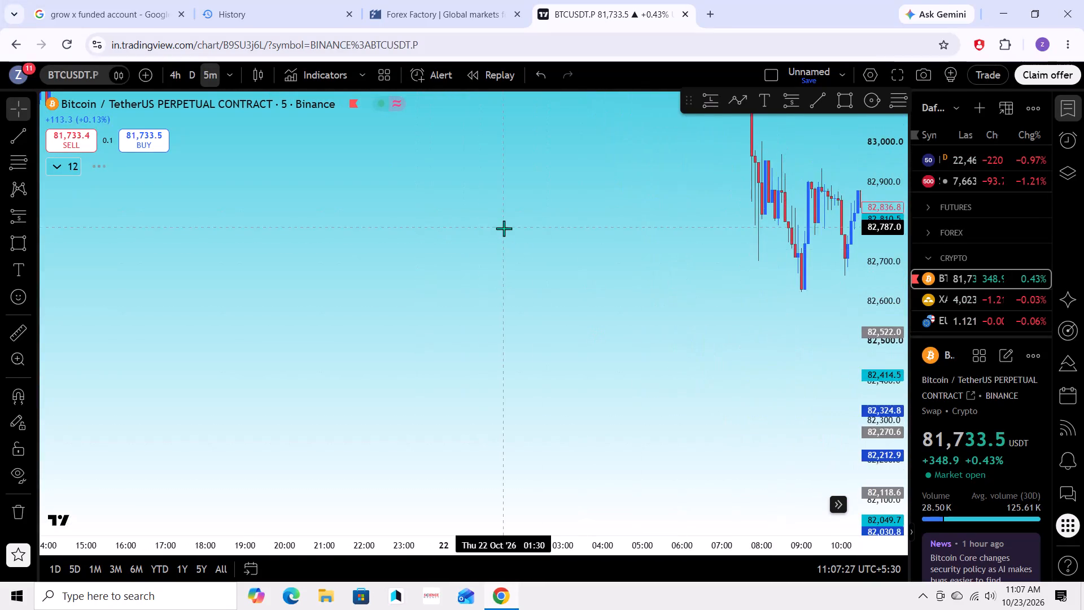
left_click_drag(504, 228, 216, 222)
left_click_drag(543, 313, 500, 152)
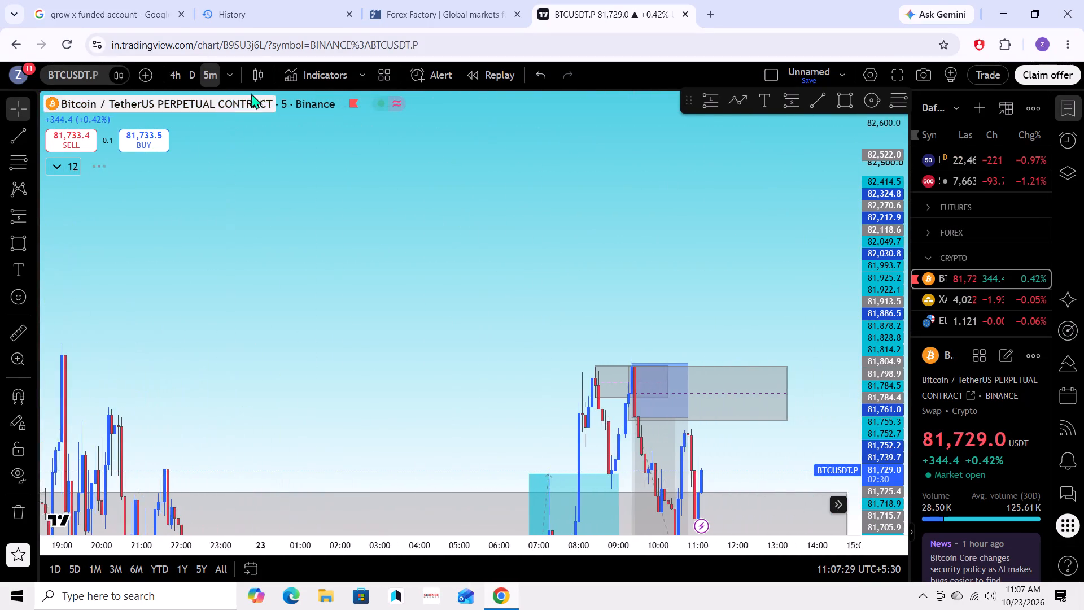
Switch the chart to the 1-month interval.
left_click(231, 72)
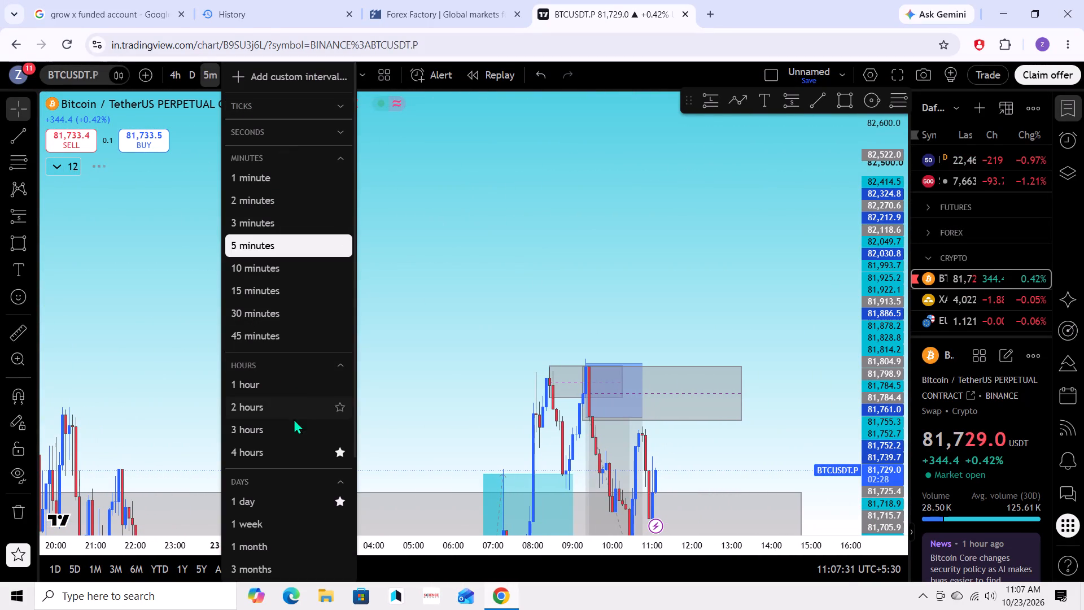
scroll(284, 468, "down", 3)
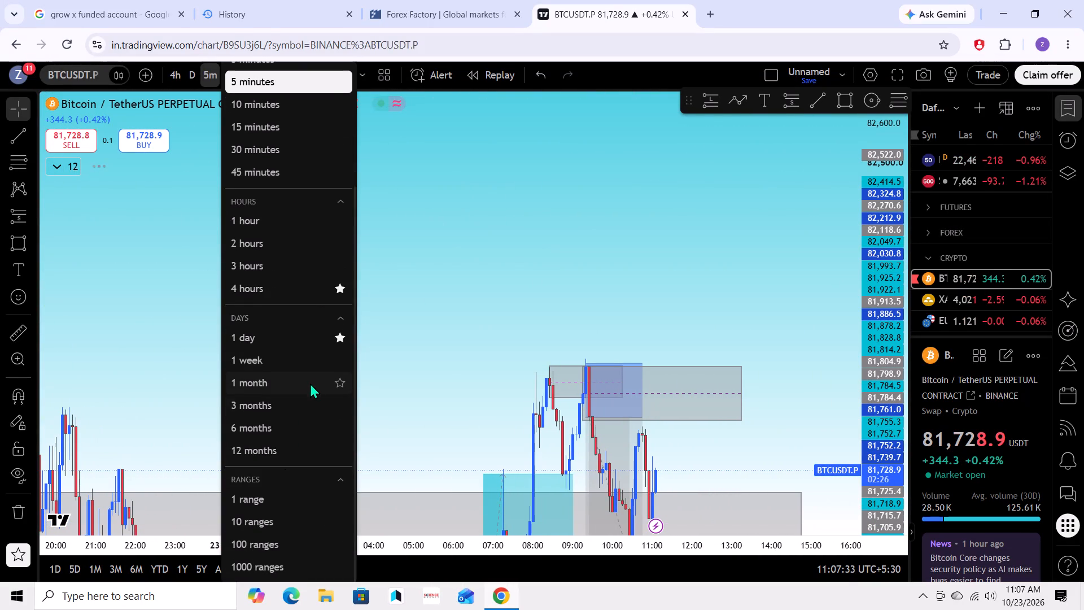
left_click(310, 373)
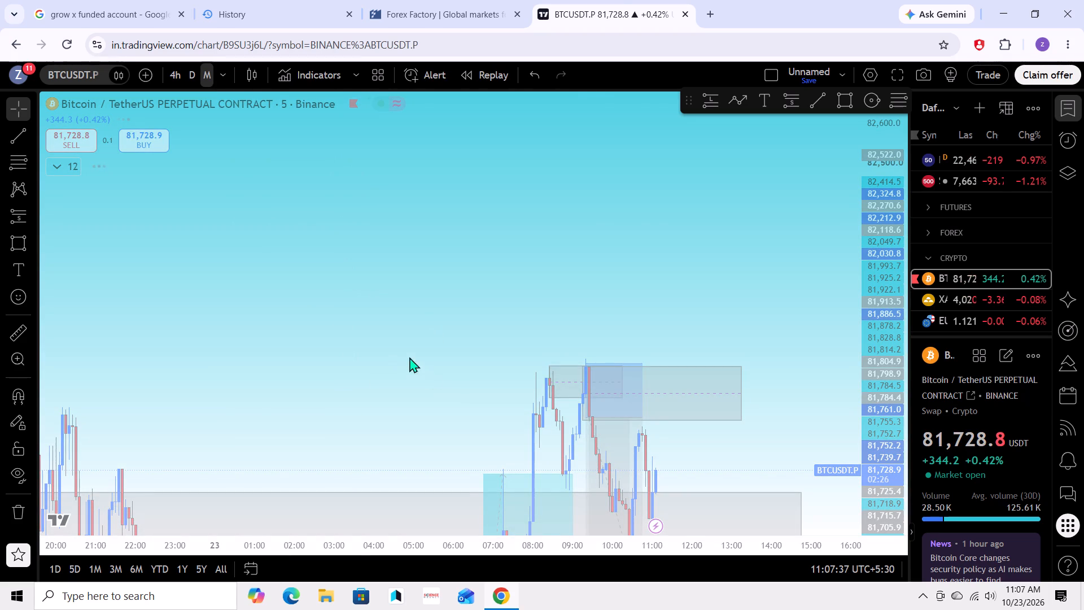
Examine the monthly candles and the marked zones and high labels around the latest price, rescaling the chart to fit them.
scroll(860, 349, "down", 9)
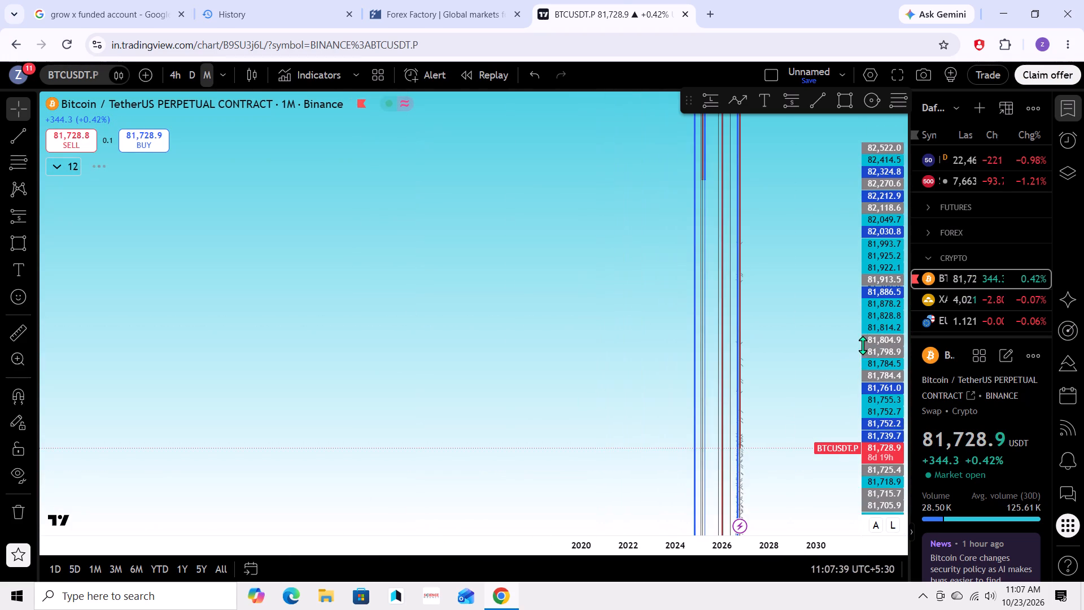
scroll(878, 333, "down", 10)
scroll(878, 333, "up", 1)
scroll(878, 333, "down", 6)
scroll(877, 335, "up", 2)
scroll(876, 335, "down", 20)
scroll(876, 335, "down", 1)
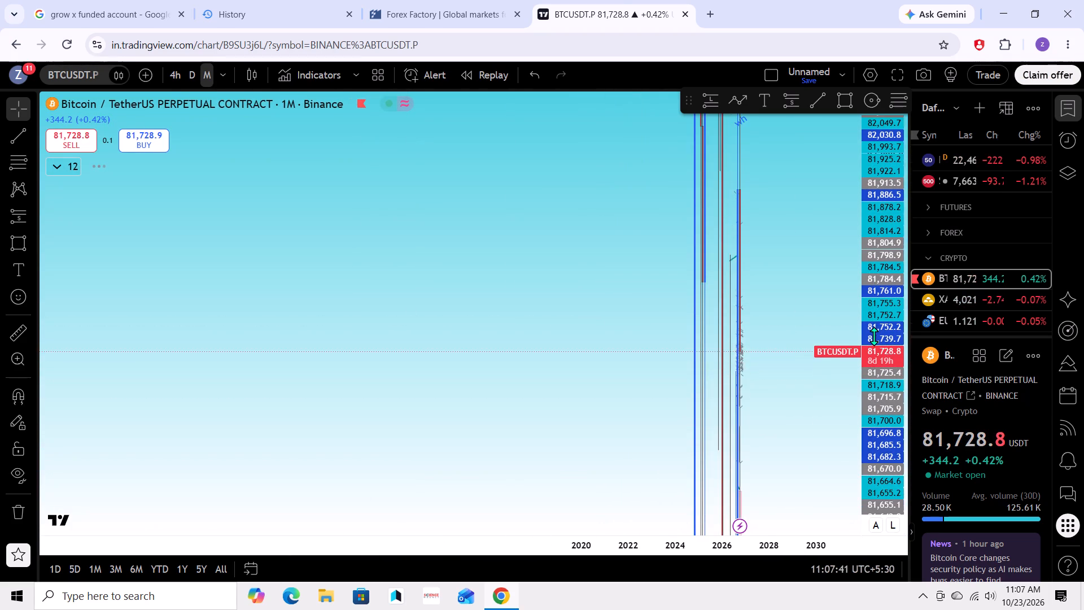
scroll(874, 336, "down", 20)
scroll(874, 336, "down", 20)
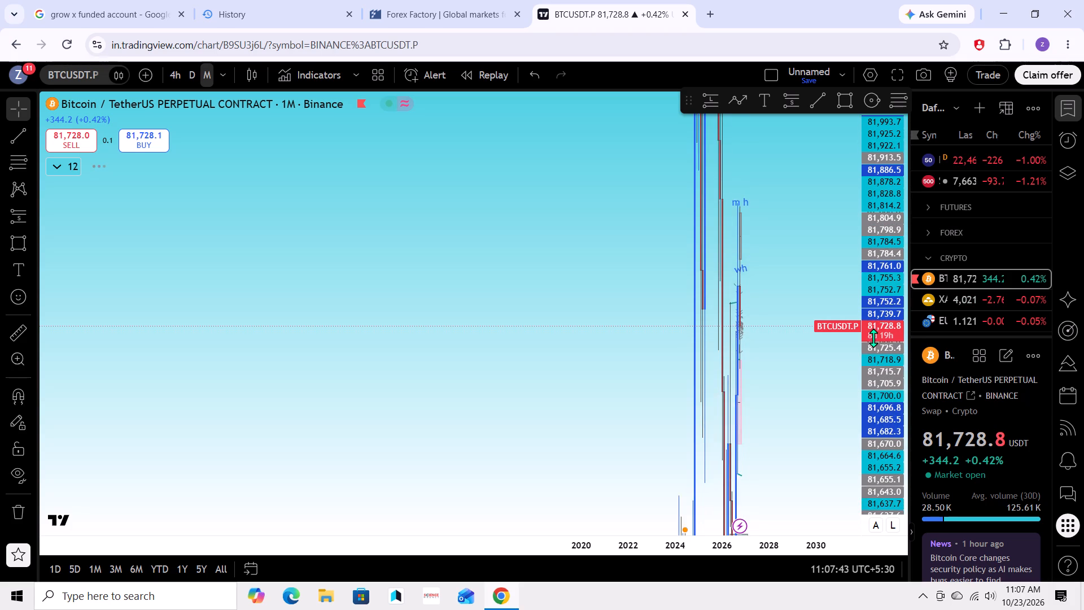
scroll(873, 338, "down", 20)
scroll(873, 338, "down", 20)
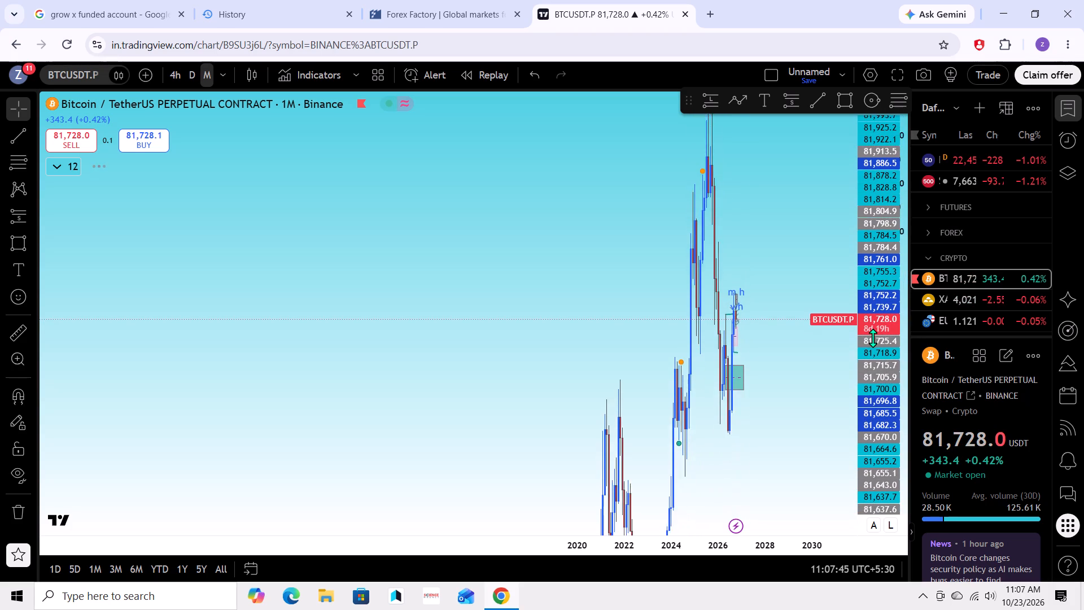
scroll(873, 338, "down", 8)
scroll(819, 341, "up", 12)
left_click_drag(574, 358, 596, 361)
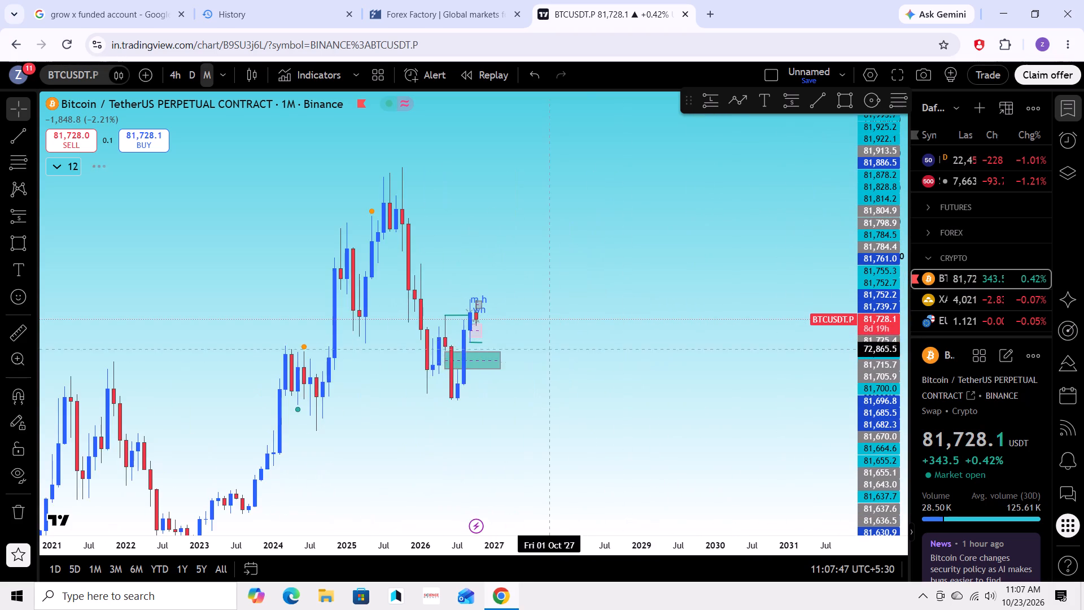
left_click_drag(596, 361, 633, 361)
scroll(893, 329, "up", 10)
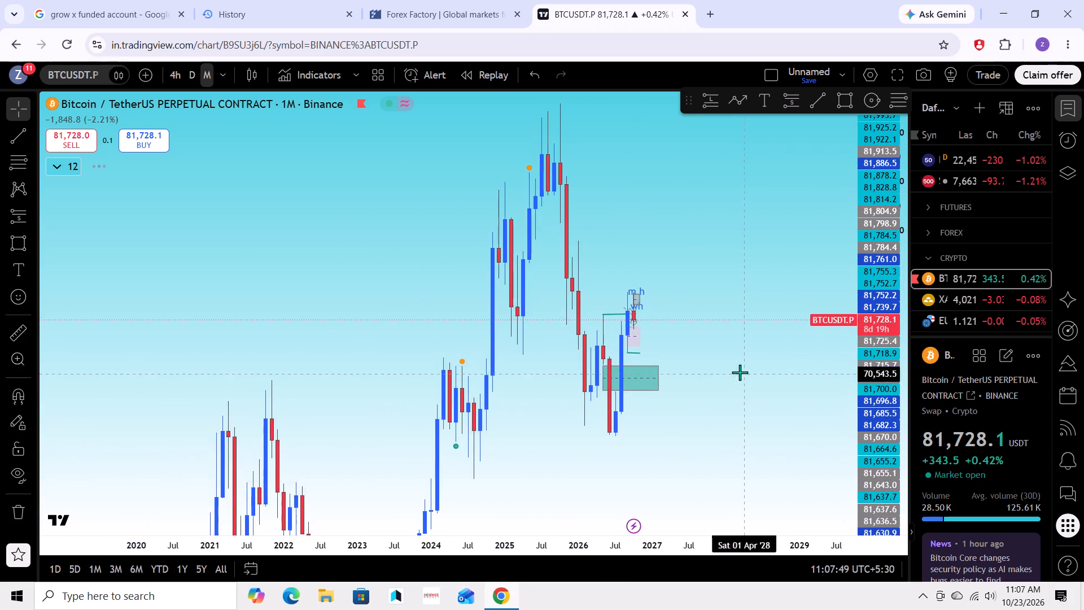
scroll(740, 371, "up", 6)
left_click_drag(692, 320, 744, 428)
scroll(695, 419, "up", 2)
left_click_drag(690, 439, 788, 379)
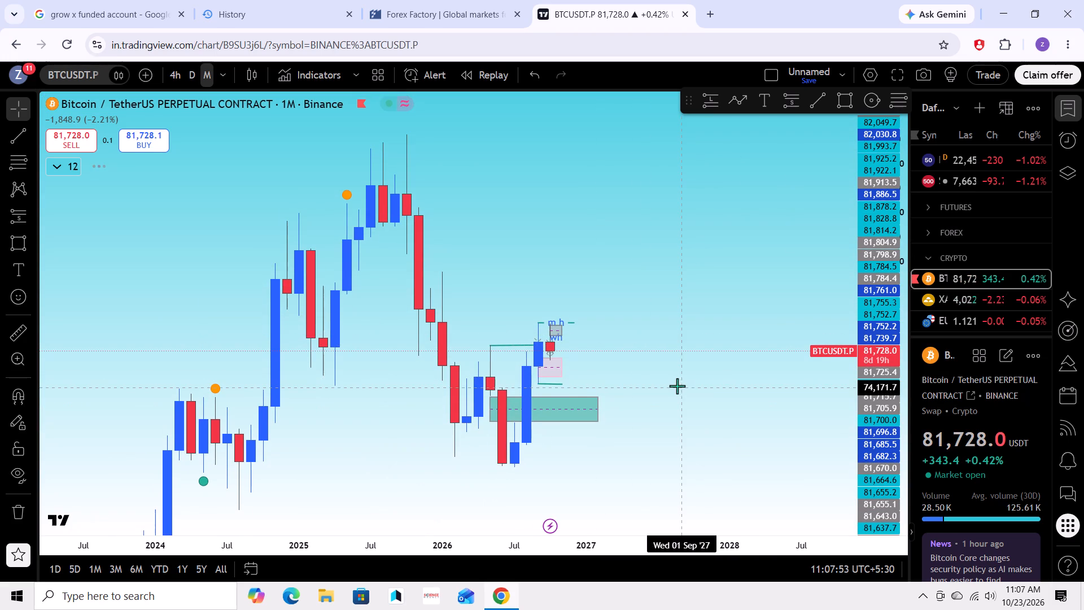
scroll(655, 374, "up", 3)
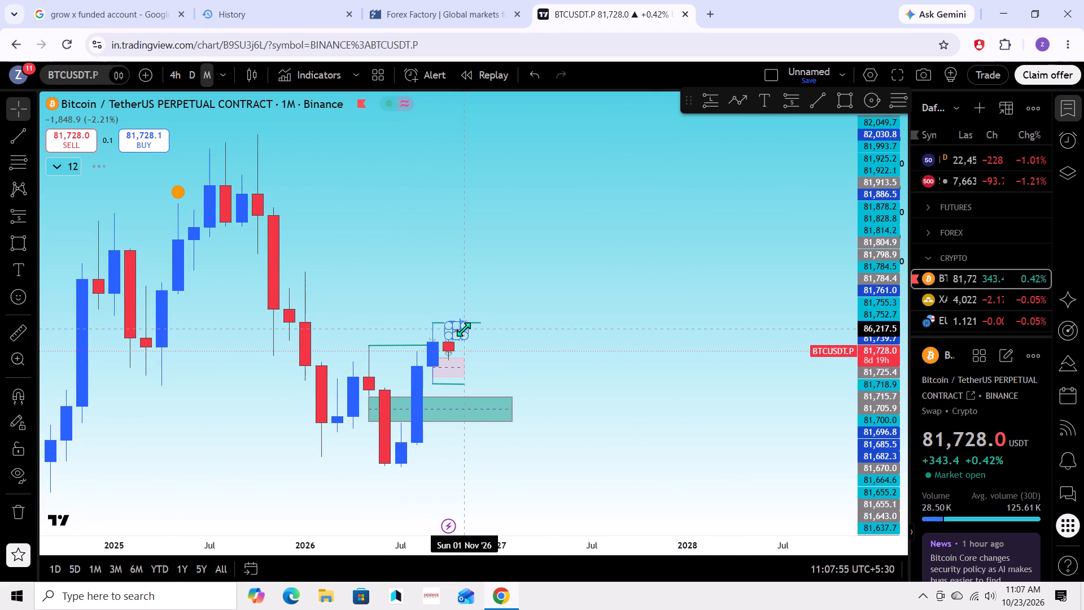
left_click(542, 367)
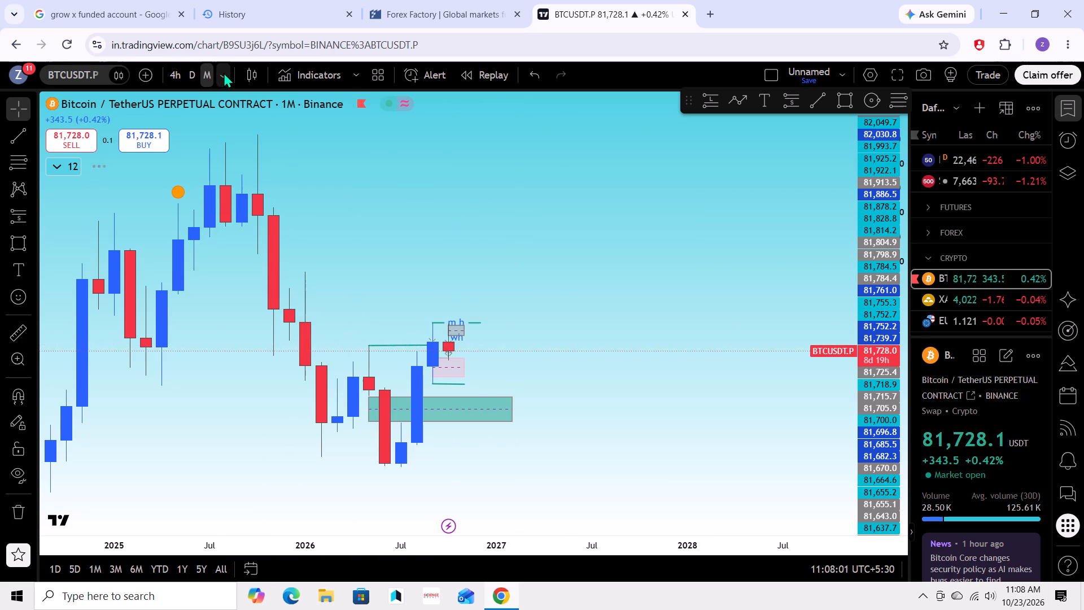
Draw a rectangle zone from the October 2025 candle to November 2027, spanning prices of about 103,000 to 126,000.
scroll(595, 314, "down", 1)
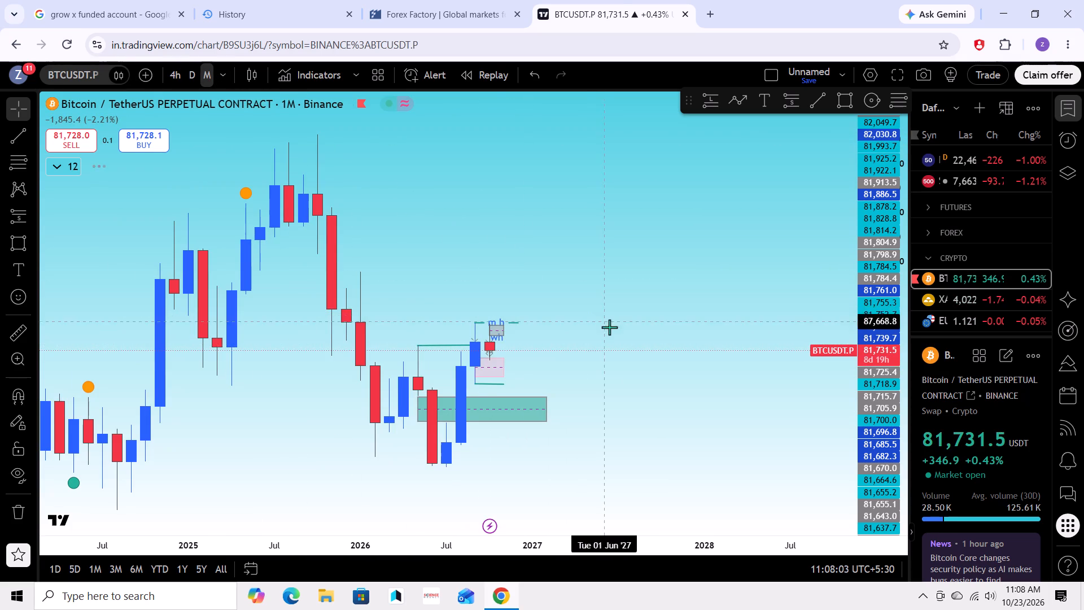
left_click_drag(602, 286, 710, 388)
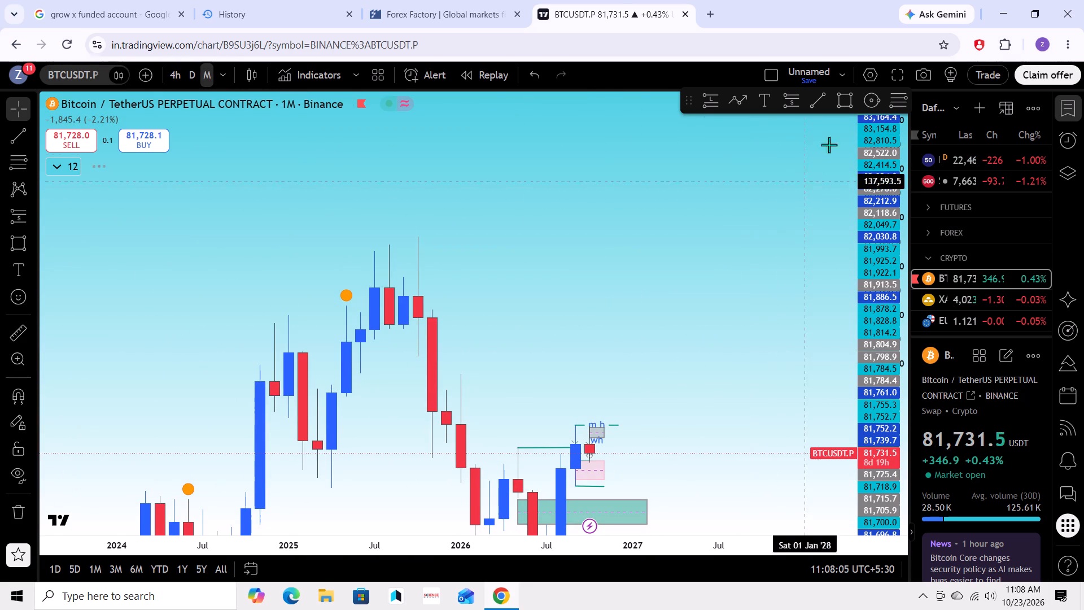
left_click(850, 102)
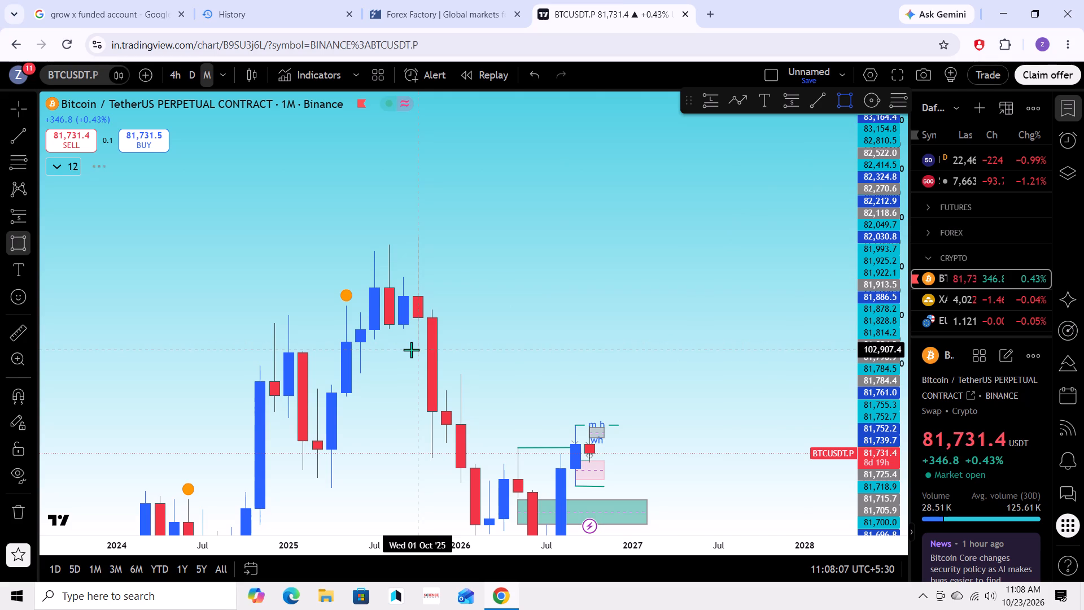
left_click_drag(411, 350, 834, 228)
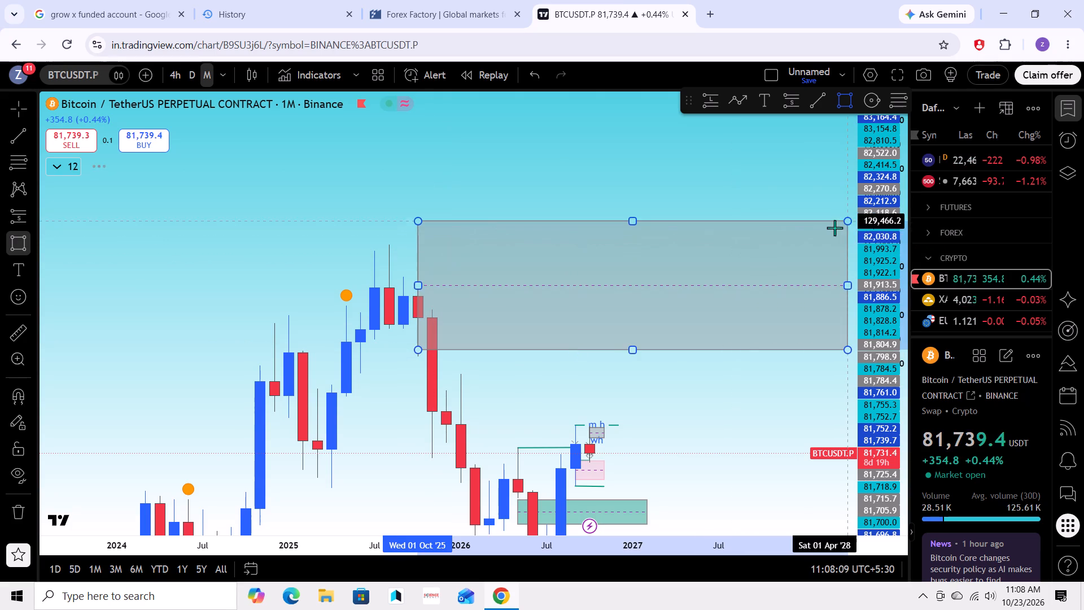
left_click_drag(834, 228, 755, 304)
left_click(772, 237)
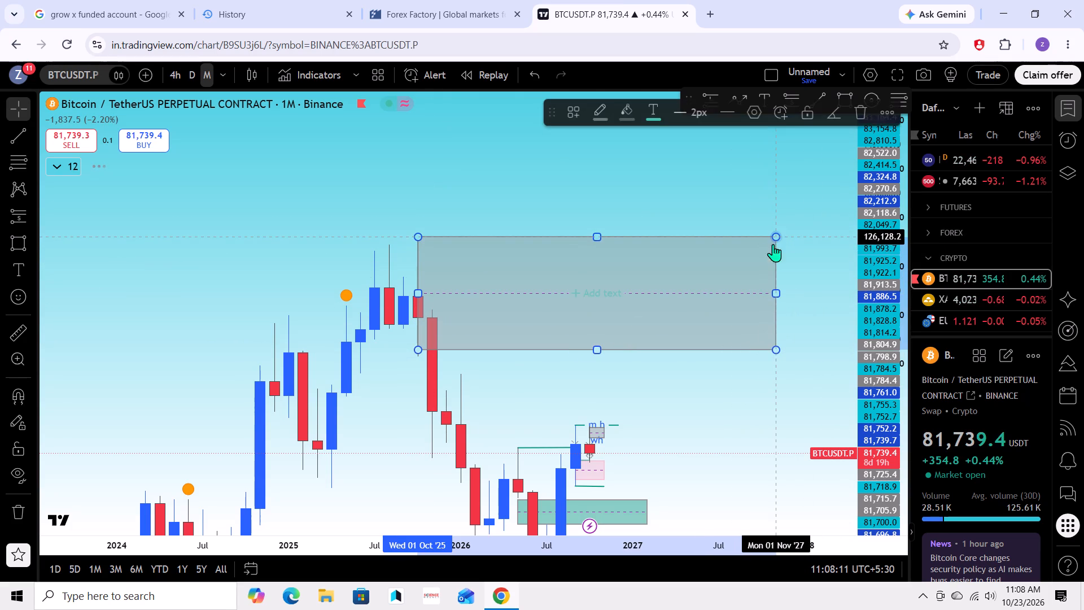
left_click(749, 293)
Add the text label "m" inside the new large grey rectangle.
left_click(596, 292)
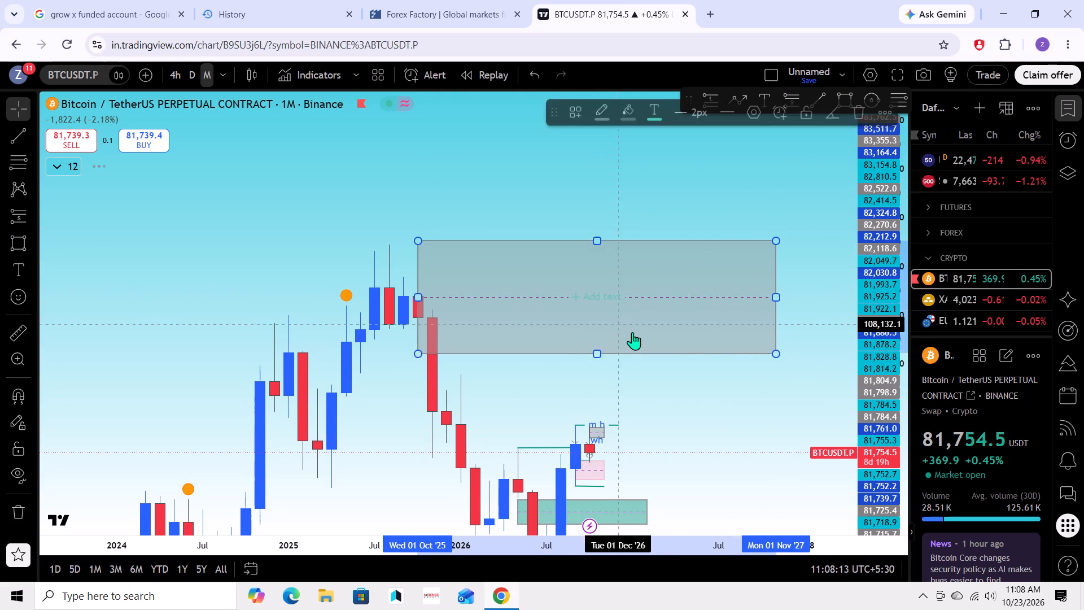
left_click(601, 292)
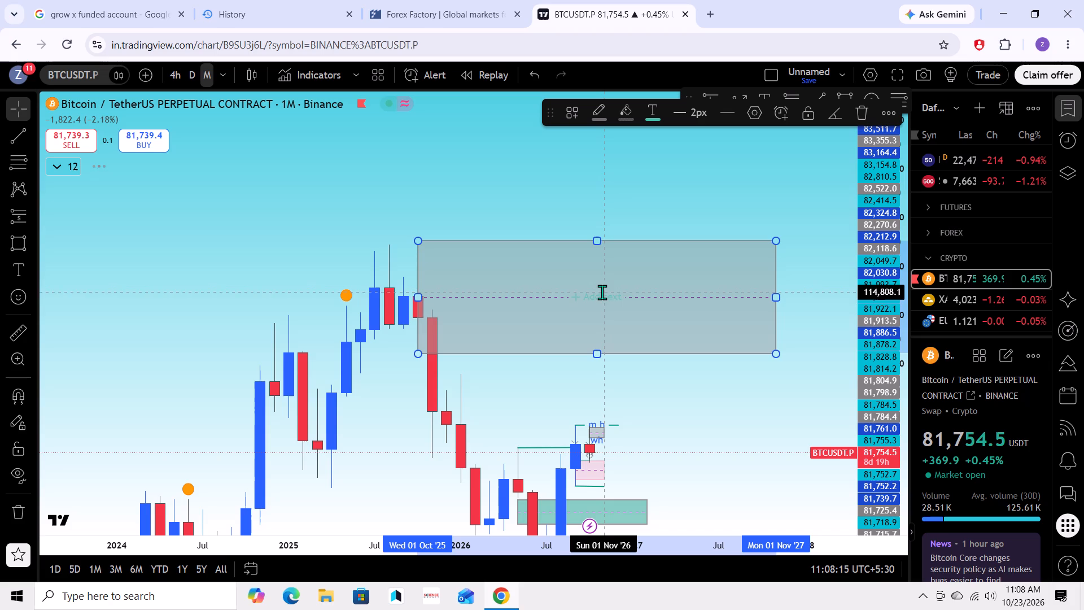
left_click(604, 301)
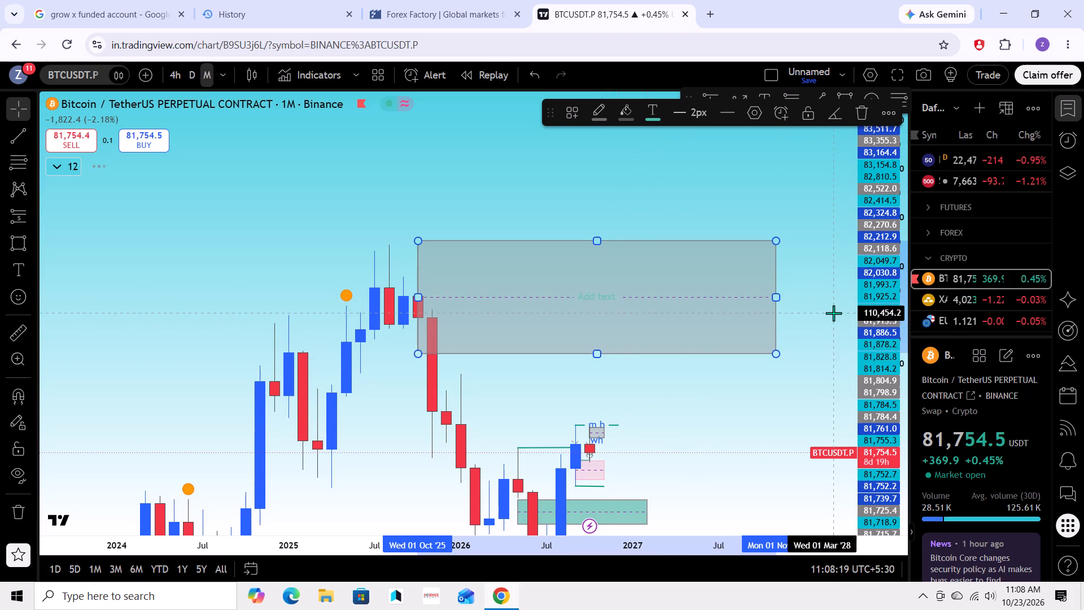
key("m")
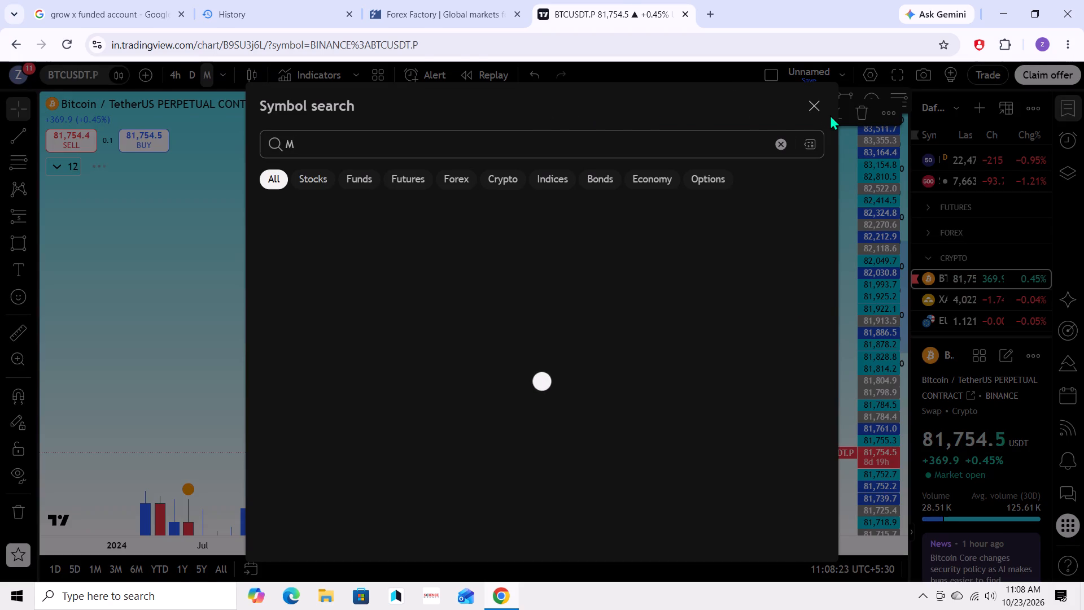
left_click(818, 95)
left_click(602, 292)
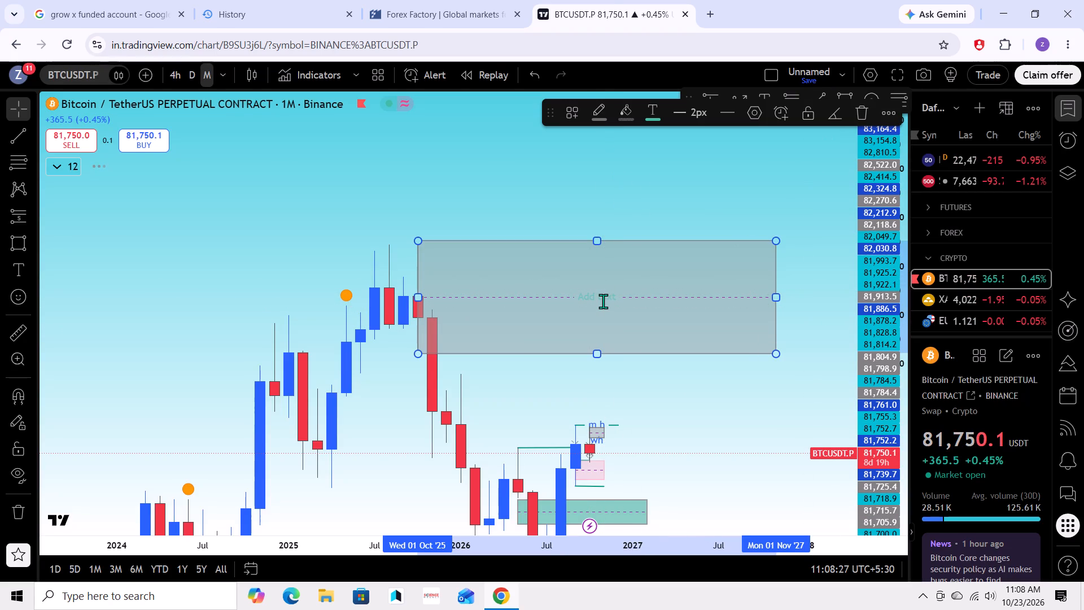
key("m")
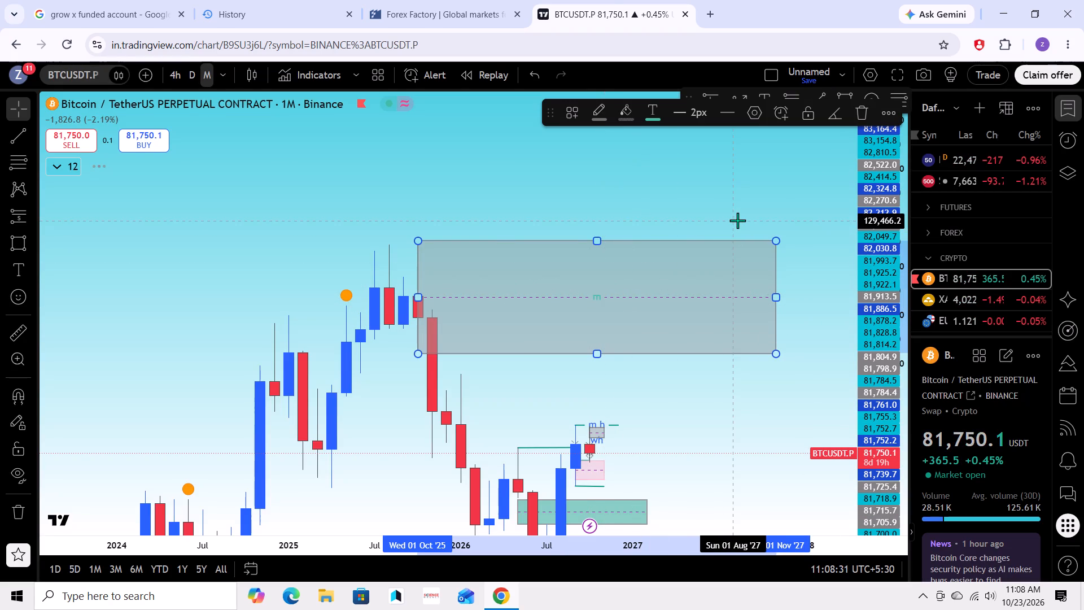
left_click(599, 298)
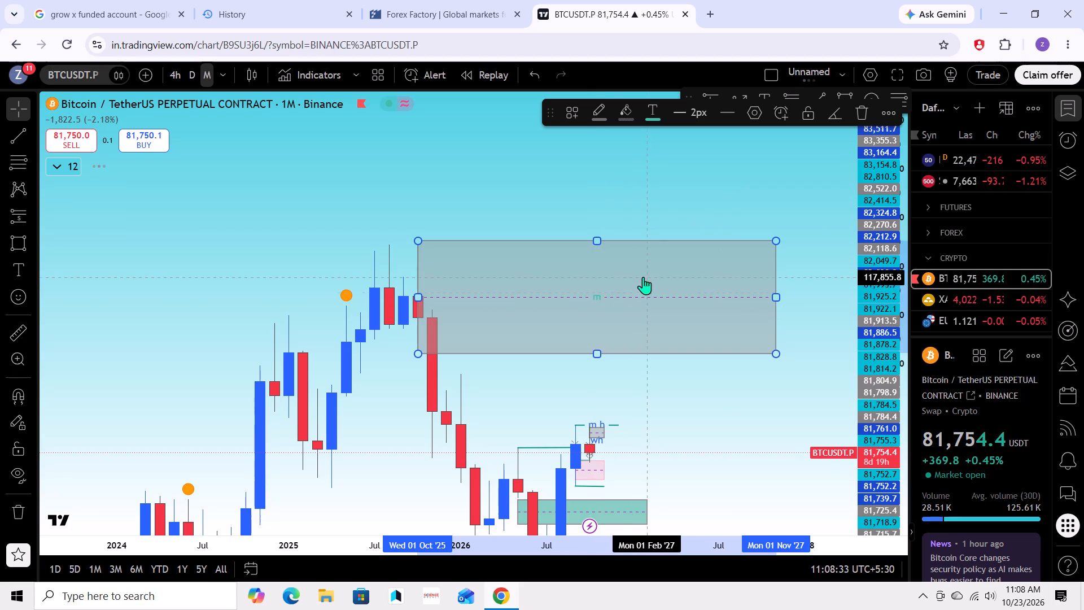
left_click(600, 299)
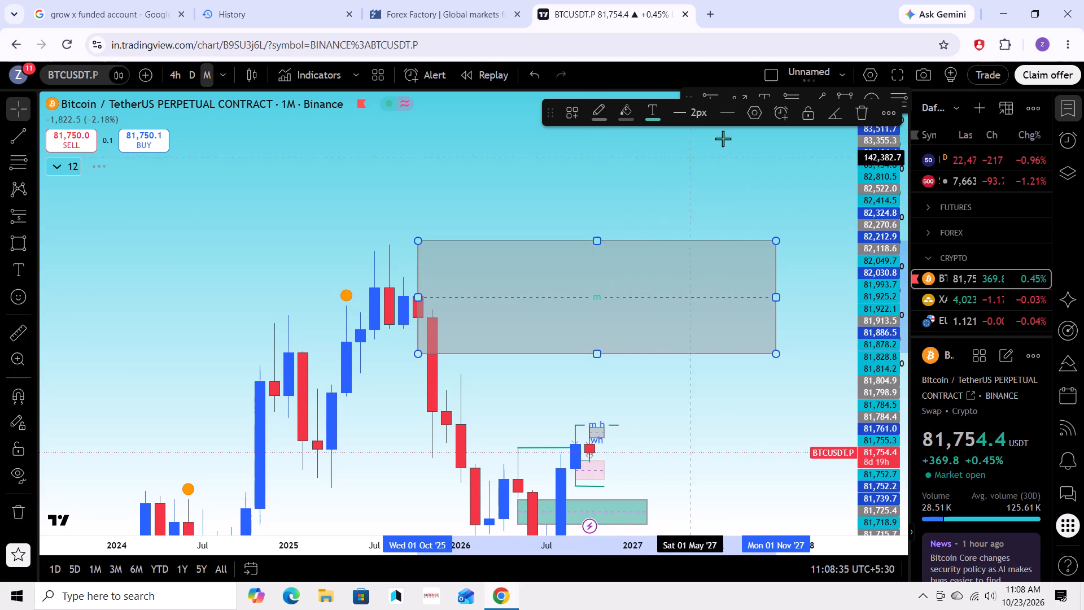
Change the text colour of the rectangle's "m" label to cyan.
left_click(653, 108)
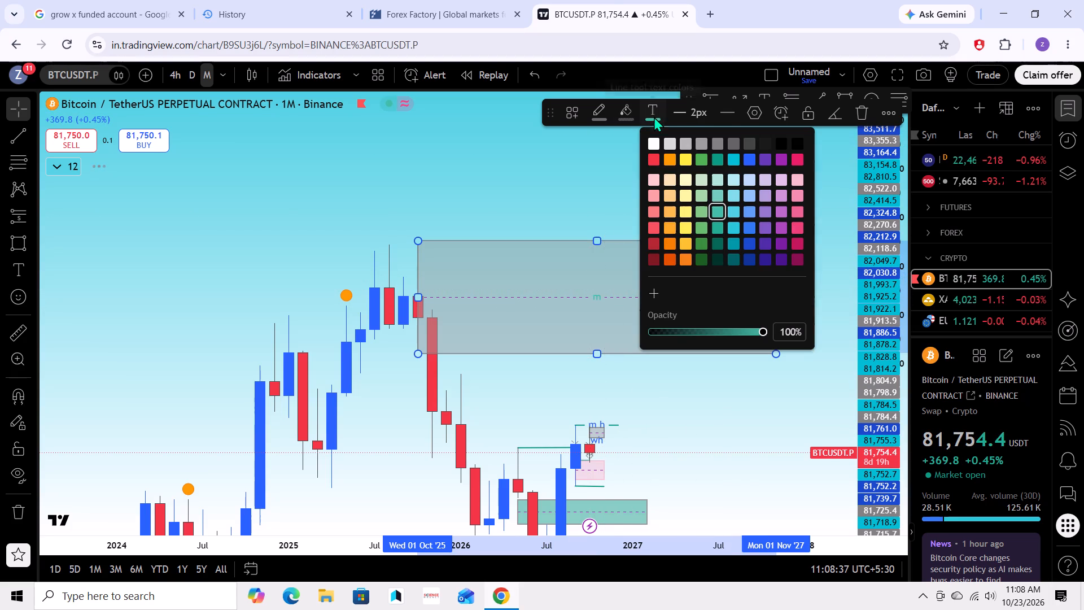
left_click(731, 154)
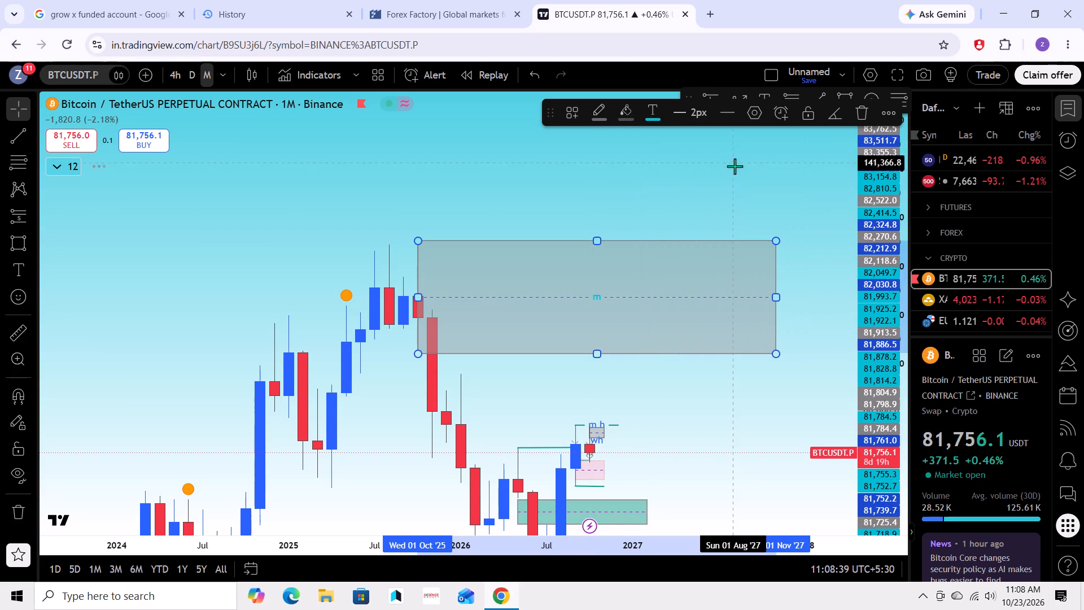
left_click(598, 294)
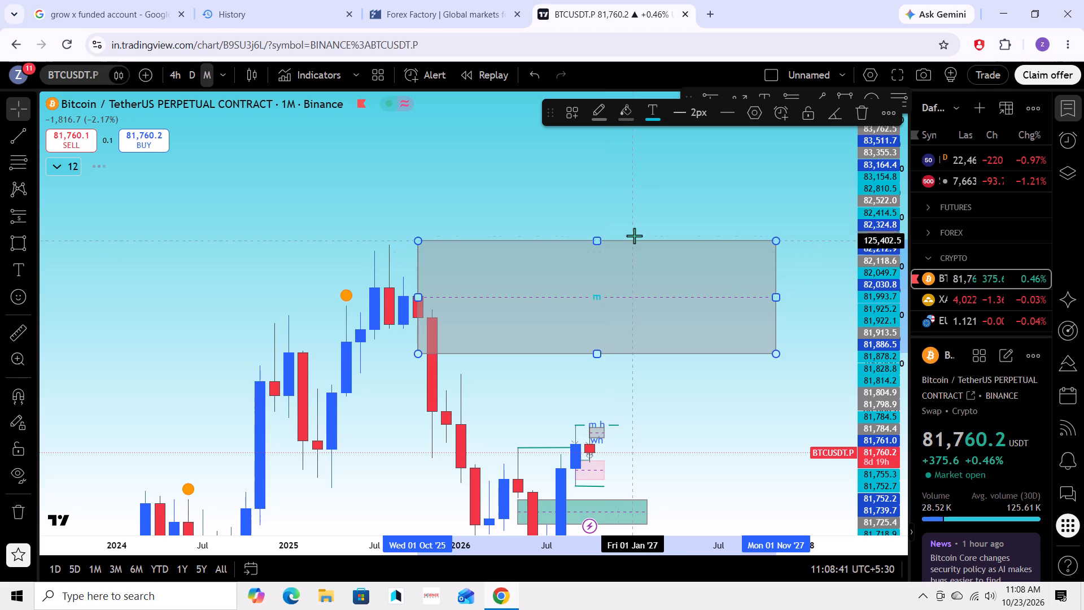
Set the text colour of the rectangle's "m" label to yellow and deselect the rectangle.
left_click(657, 114)
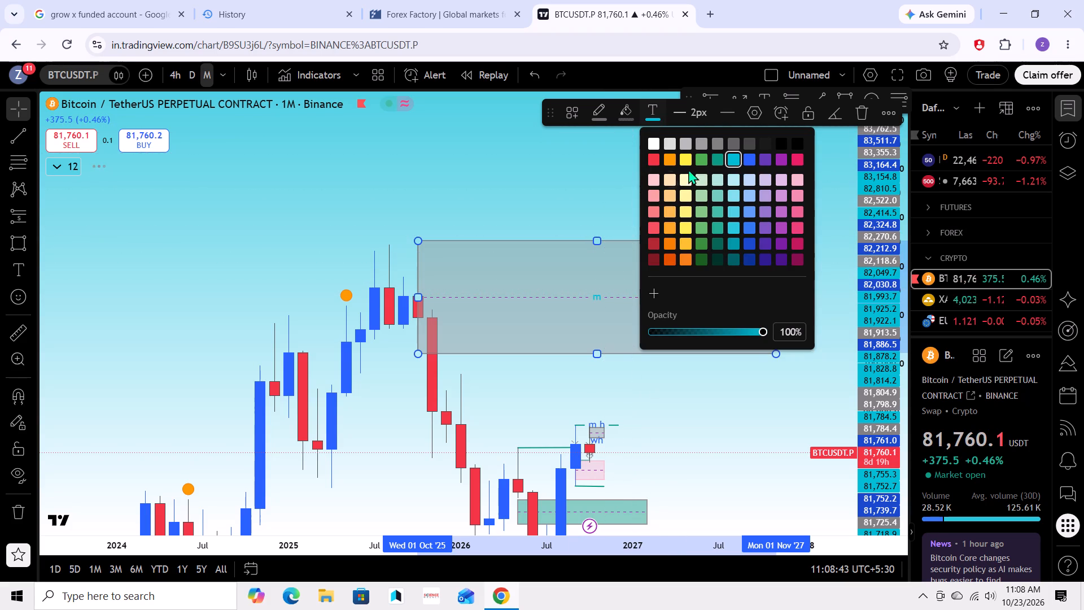
left_click(686, 159)
left_click(649, 403)
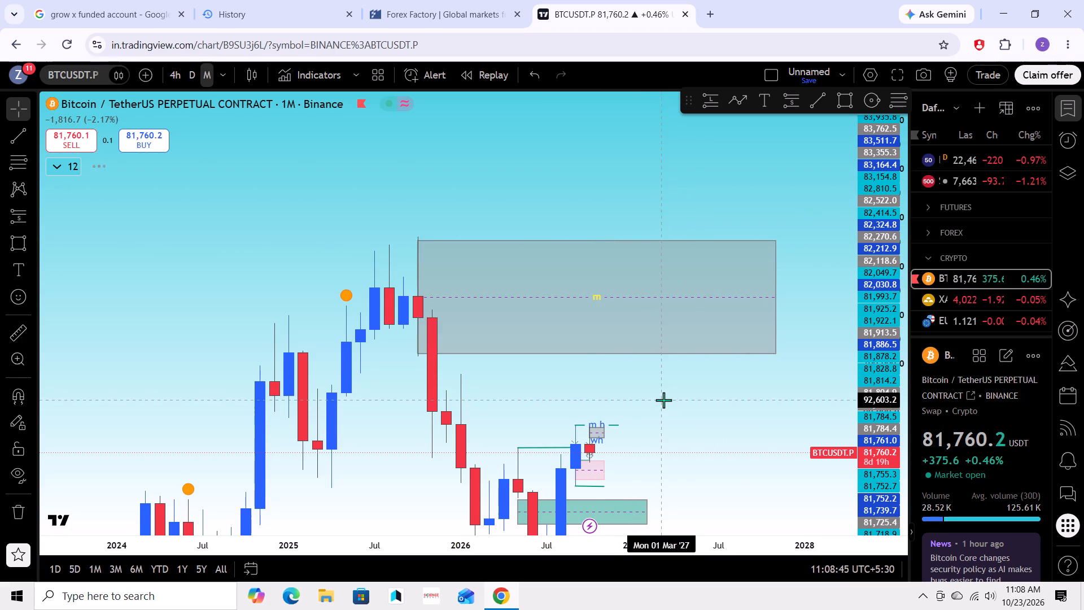
Examine the monthly candles between the new "m" zone and the green zone, including the earlier price action back to 2024.
scroll(663, 401, "up", 3)
scroll(658, 403, "down", 2)
left_click(657, 400)
left_click_drag(632, 398, 665, 367)
scroll(618, 371, "down", 3)
left_click_drag(473, 441, 502, 377)
scroll(589, 395, "up", 3)
left_click_drag(541, 409, 478, 354)
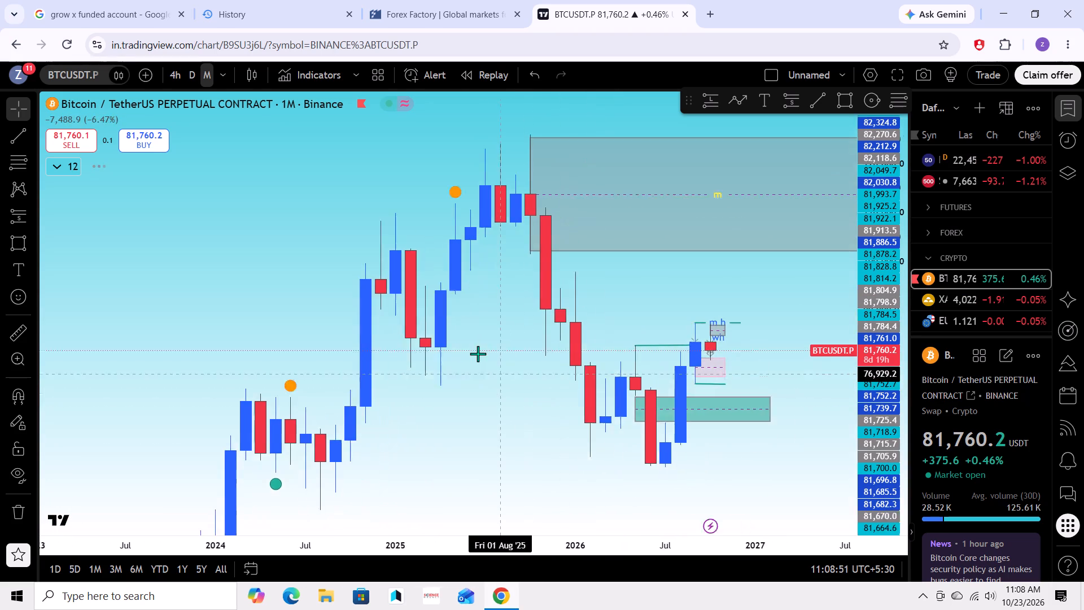
left_click_drag(478, 354, 480, 357)
left_click_drag(663, 338, 706, 361)
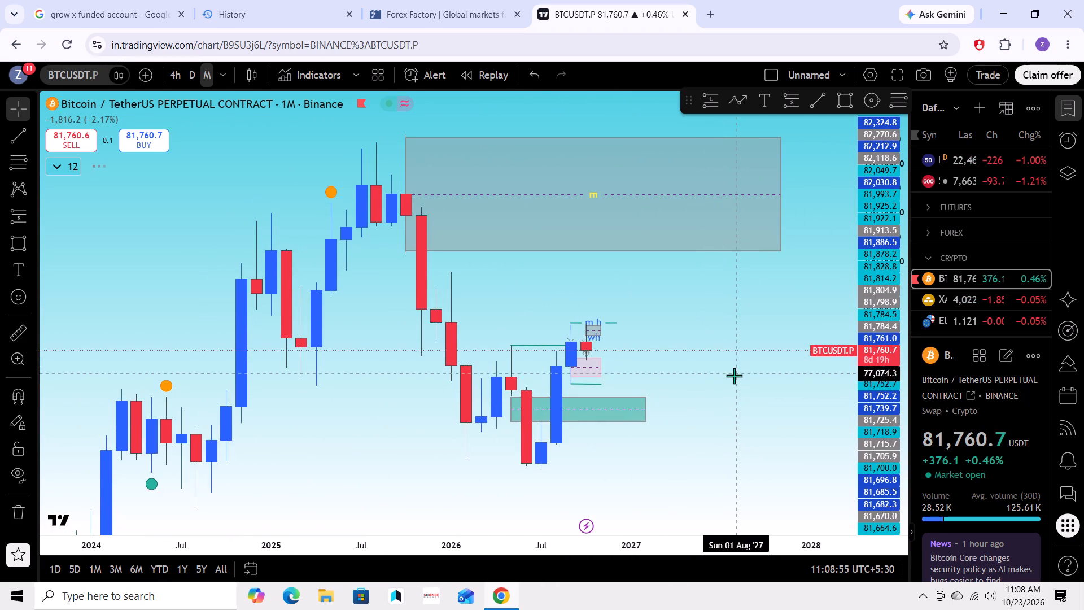
scroll(733, 377, "up", 2)
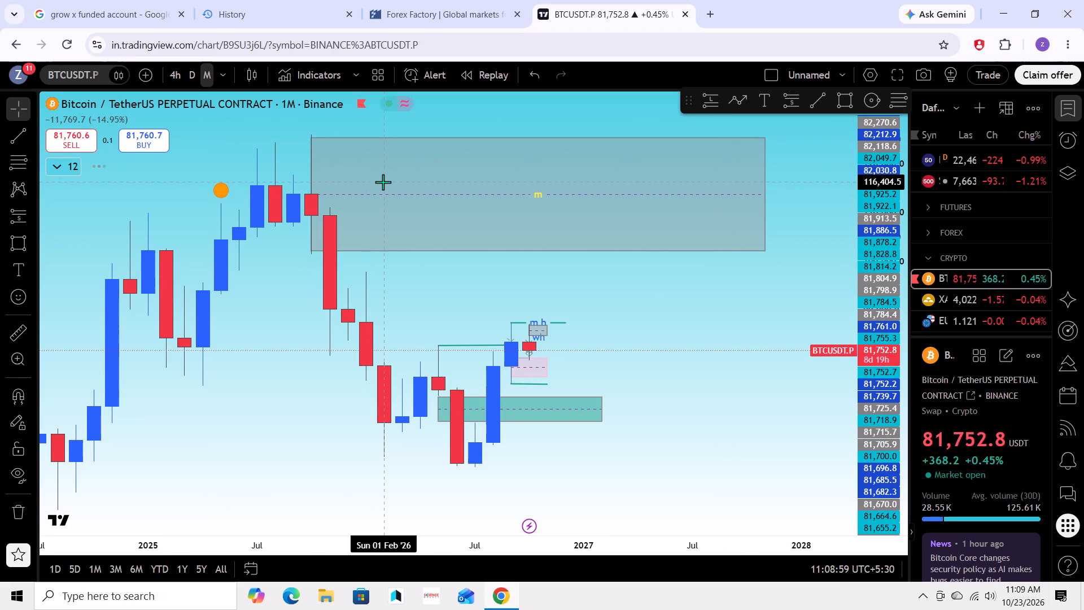
Switch the chart to the 1-week interval.
left_click(222, 69)
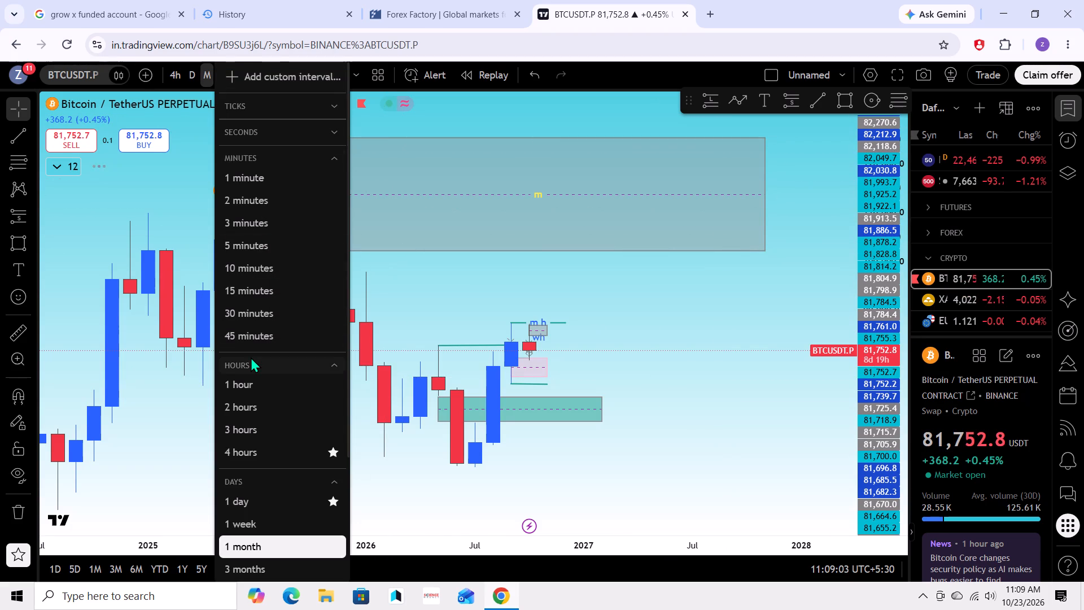
scroll(251, 357, "down", 1)
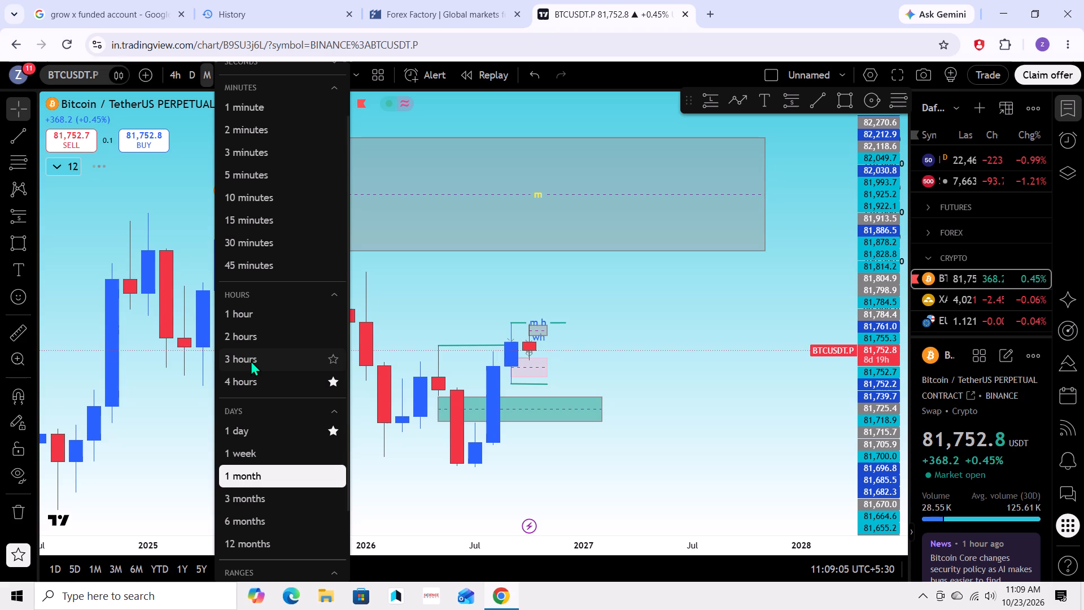
left_click(294, 452)
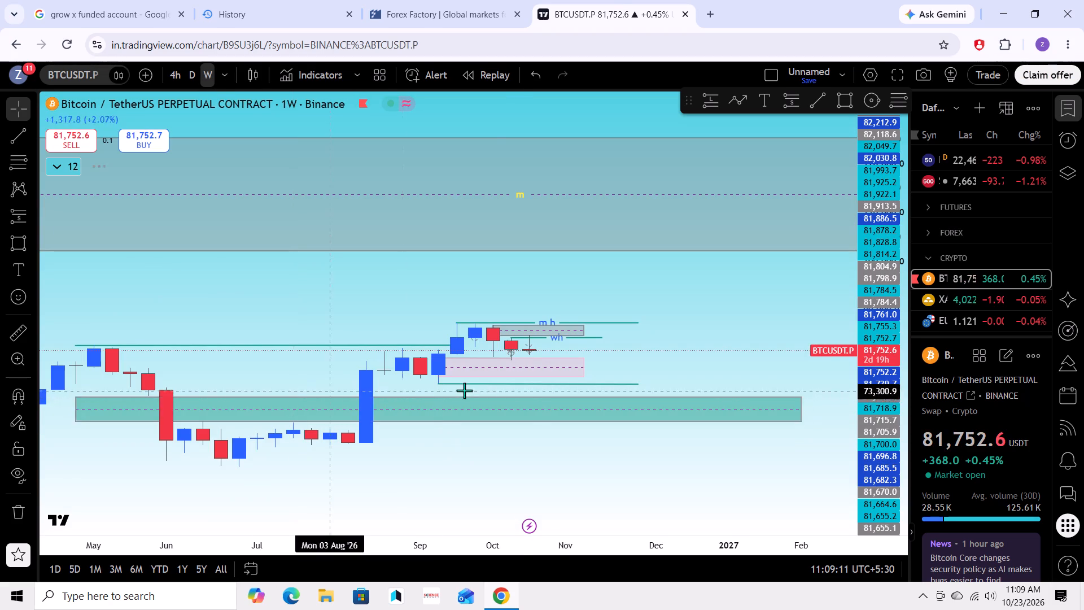
Examine the weekly candles around the "m h" and "wh" levels and the grey, pink and green zones, rescaling the chart to fit them.
scroll(529, 421, "down", 4)
scroll(853, 395, "up", 6)
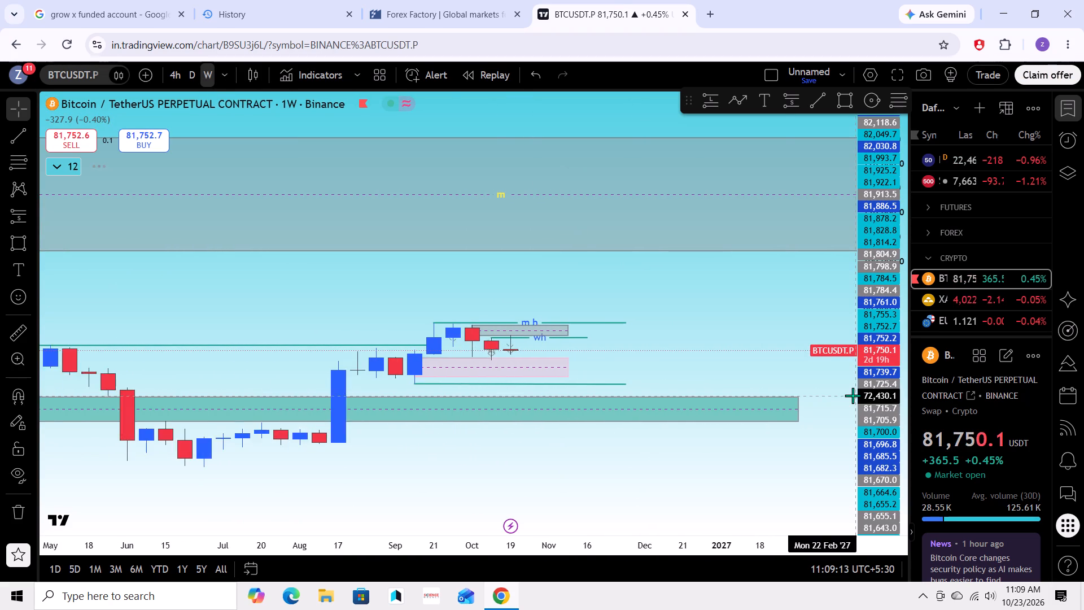
scroll(853, 395, "up", 17)
scroll(799, 400, "down", 4)
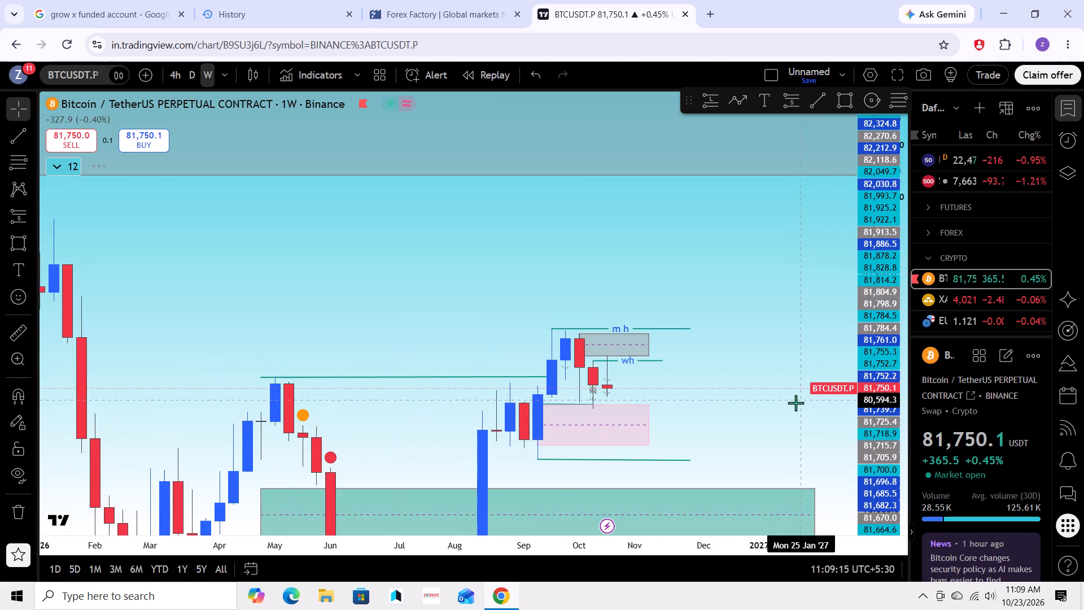
left_click_drag(794, 403, 815, 321)
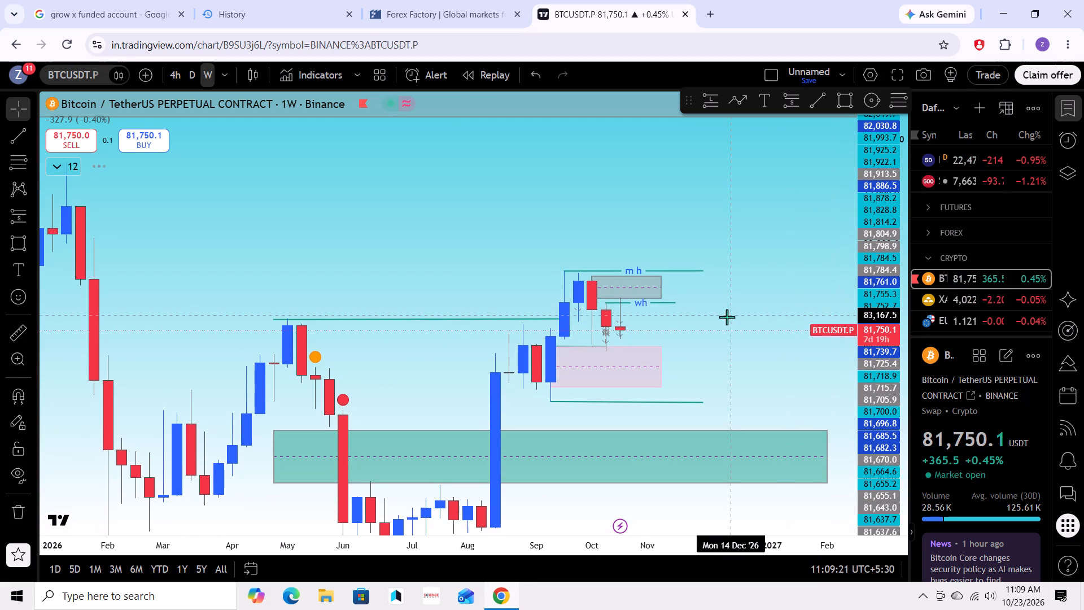
left_click_drag(743, 333, 753, 312)
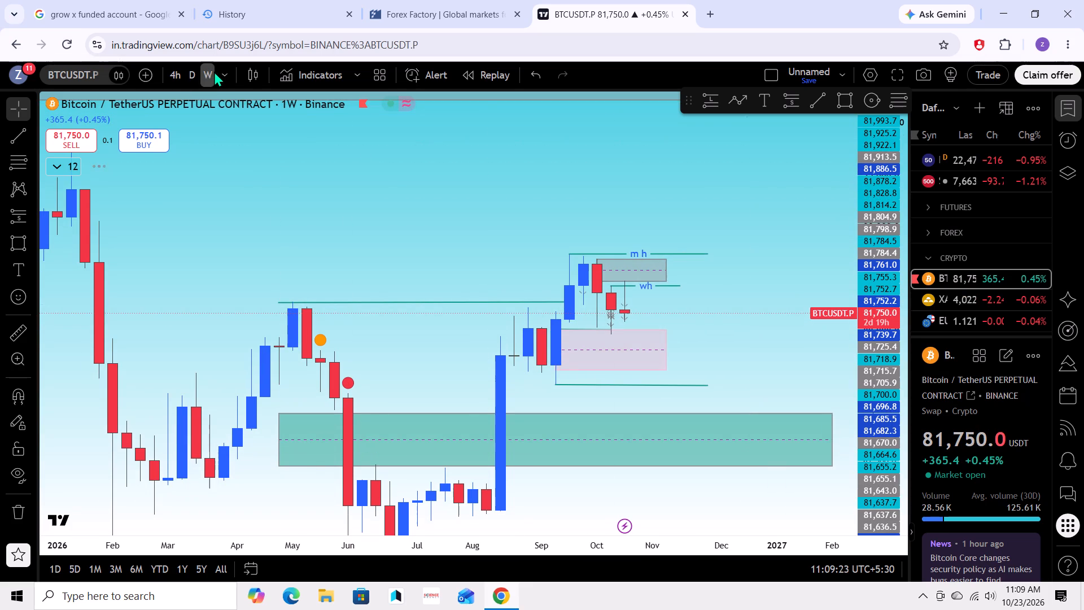
Switch the chart to the 1-day interval.
left_click(222, 71)
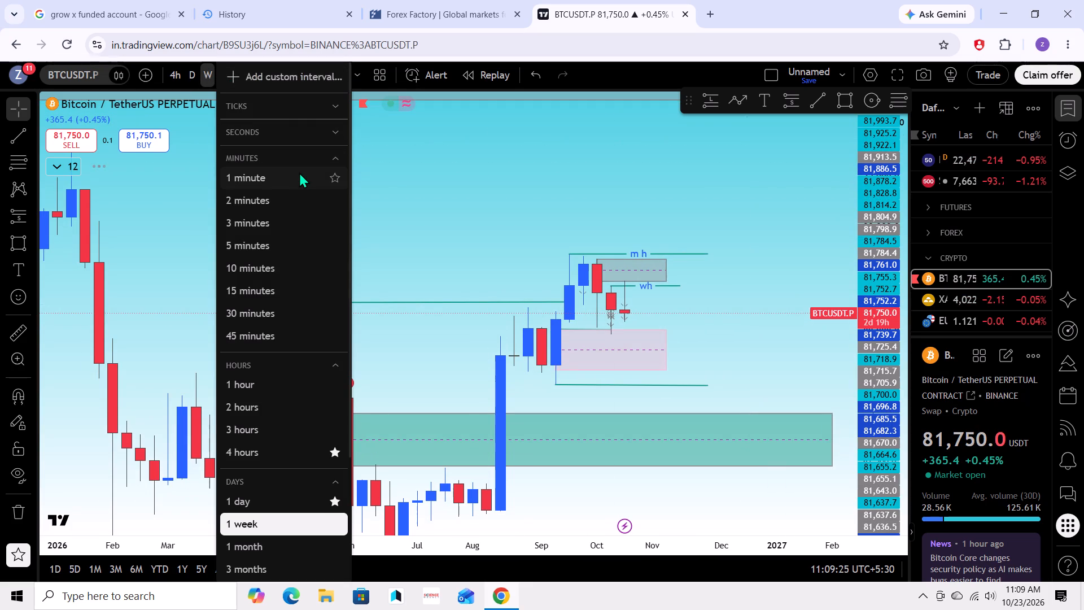
left_click(273, 497)
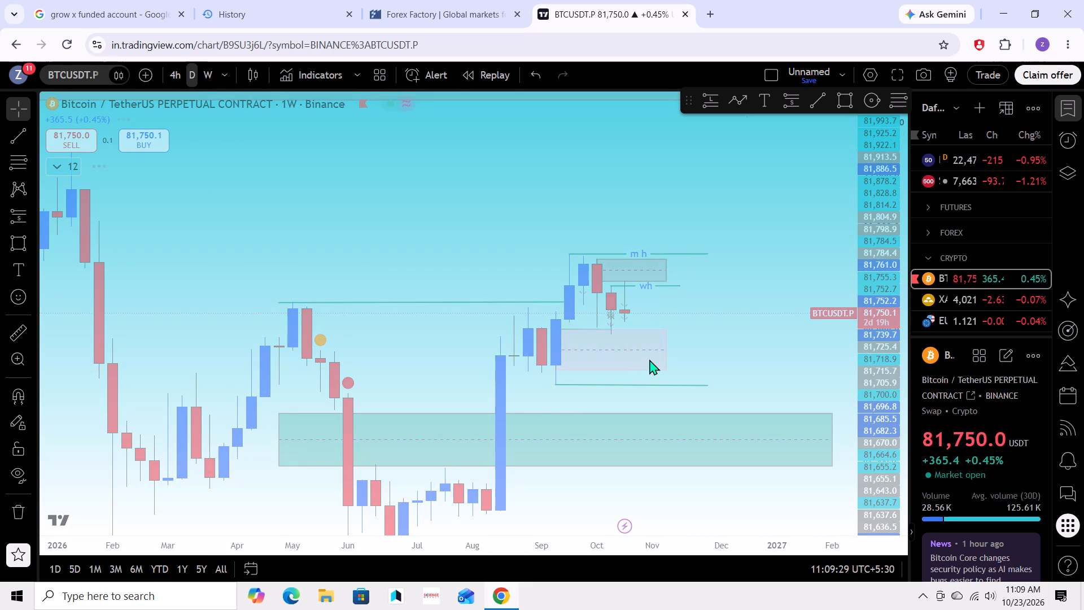
Examine the daily candles between the grey zone, the "wh" level and the pink zone, rescaling the chart around the October price action.
scroll(633, 374, "down", 5)
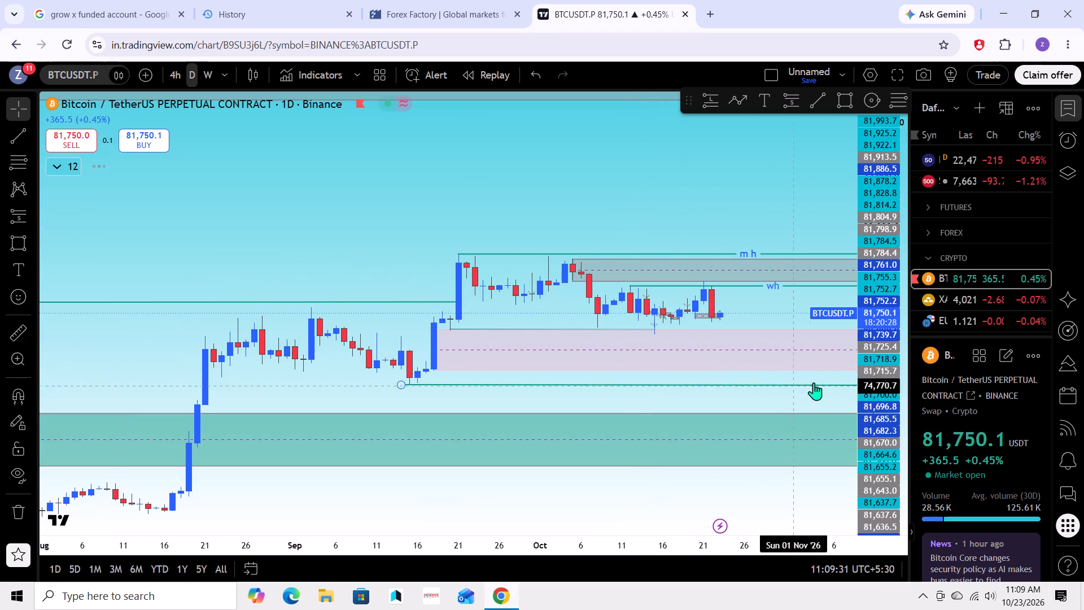
scroll(875, 372, "up", 20)
scroll(875, 372, "up", 7)
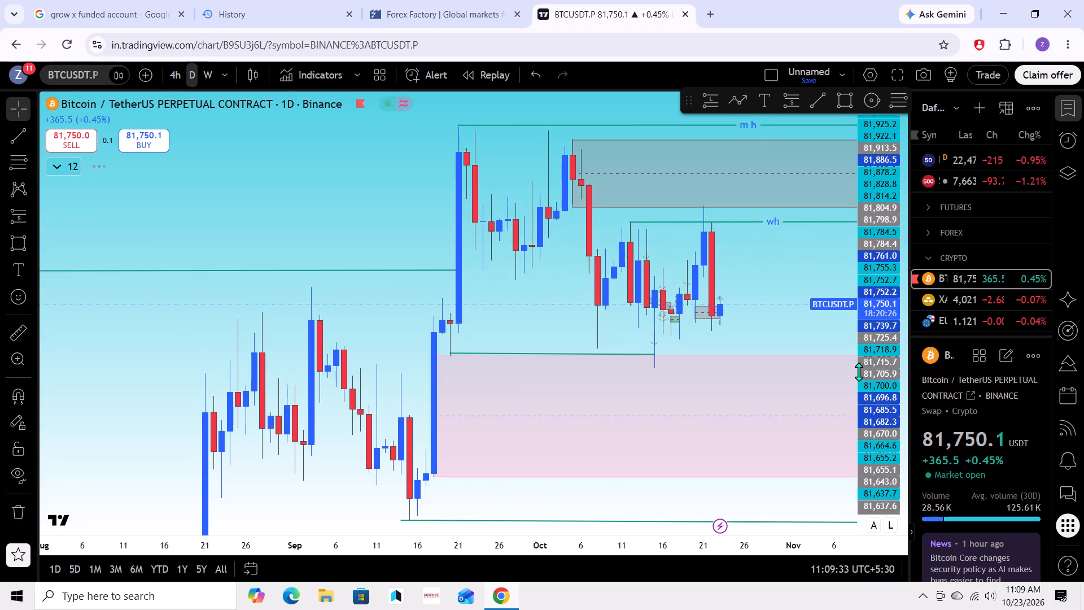
left_click_drag(764, 323, 705, 341)
left_click_drag(709, 337, 753, 341)
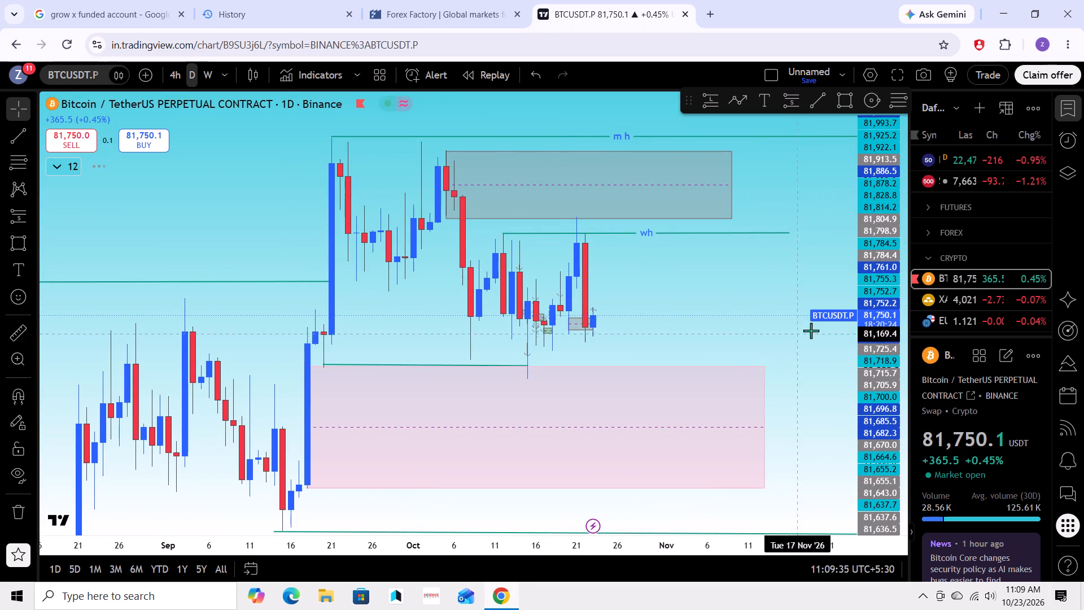
scroll(853, 316, "up", 4)
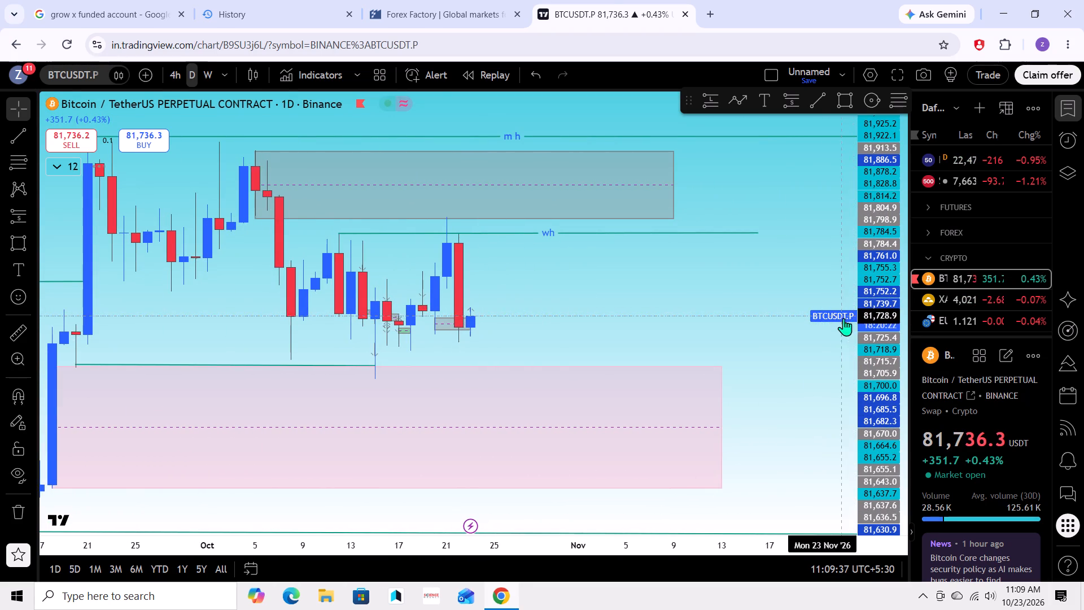
scroll(872, 328, "up", 9)
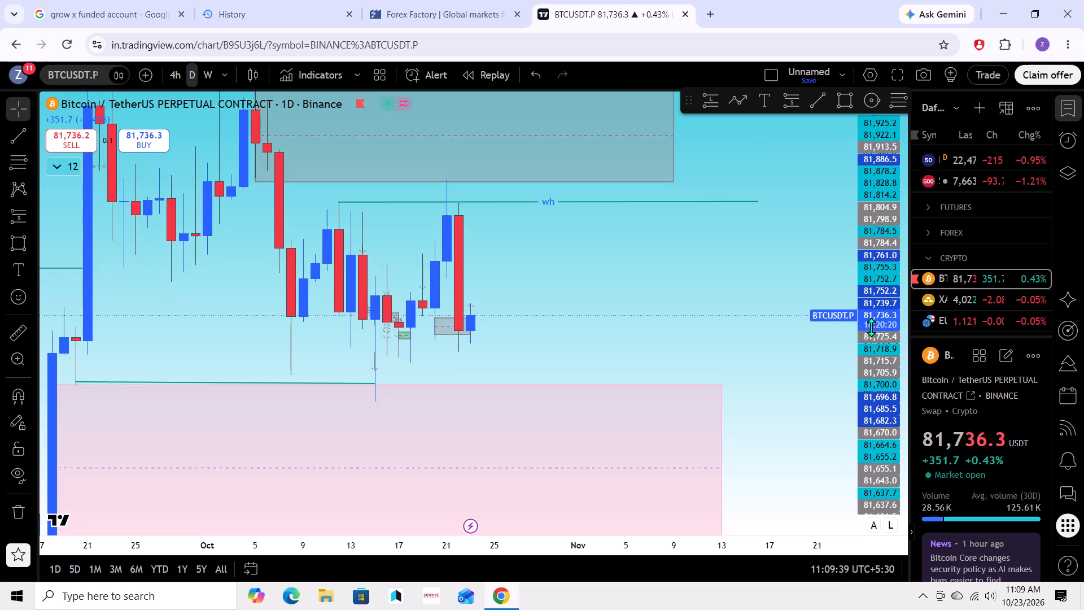
scroll(871, 327, "up", 6)
scroll(663, 304, "down", 5)
left_click_drag(689, 335, 711, 359)
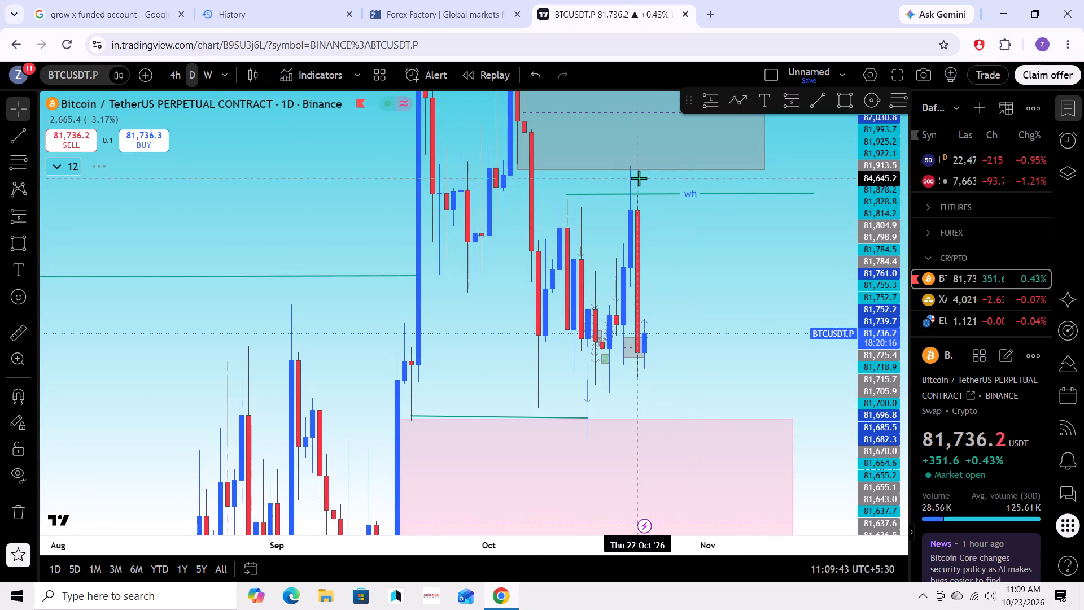
Delete the "wh" trend line below the grey zone on the daily chart.
left_click(661, 193)
left_click(832, 103)
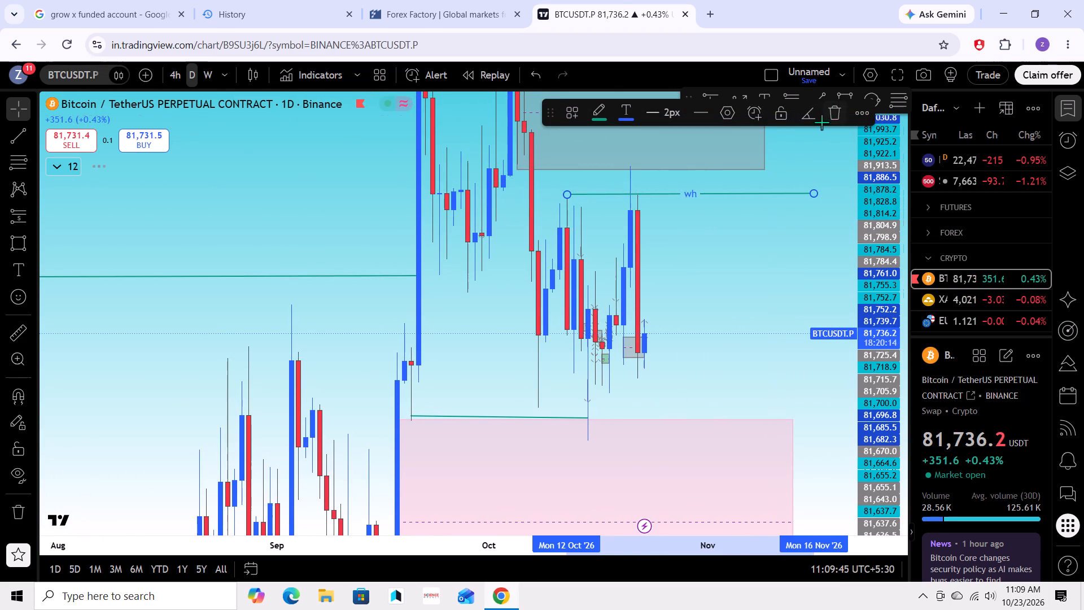
Examine the daily candles around the pink zone, the September lows and the most recent October price action beneath the grey zone.
scroll(752, 273, "up", 3)
left_click_drag(715, 324, 798, 278)
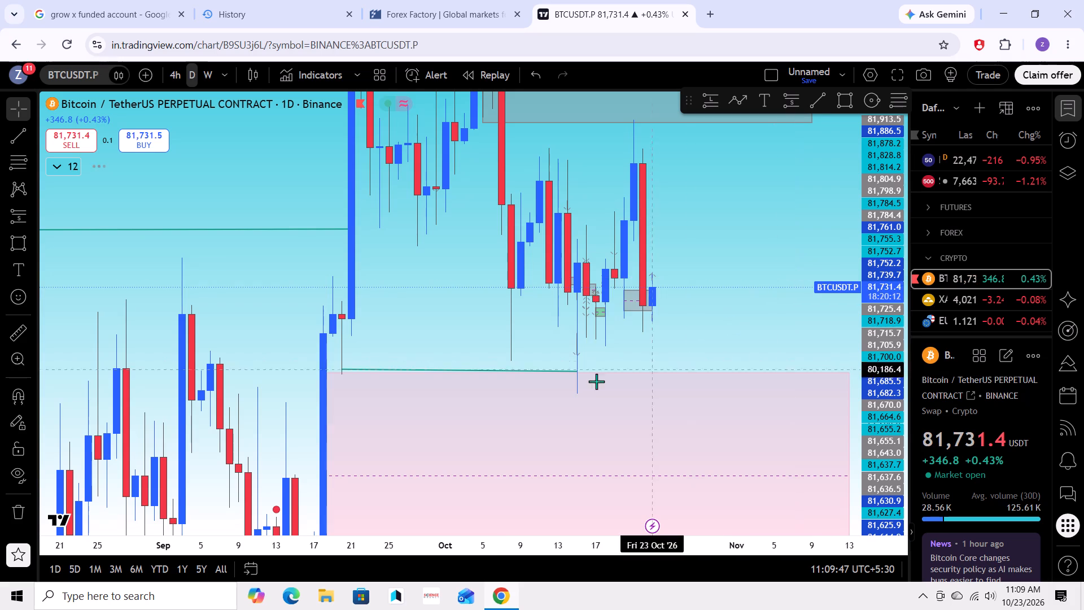
left_click_drag(453, 322, 595, 123)
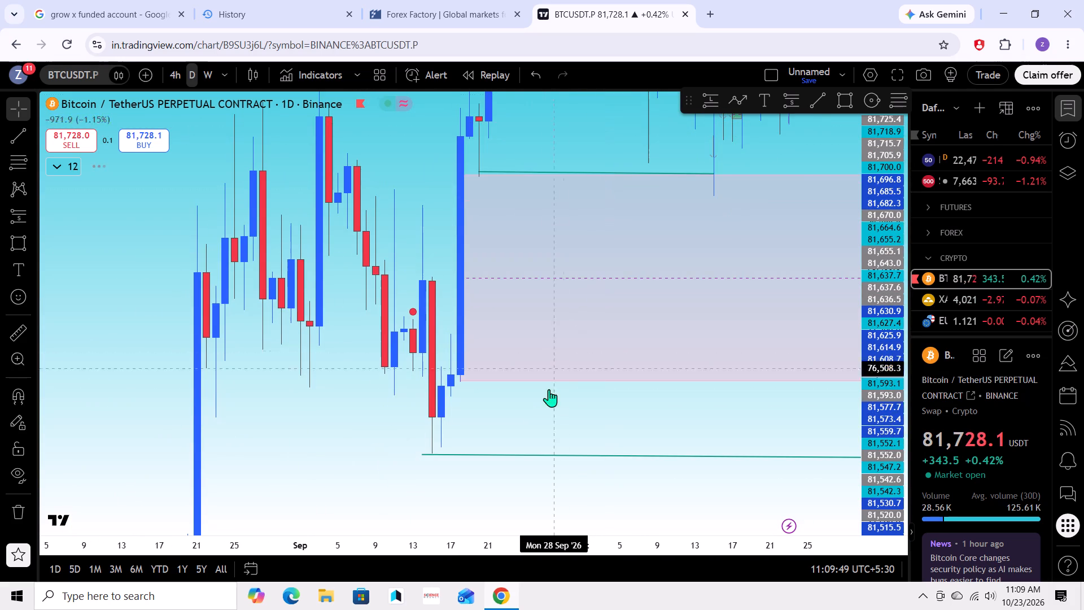
left_click_drag(535, 439, 521, 455)
left_click_drag(556, 410, 532, 432)
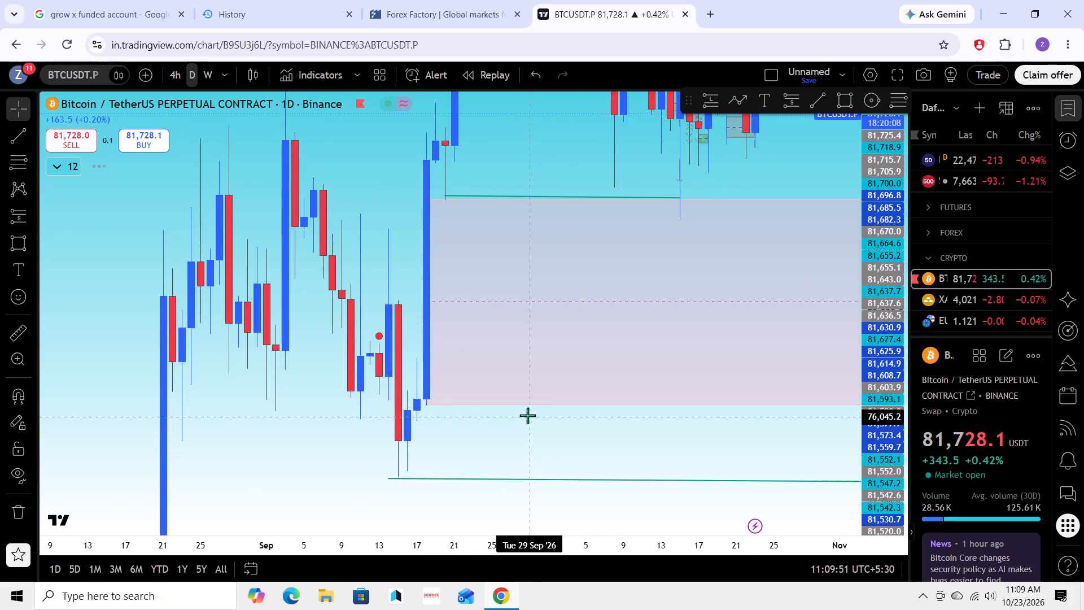
left_click_drag(497, 175, 501, 178)
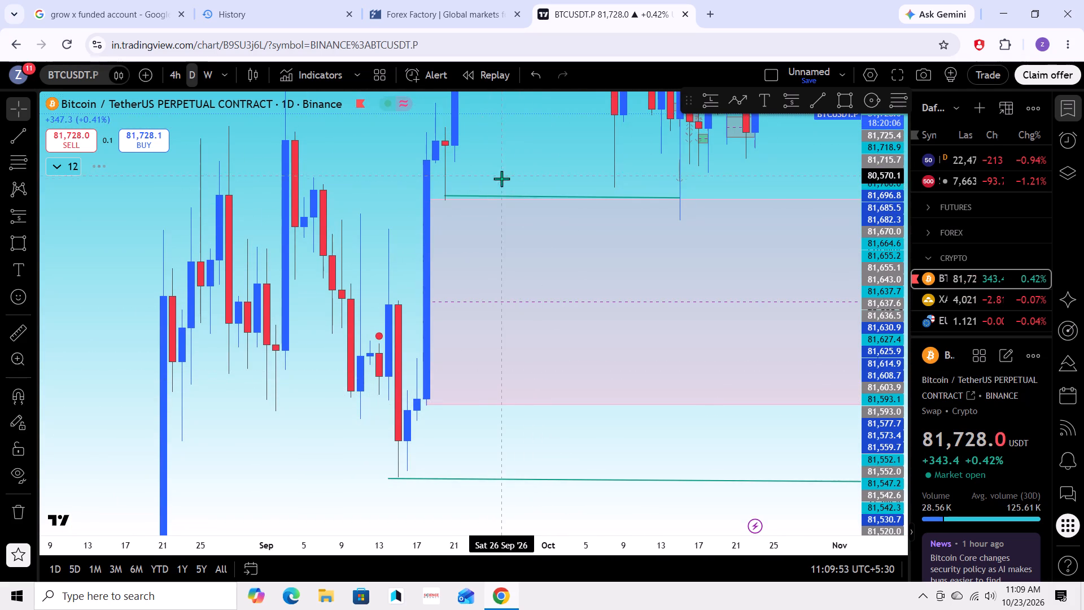
left_click_drag(501, 178, 496, 242)
left_click_drag(530, 228, 475, 289)
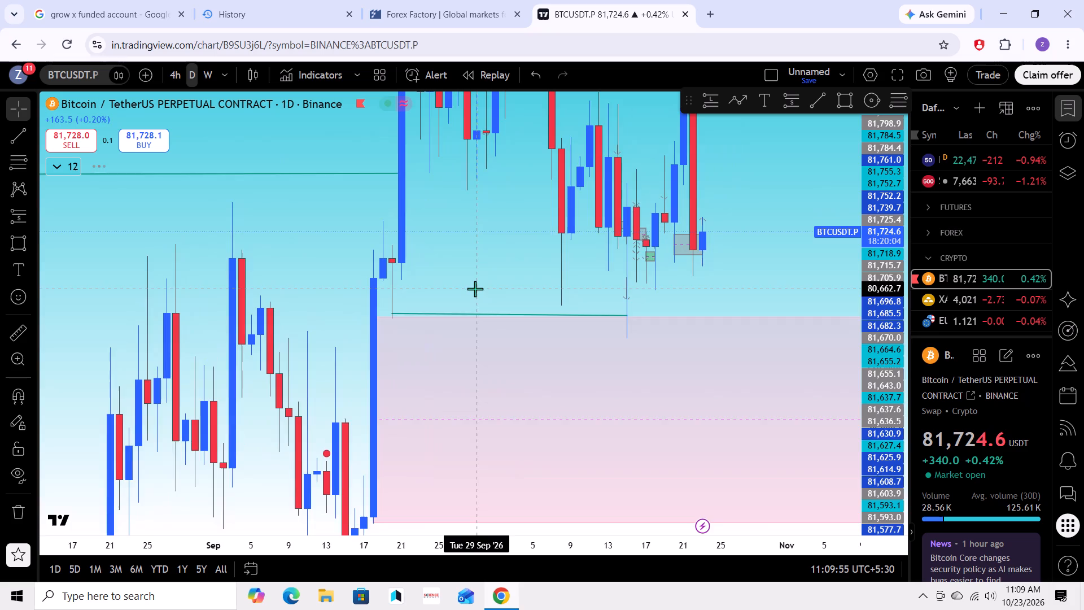
left_click_drag(475, 289, 433, 373)
left_click_drag(435, 295, 436, 269)
scroll(467, 307, "up", 2)
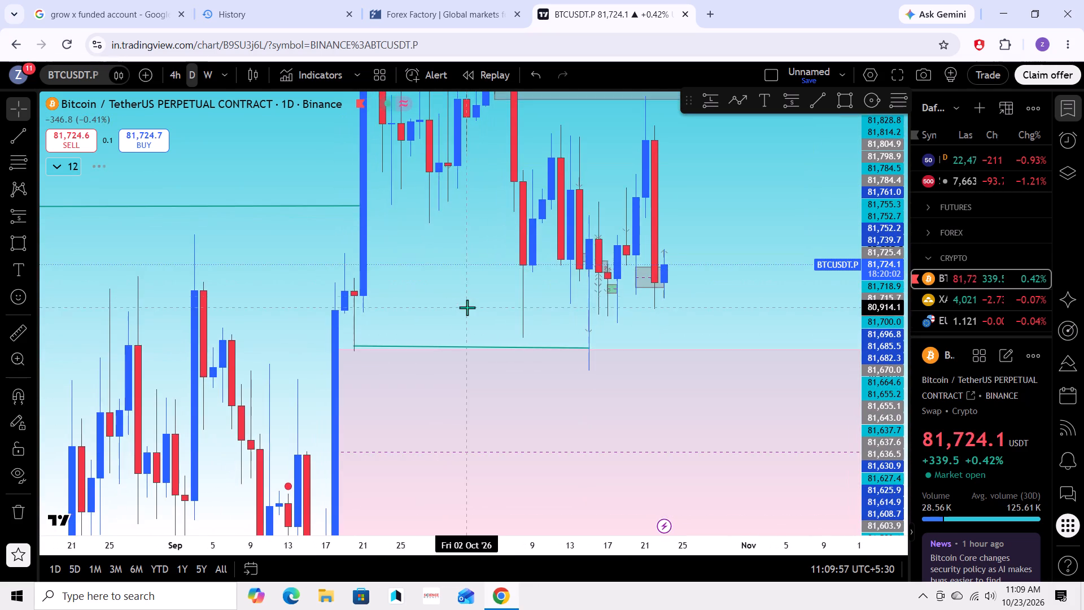
scroll(467, 307, "up", 1)
left_click_drag(587, 330, 606, 376)
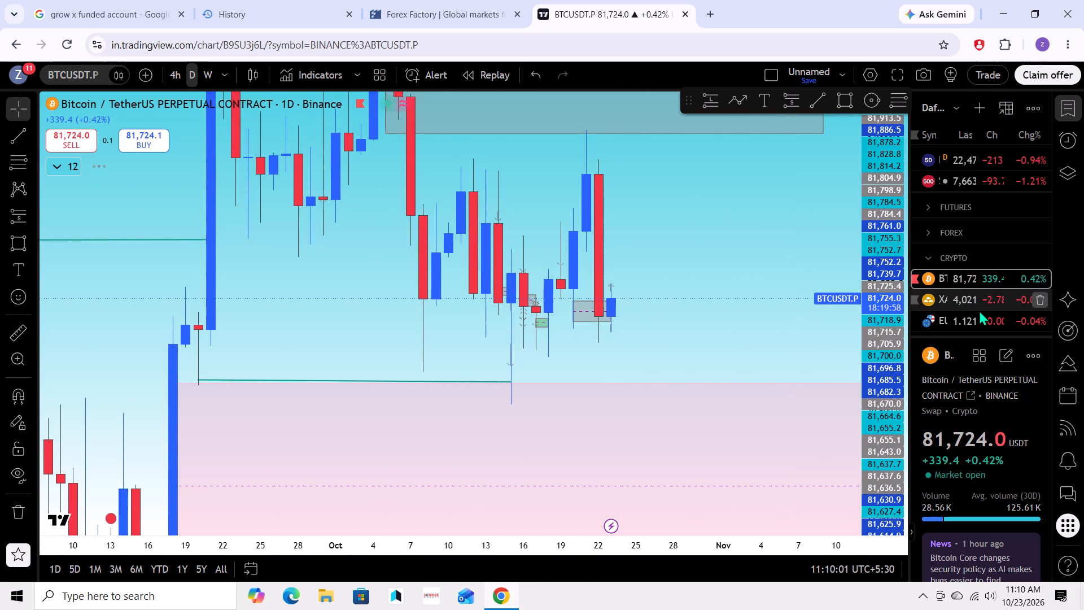
scroll(884, 337, "up", 4)
scroll(786, 363, "up", 2)
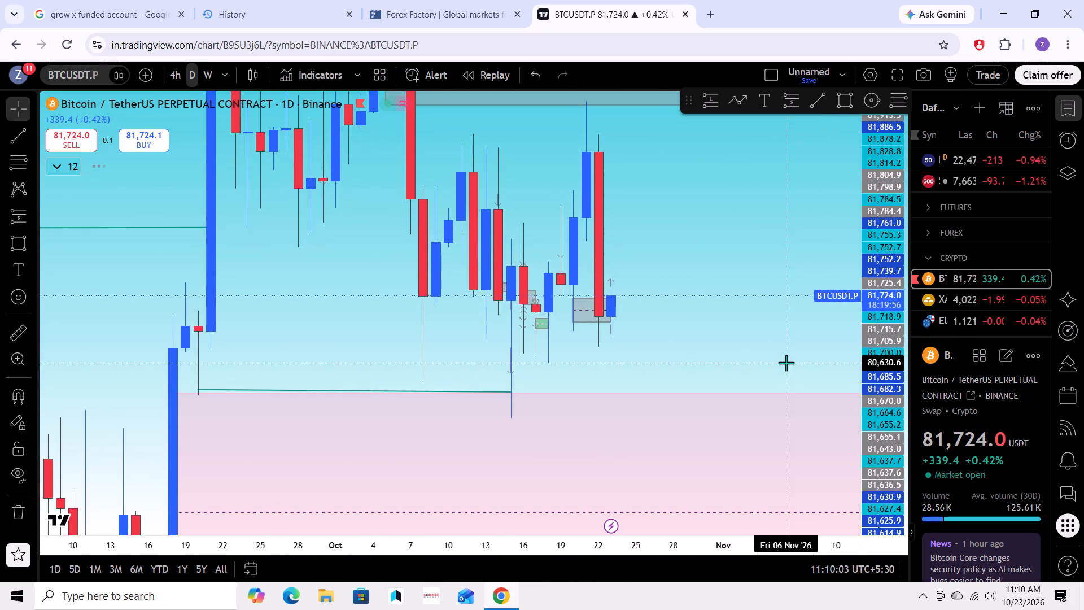
scroll(786, 363, "up", 2)
left_click_drag(683, 380, 758, 339)
left_click_drag(743, 310, 784, 361)
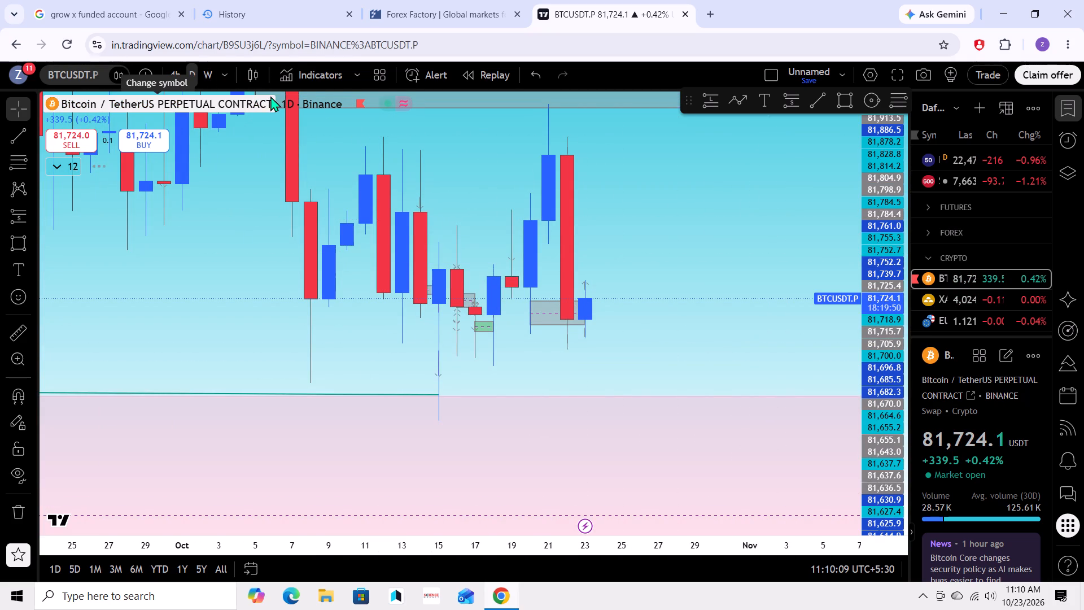
Switch the chart to the 4-hour interval.
key("4")
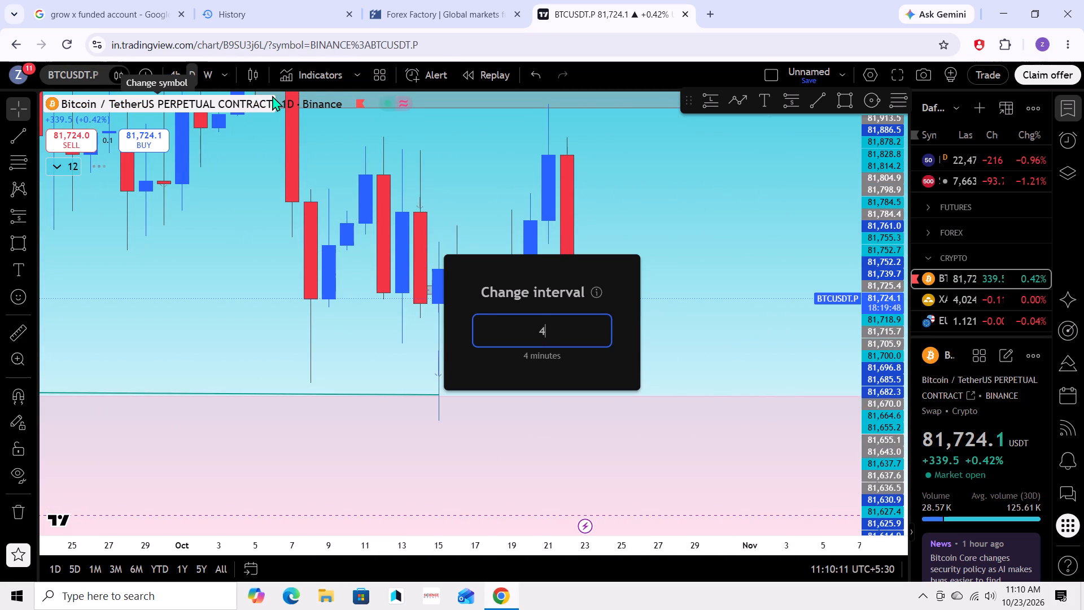
key("h")
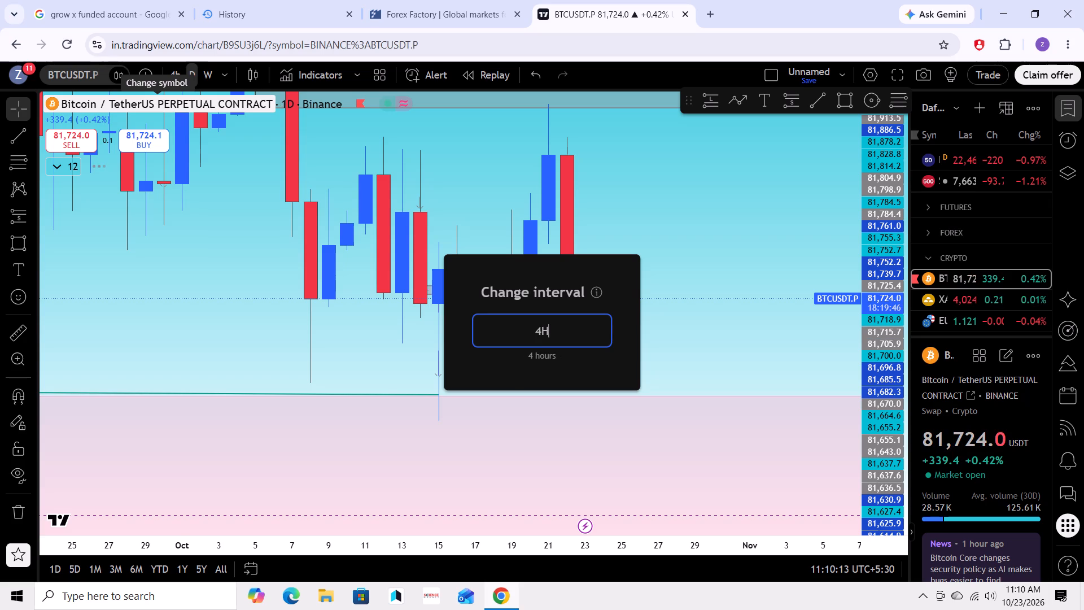
key("Return")
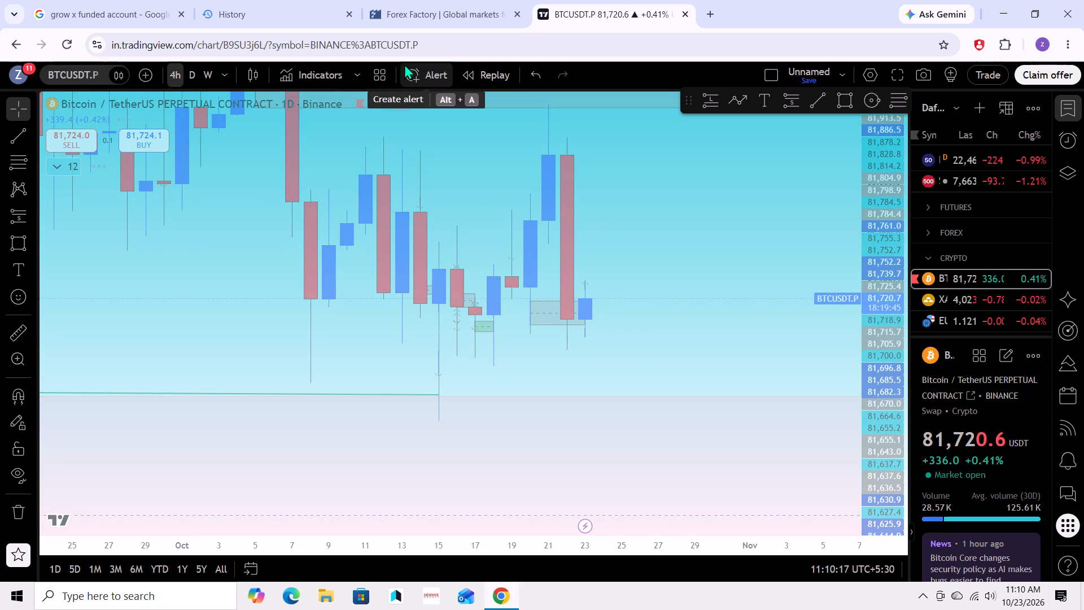
Examine the 4-hour candles from early October to 23 October between the grey and pink zones, including the swing highs below the grey zone.
scroll(405, 63, "down", 2)
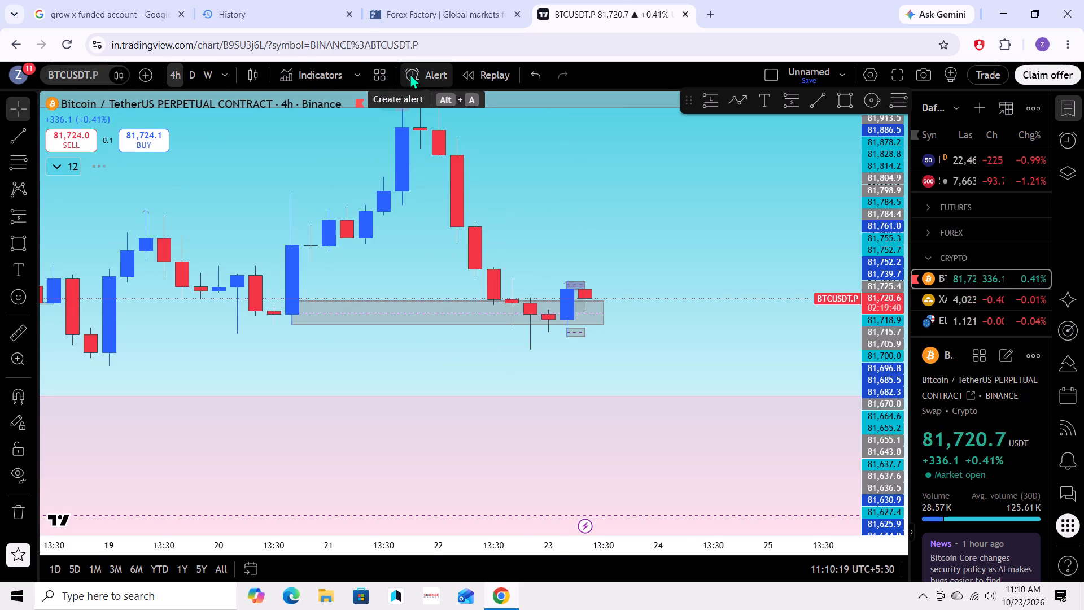
scroll(633, 250, "down", 9)
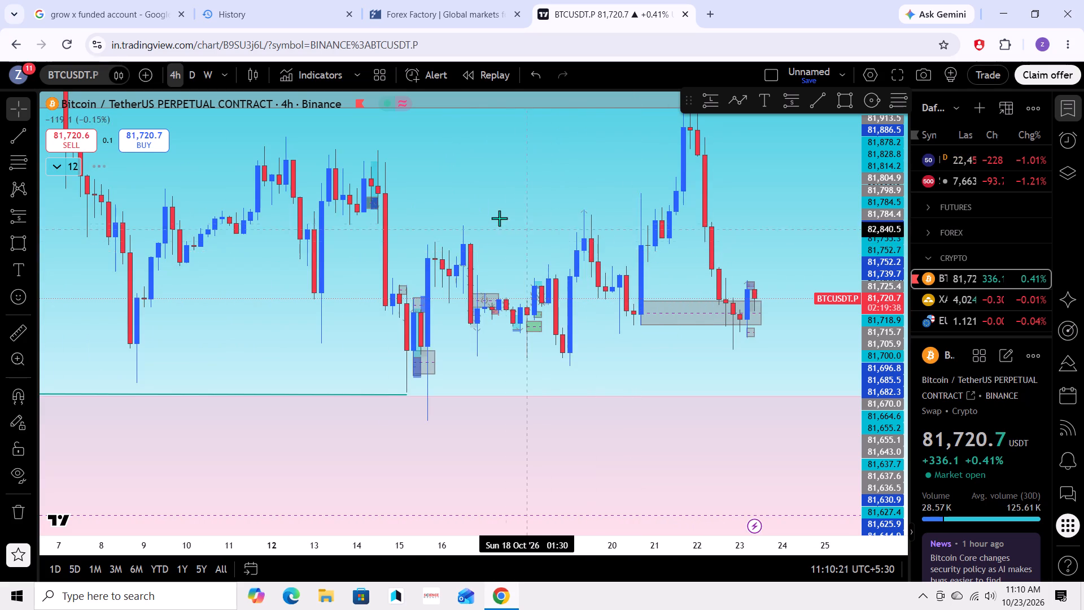
left_click_drag(496, 216, 773, 210)
left_click_drag(758, 192, 535, 316)
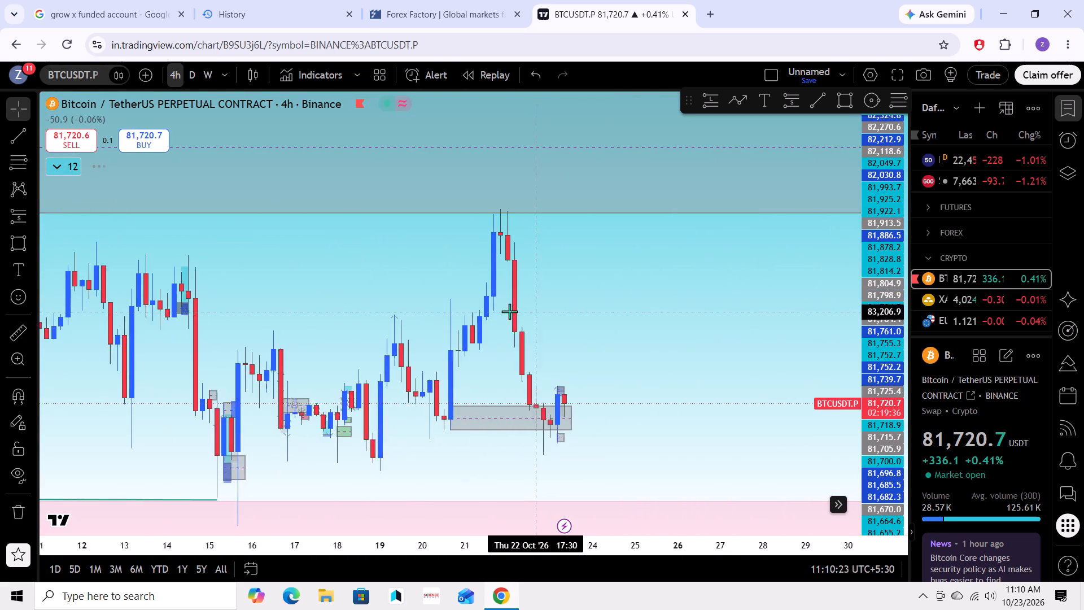
left_click_drag(611, 337, 820, 358)
left_click_drag(355, 282, 494, 287)
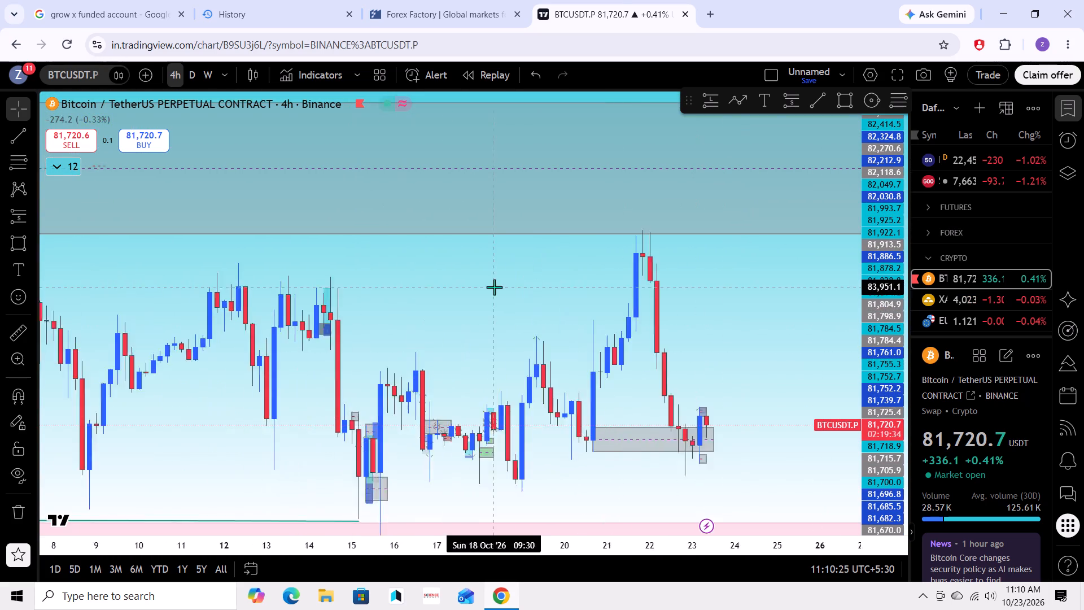
left_click_drag(563, 416, 541, 422)
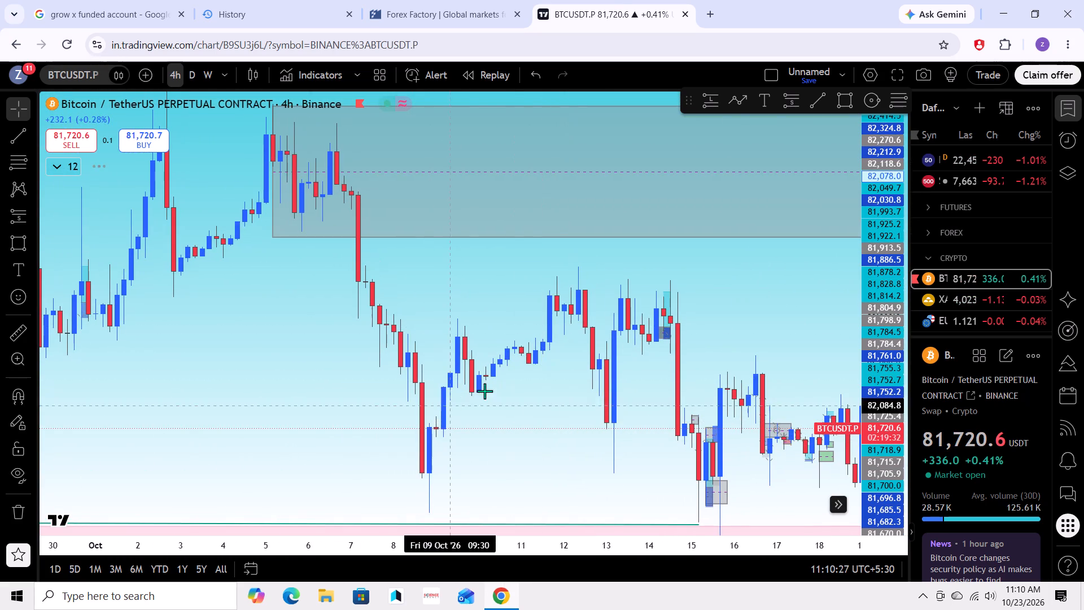
left_click_drag(563, 396, 435, 371)
scroll(457, 272, "down", 5)
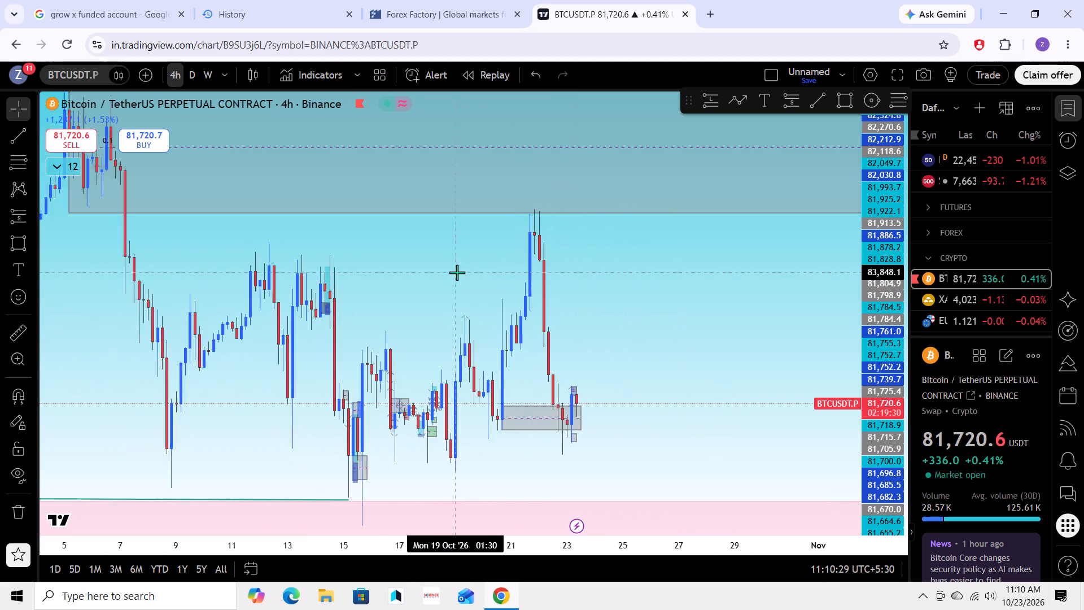
left_click_drag(486, 290, 589, 286)
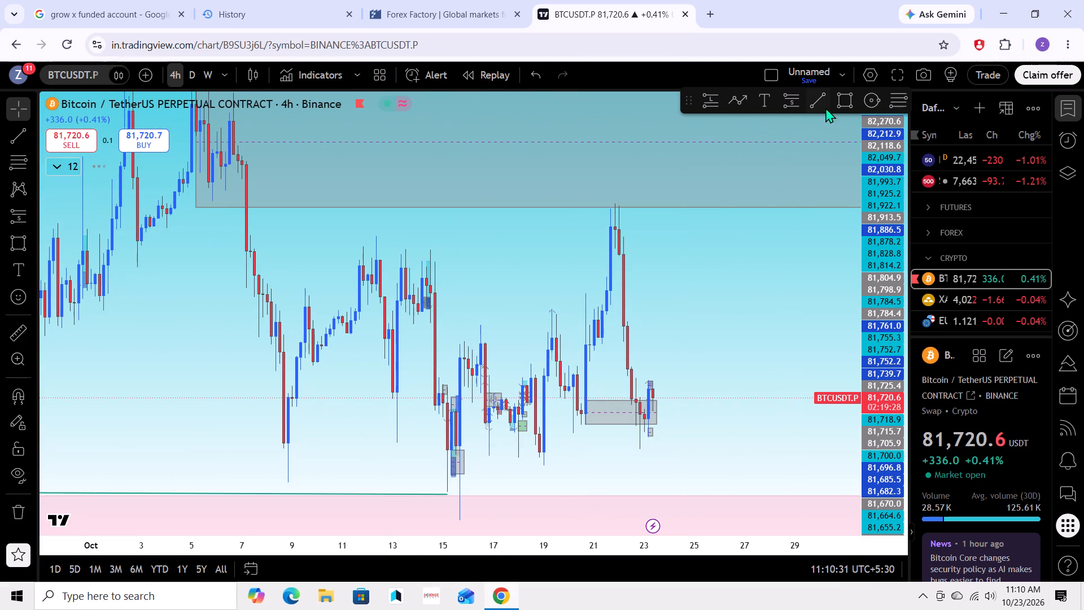
Draw a near-horizontal trend line at about 84,363 from the 12 October swing high to the 21 October 17:30 rally candle.
left_click(820, 97)
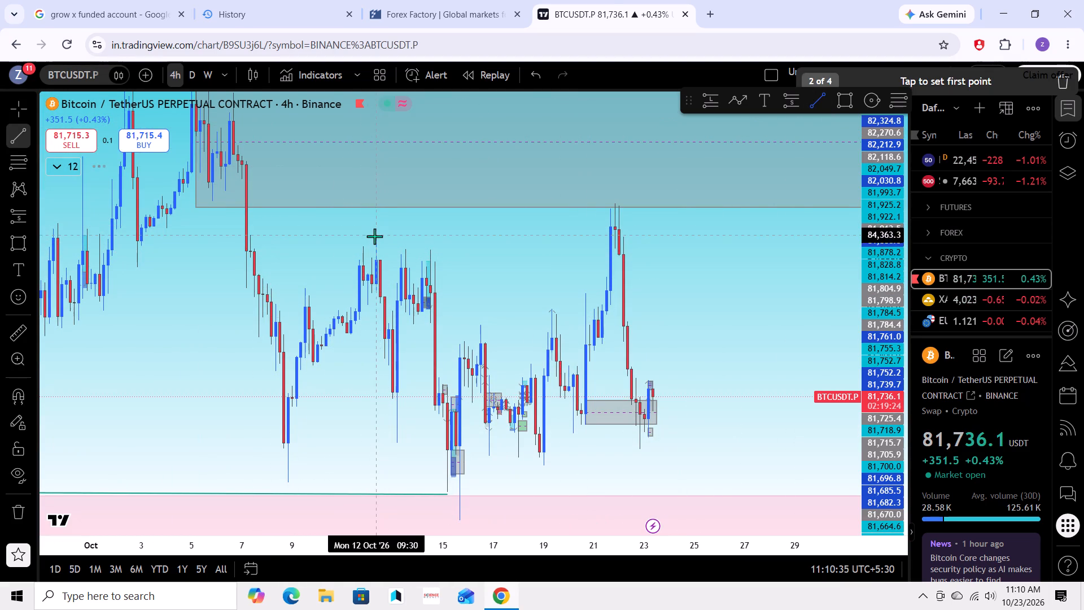
left_click_drag(374, 236, 606, 233)
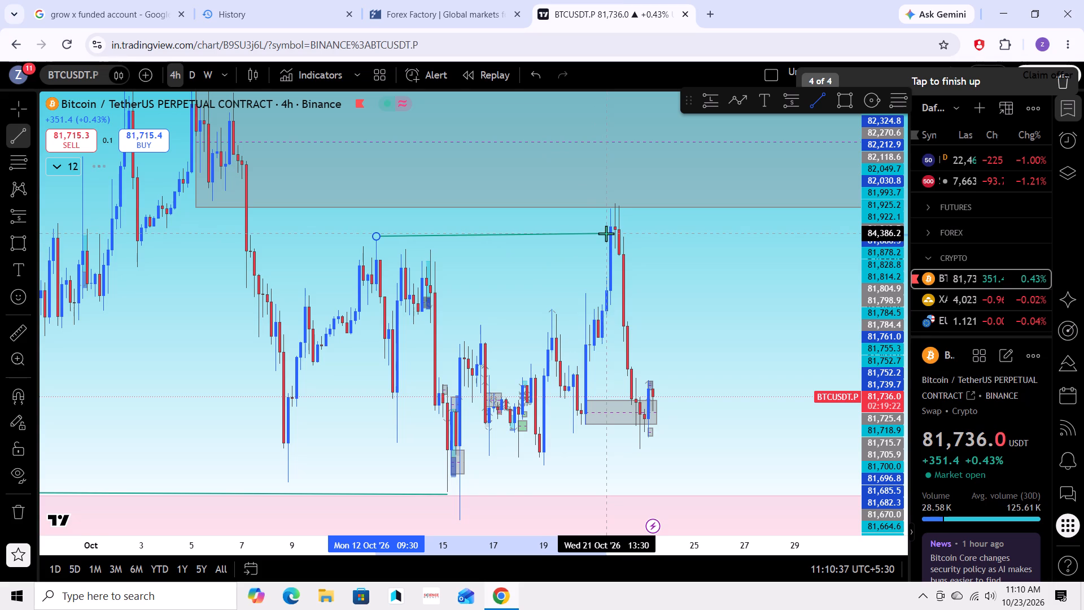
left_click_drag(606, 233, 606, 233)
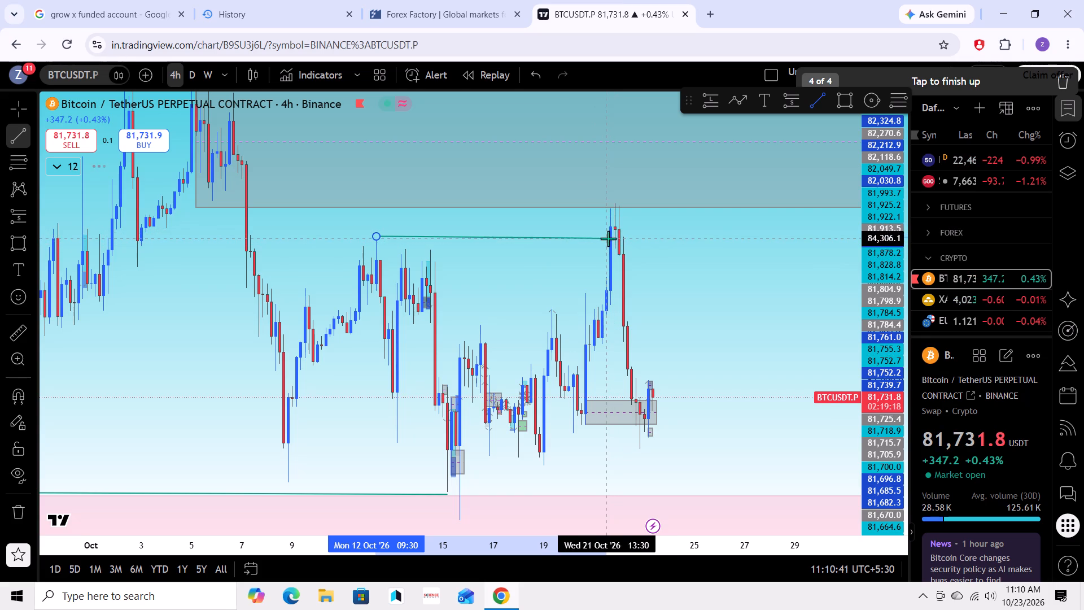
left_click(610, 235)
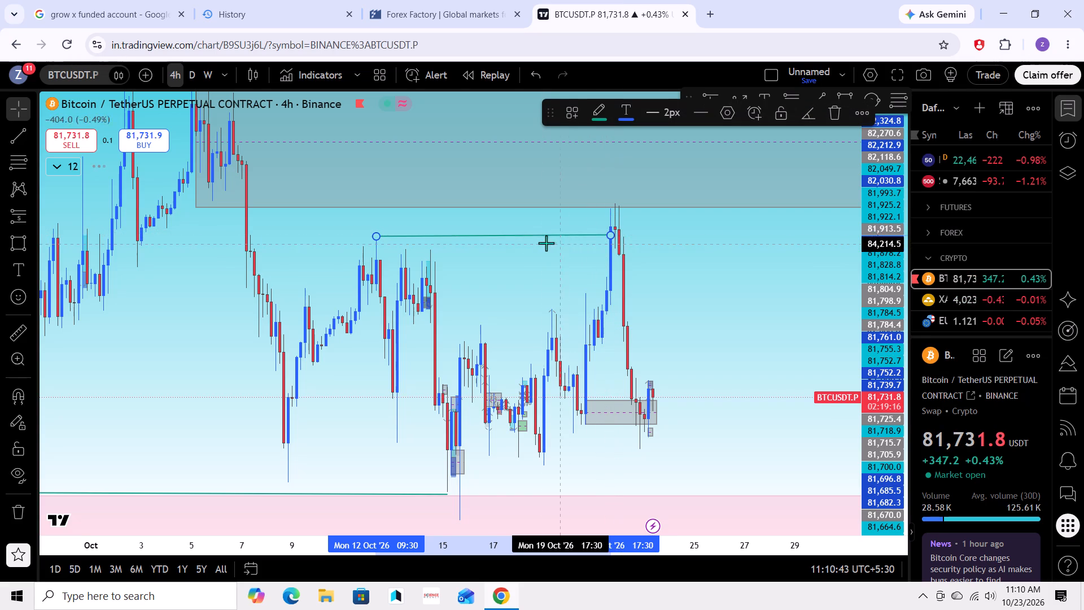
Label the new trend line between the 12 and 21 October highs "mss 4h".
left_click(499, 236)
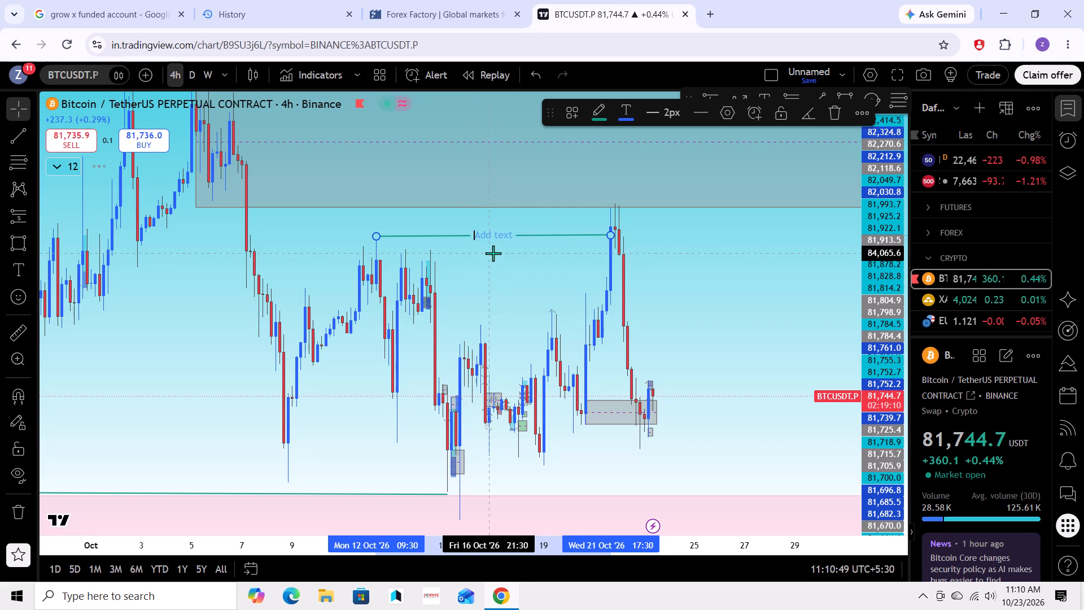
key("m")
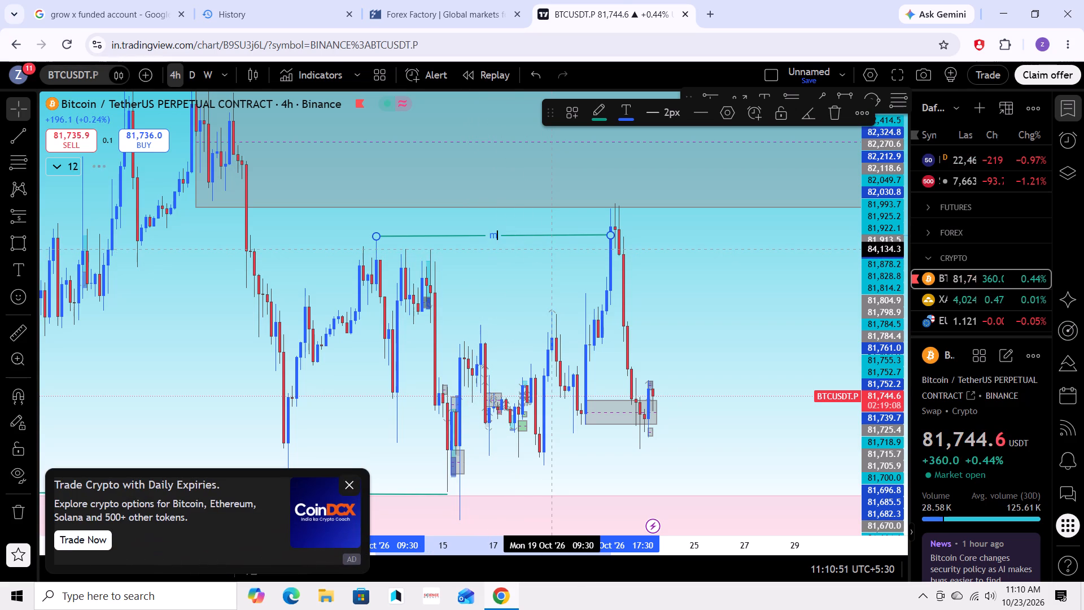
type("ss")
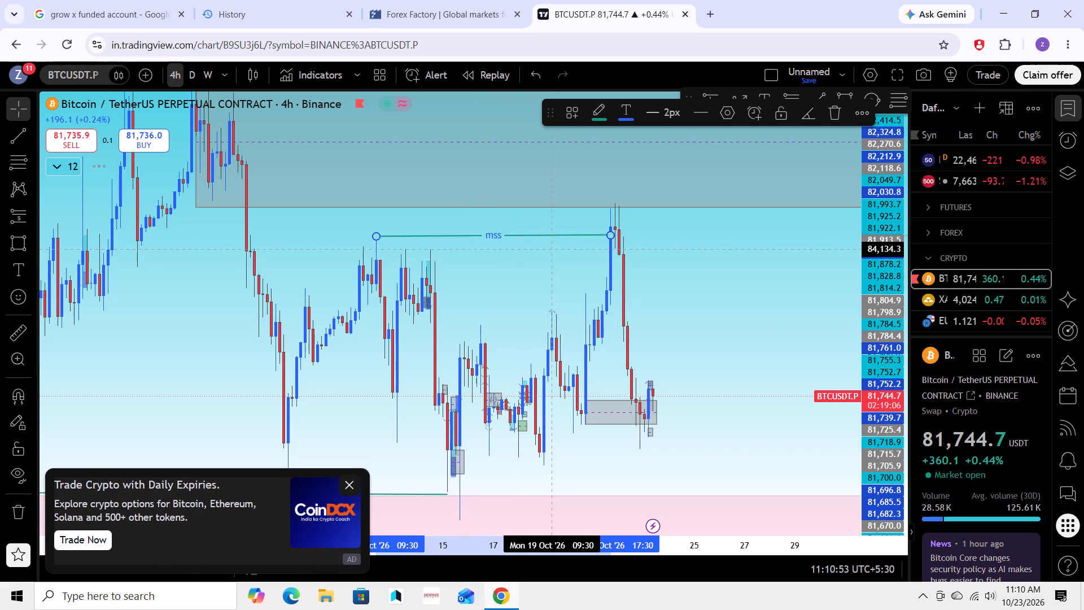
key("space")
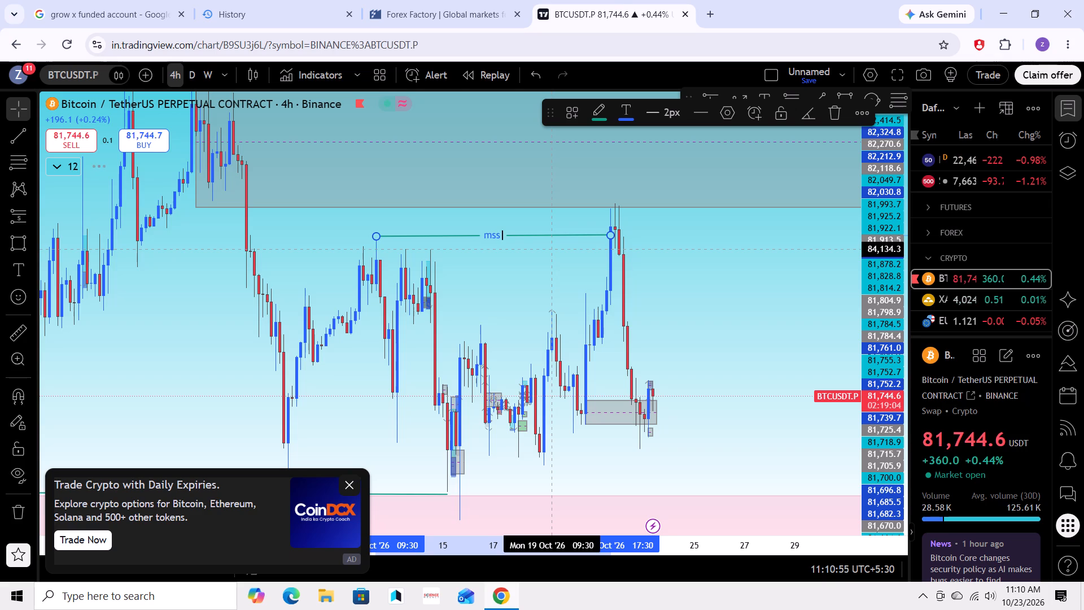
key("4")
type("h")
key("space")
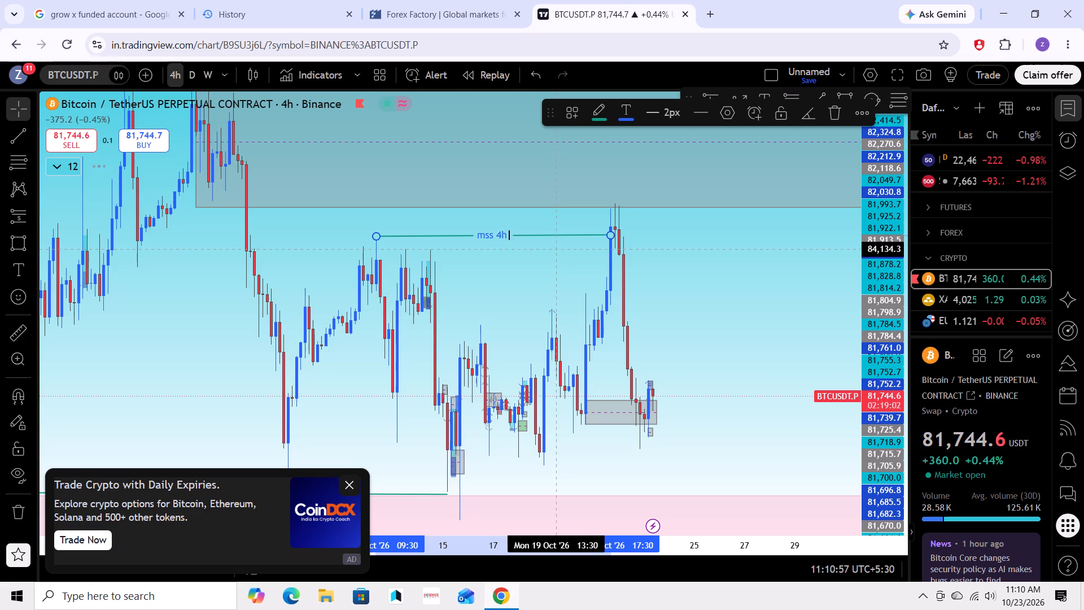
left_click(677, 299)
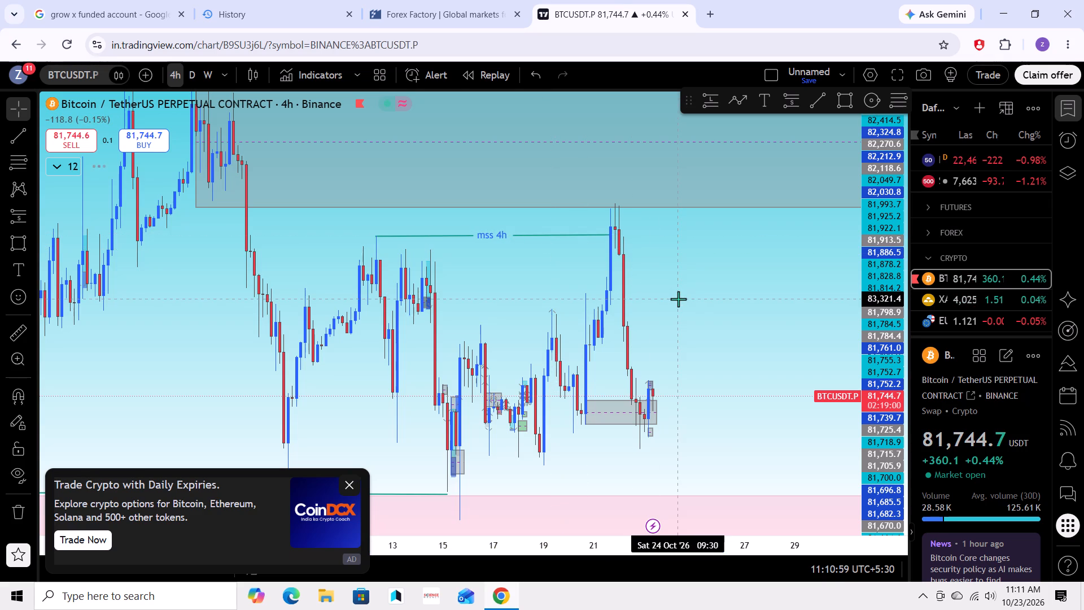
Examine the 4-hour candles around the mss 4h line and the sell-off from the grey zone into 23 October.
scroll(706, 337, "up", 4)
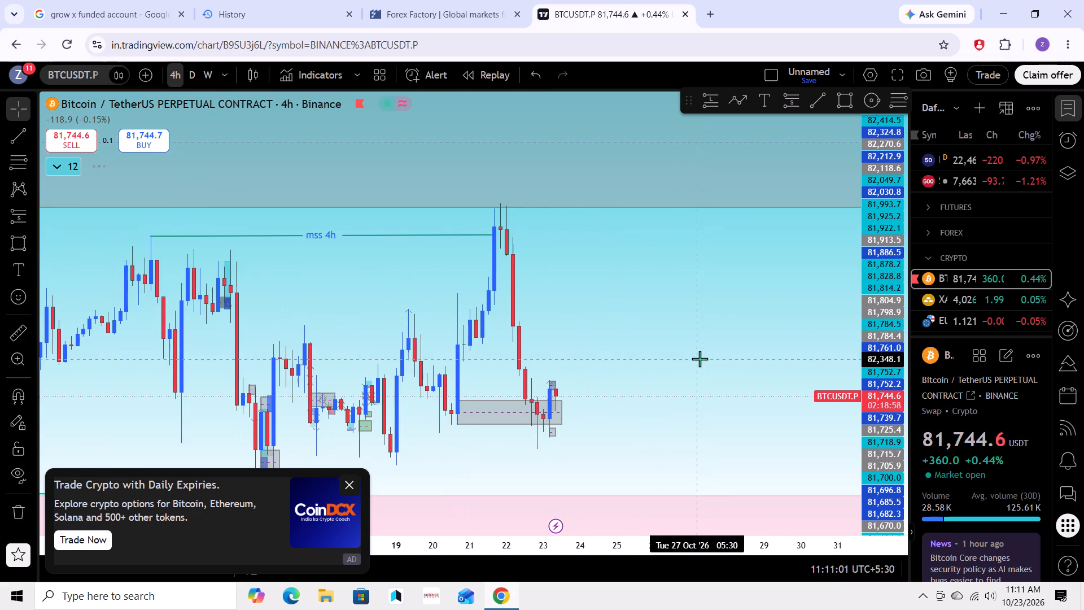
left_click_drag(700, 359, 738, 347)
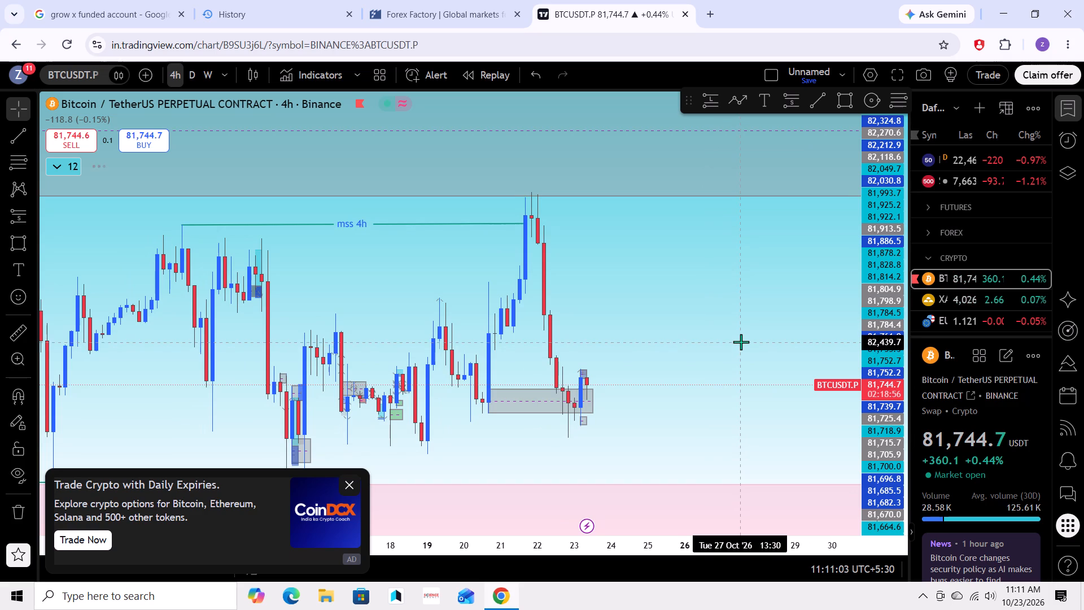
left_click_drag(692, 339, 740, 347)
scroll(705, 334, "down", 4)
scroll(749, 333, "up", 5)
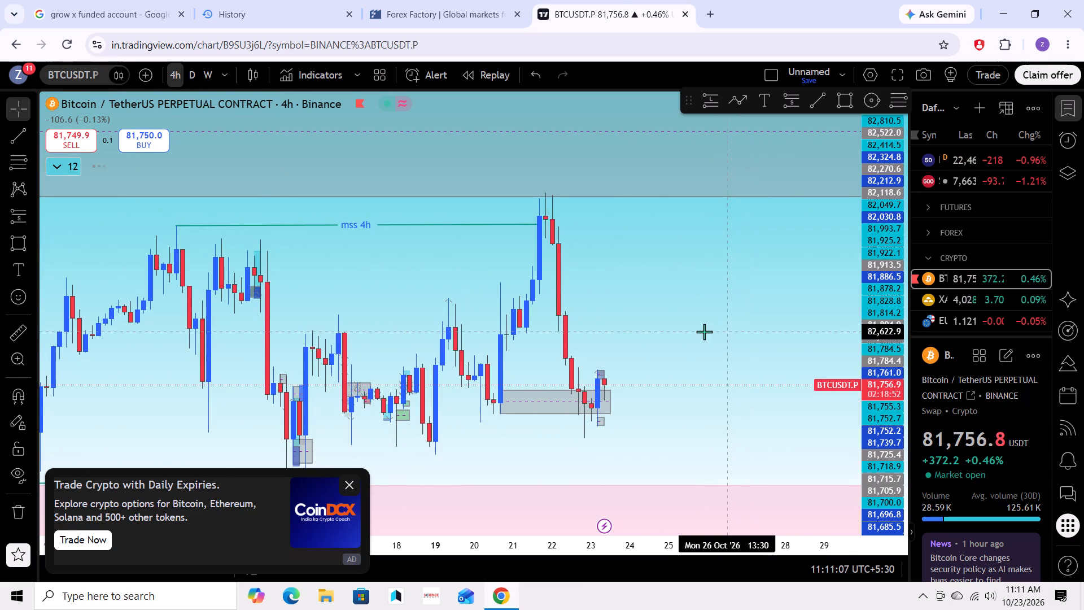
left_click(725, 346)
left_click_drag(725, 343, 794, 333)
scroll(739, 320, "up", 3)
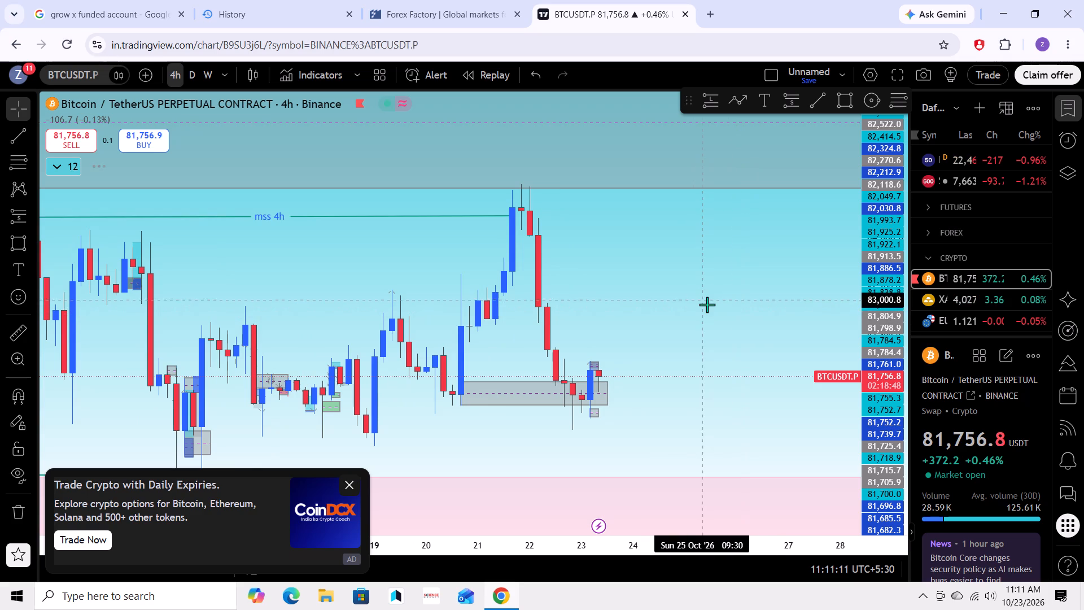
scroll(692, 307, "down", 4)
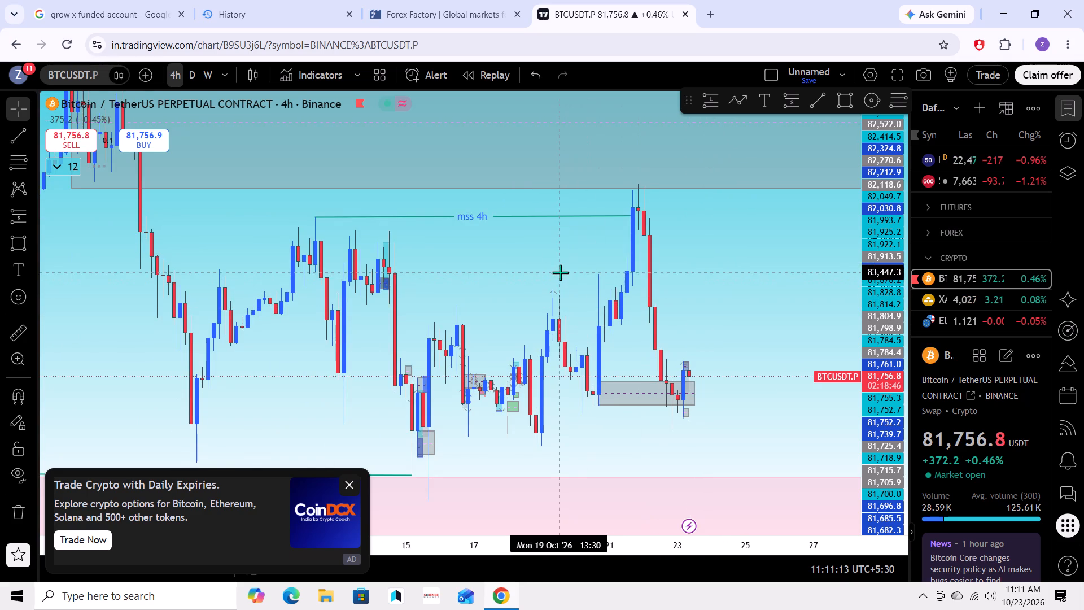
Resize the large grey zone to run from 84,811.9 down to the mss 4h line, starting at the 7 October sell-off candle.
left_click_drag(560, 272, 590, 269)
scroll(593, 268, "down", 3)
left_click_drag(594, 268, 562, 382)
scroll(583, 363, "up", 1)
left_click_drag(557, 364, 585, 390)
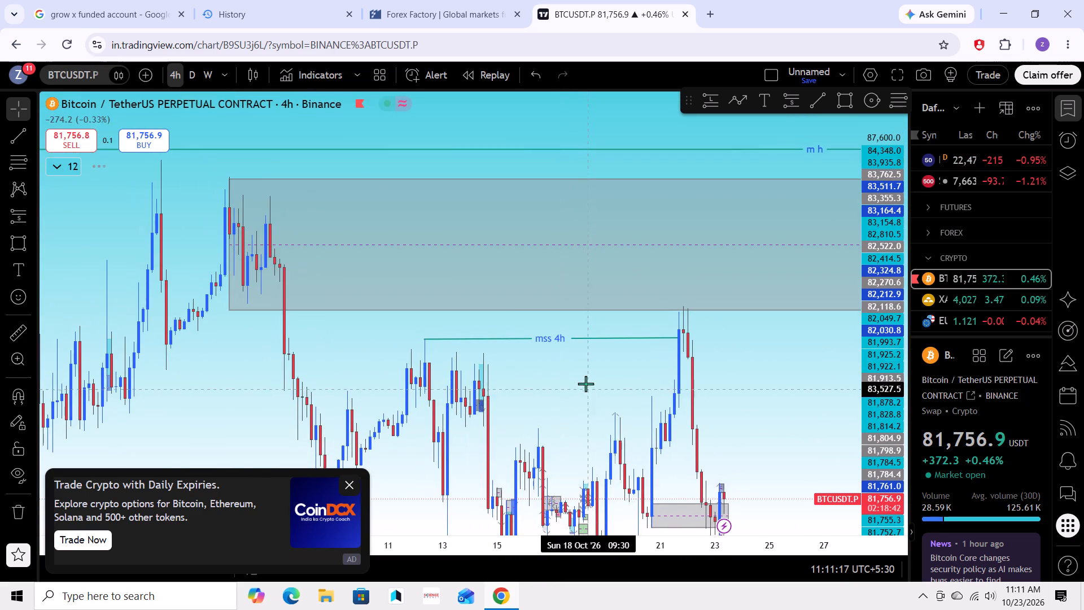
left_click_drag(231, 179, 285, 218)
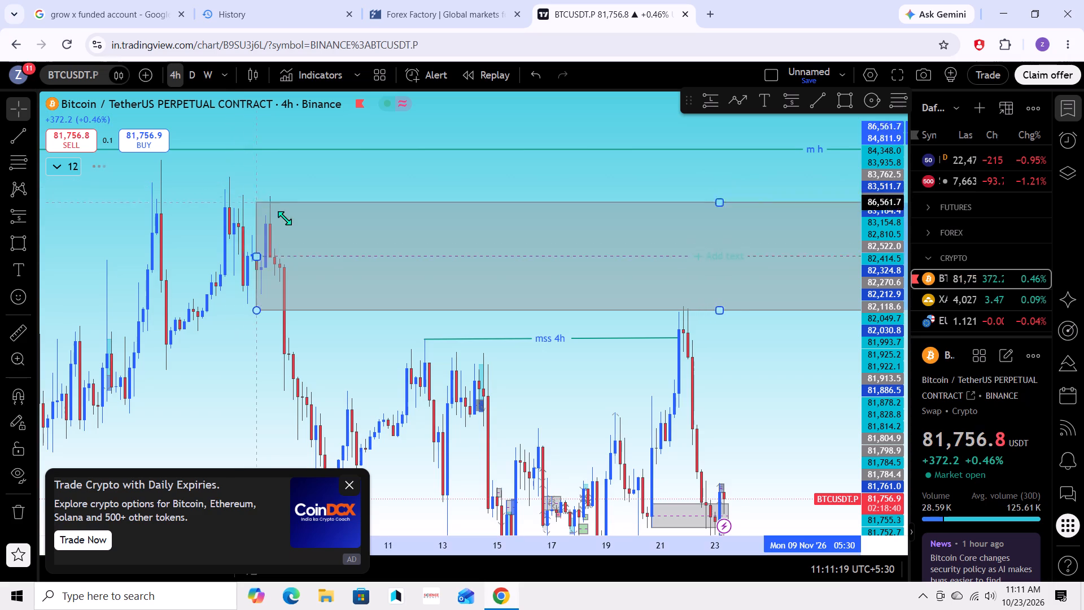
left_click_drag(285, 218, 304, 252)
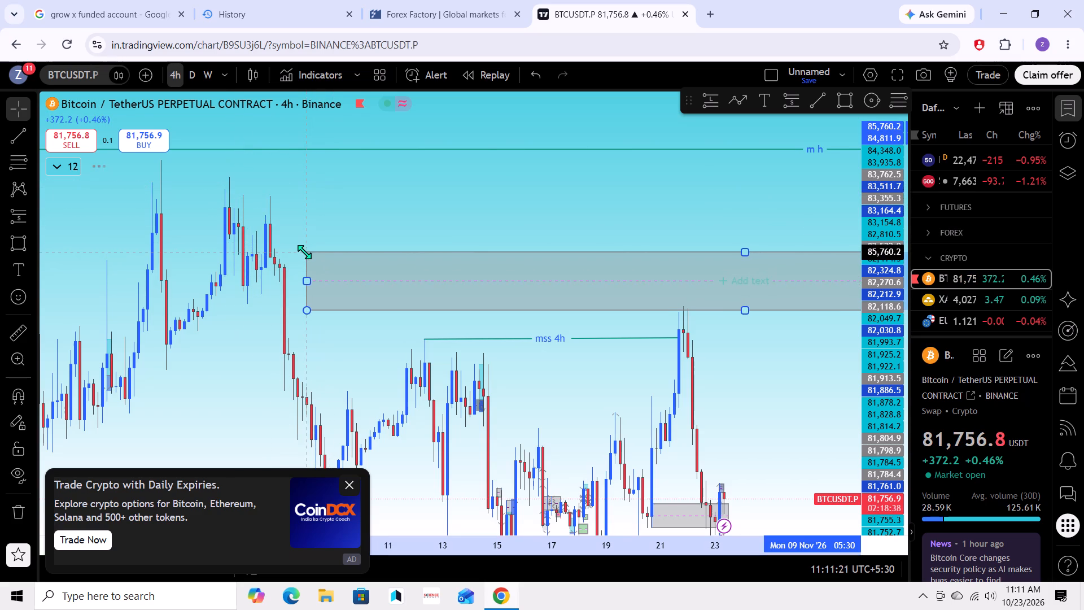
left_click_drag(304, 252, 278, 257)
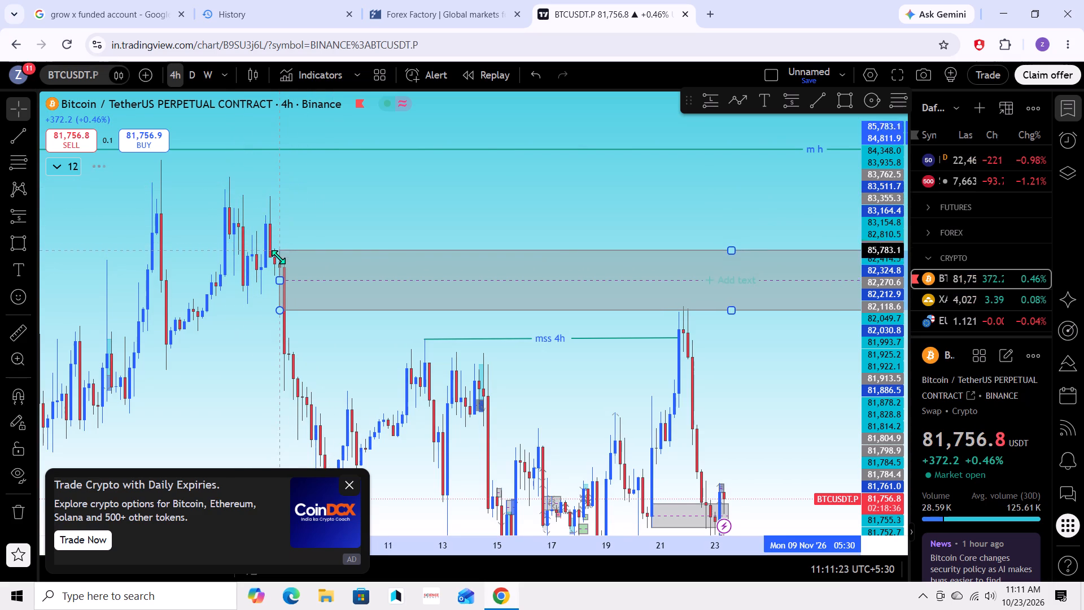
left_click_drag(278, 257, 282, 337)
left_click(361, 293)
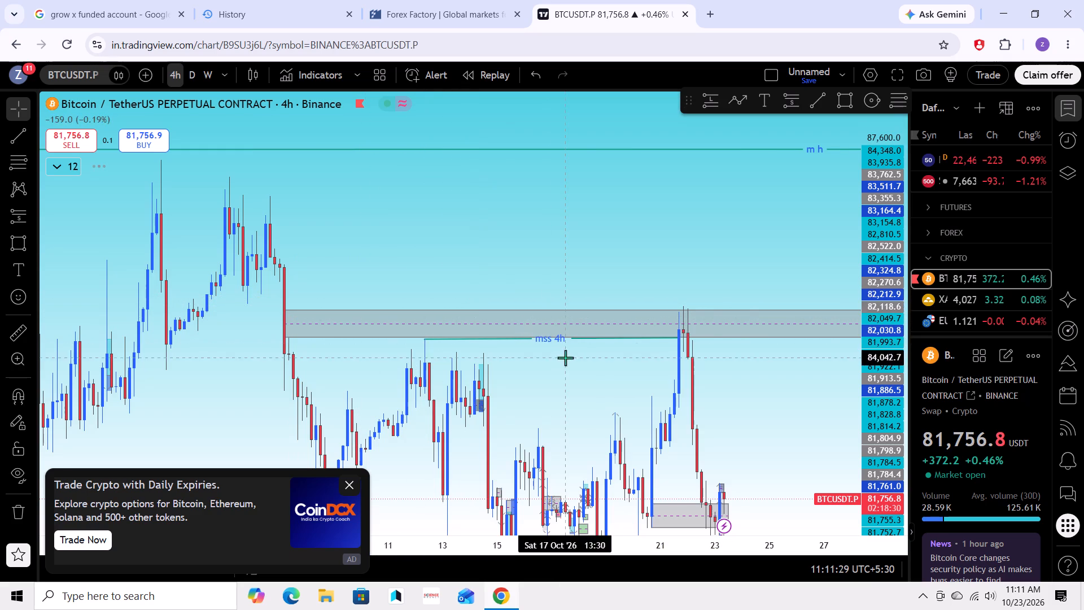
Examine how the 4-hour candles react at the upper grey zone and the mss 4h line up to 23 October.
left_click_drag(563, 364, 459, 374)
left_click_drag(526, 399, 576, 406)
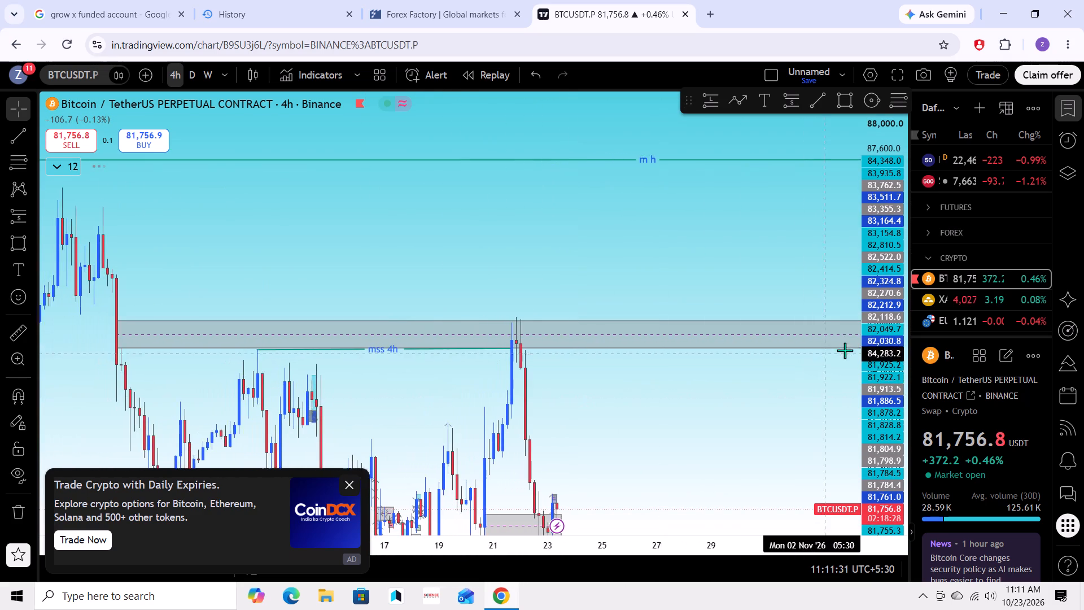
scroll(864, 352, "up", 10)
left_click_drag(574, 441, 678, 393)
left_click_drag(566, 382, 705, 333)
left_click_drag(614, 332, 607, 350)
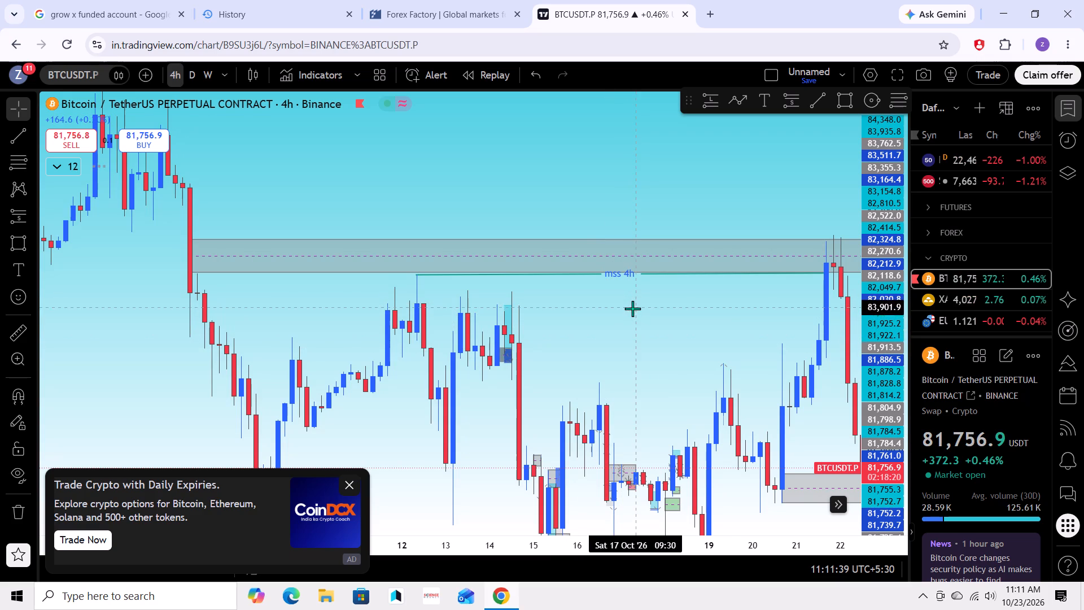
left_click_drag(630, 315, 556, 325)
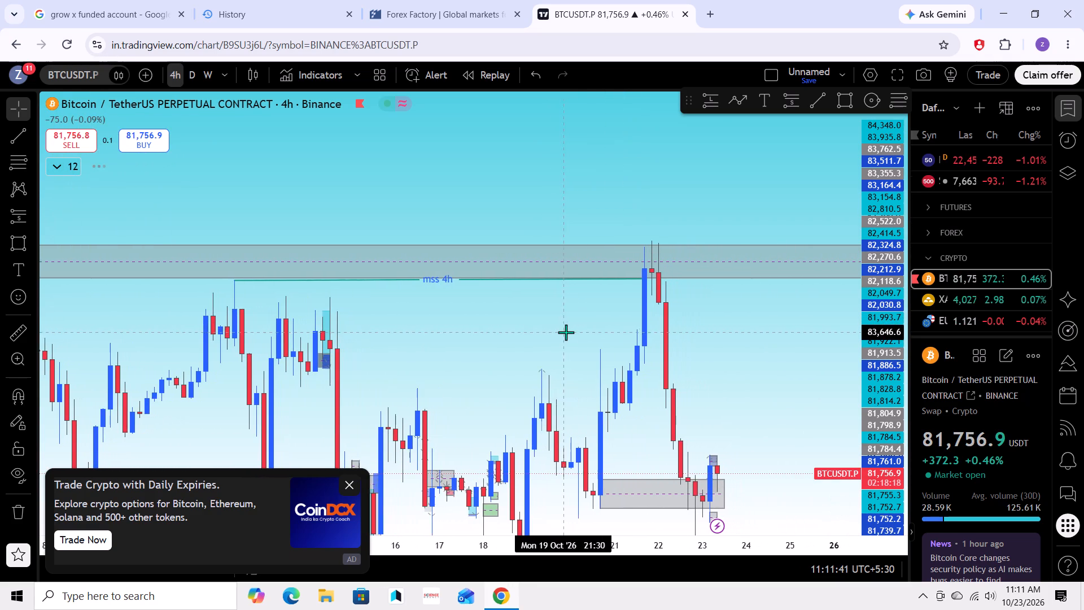
left_click(641, 278)
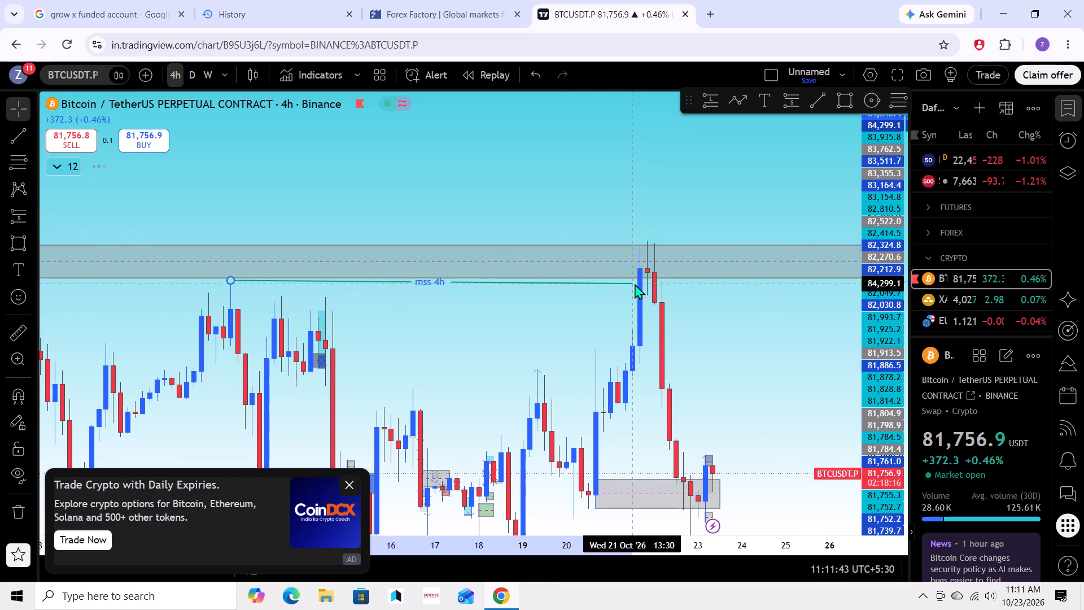
left_click(539, 316)
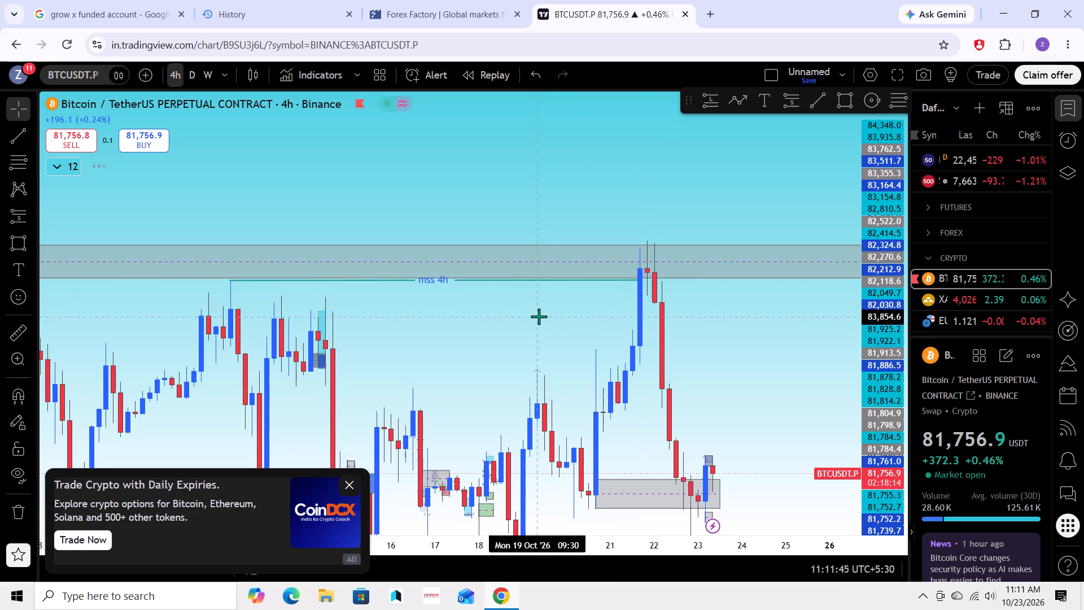
left_click_drag(546, 321, 526, 330)
scroll(523, 323, "down", 4)
left_click_drag(599, 325, 587, 339)
scroll(597, 331, "down", 4)
left_click_drag(550, 188, 605, 248)
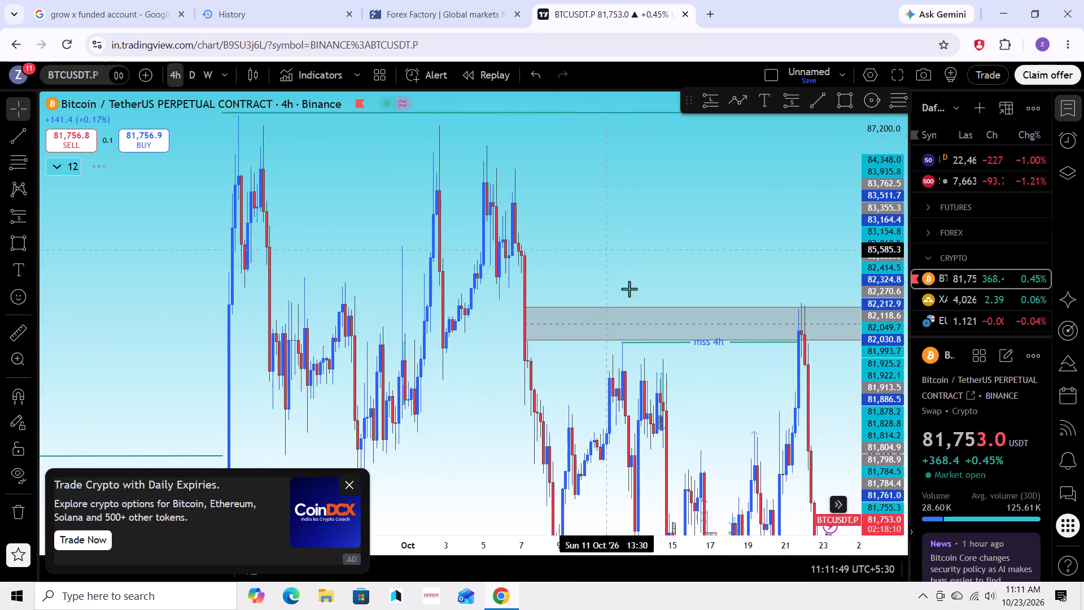
scroll(737, 385, "up", 4)
left_click_drag(722, 382, 671, 359)
scroll(674, 364, "up", 2)
left_click_drag(670, 380, 675, 362)
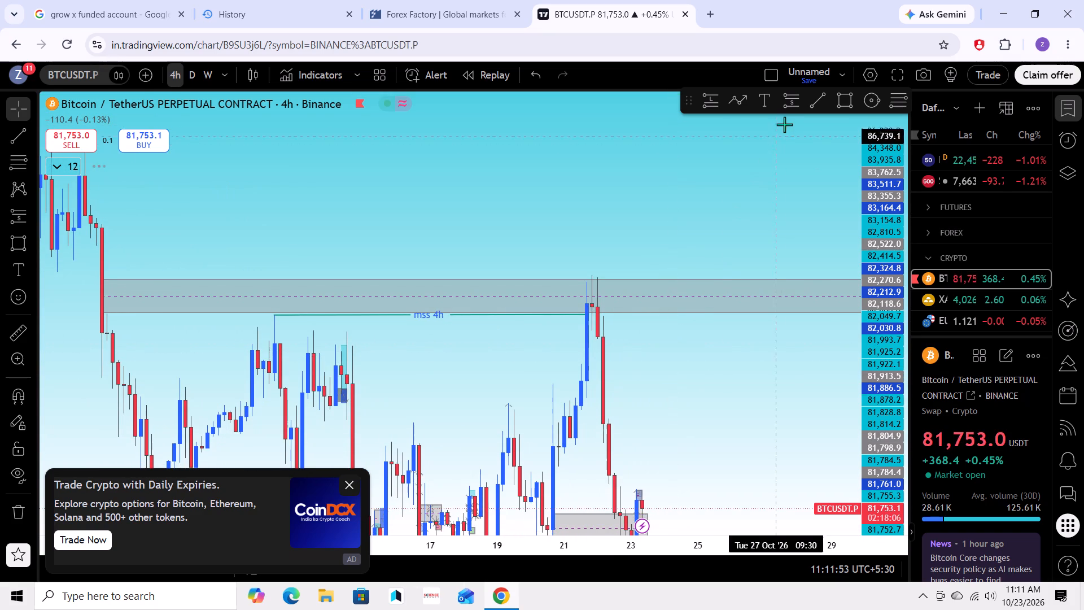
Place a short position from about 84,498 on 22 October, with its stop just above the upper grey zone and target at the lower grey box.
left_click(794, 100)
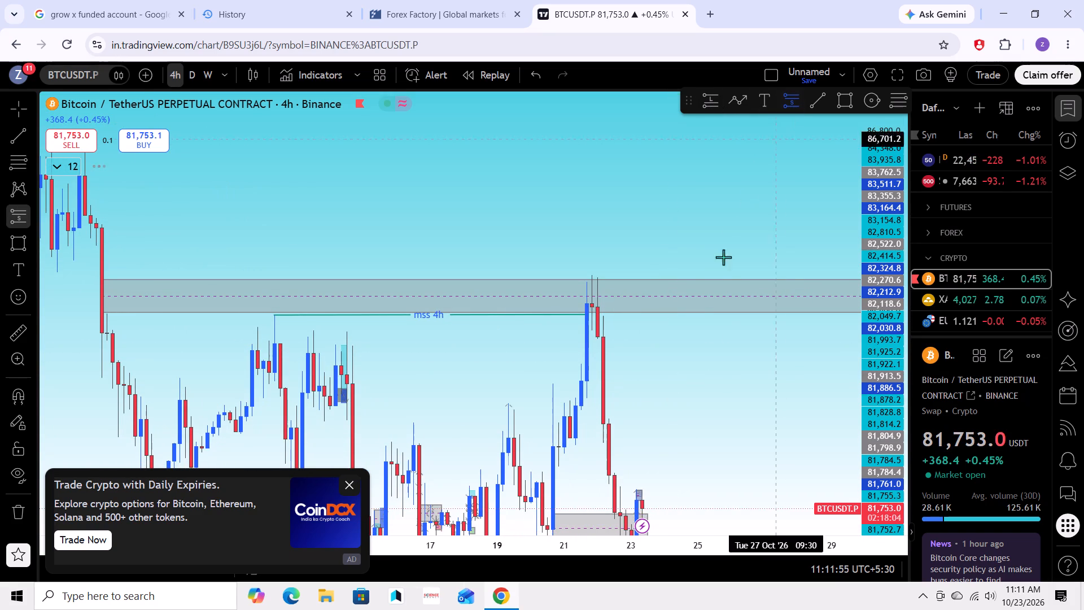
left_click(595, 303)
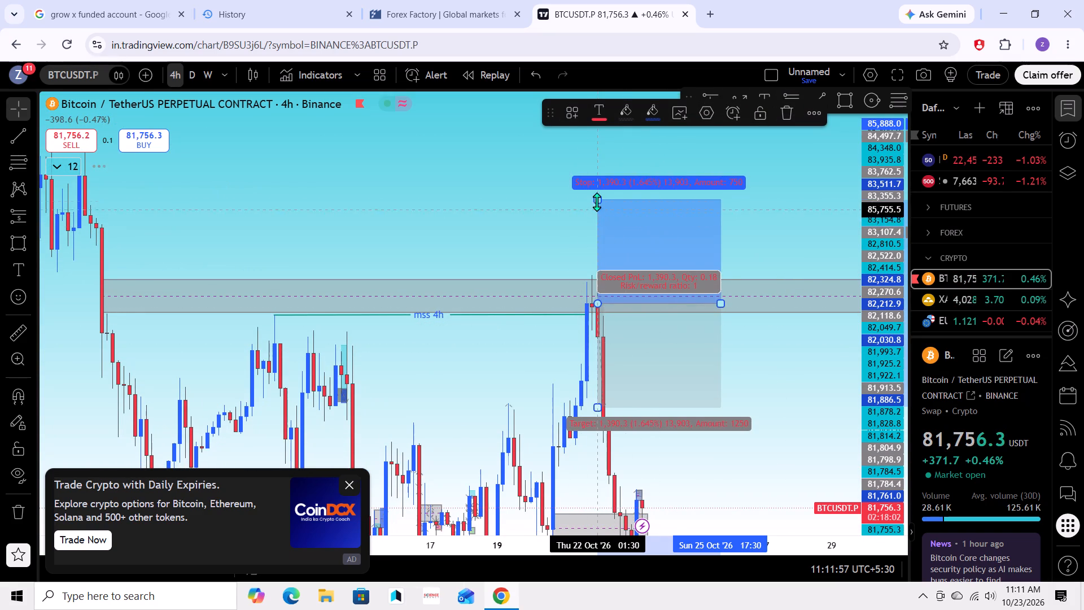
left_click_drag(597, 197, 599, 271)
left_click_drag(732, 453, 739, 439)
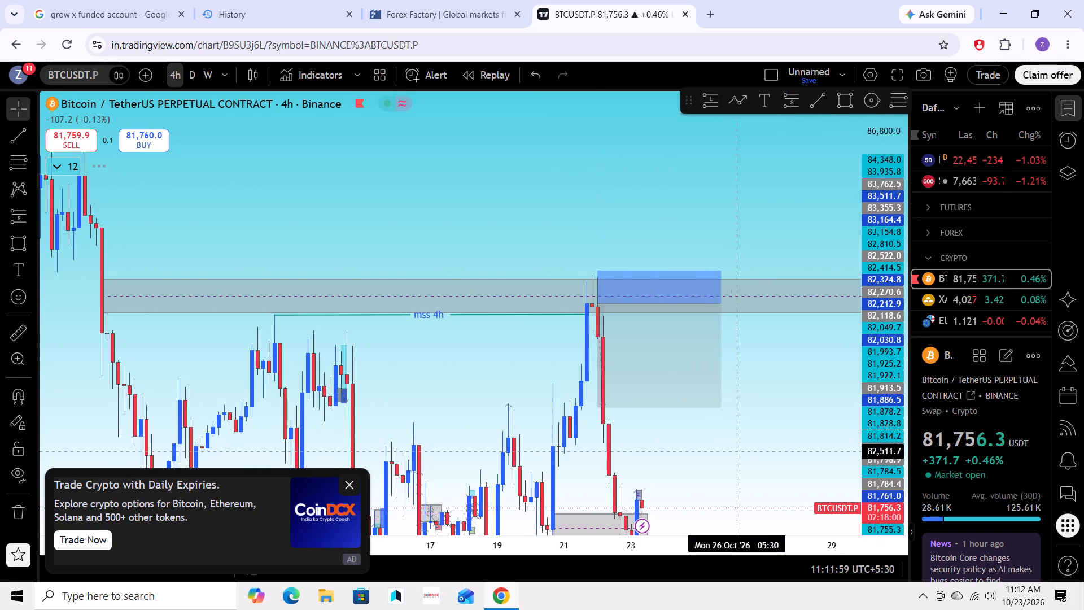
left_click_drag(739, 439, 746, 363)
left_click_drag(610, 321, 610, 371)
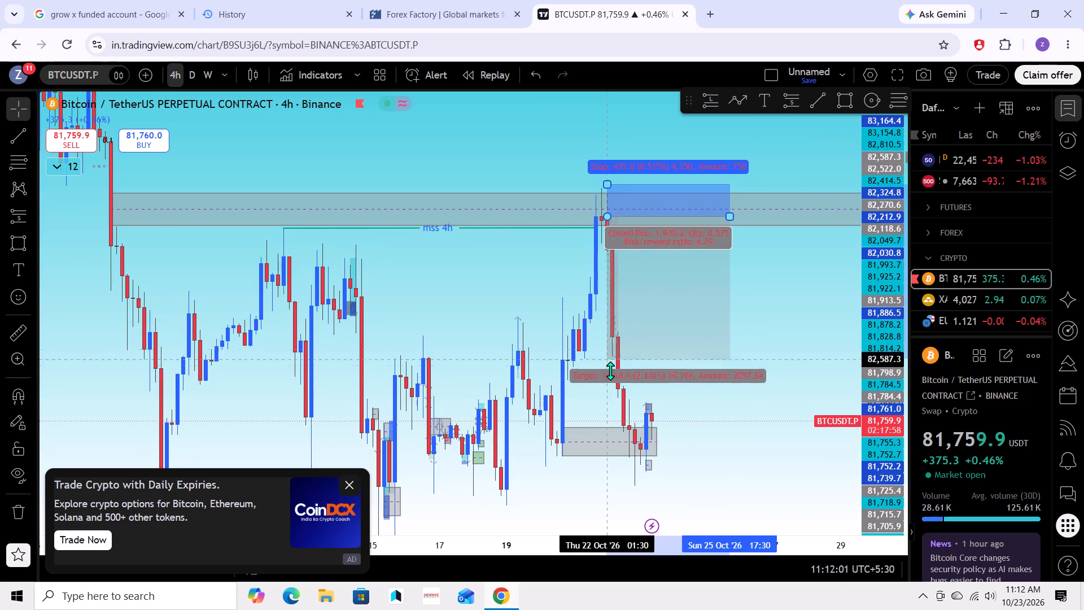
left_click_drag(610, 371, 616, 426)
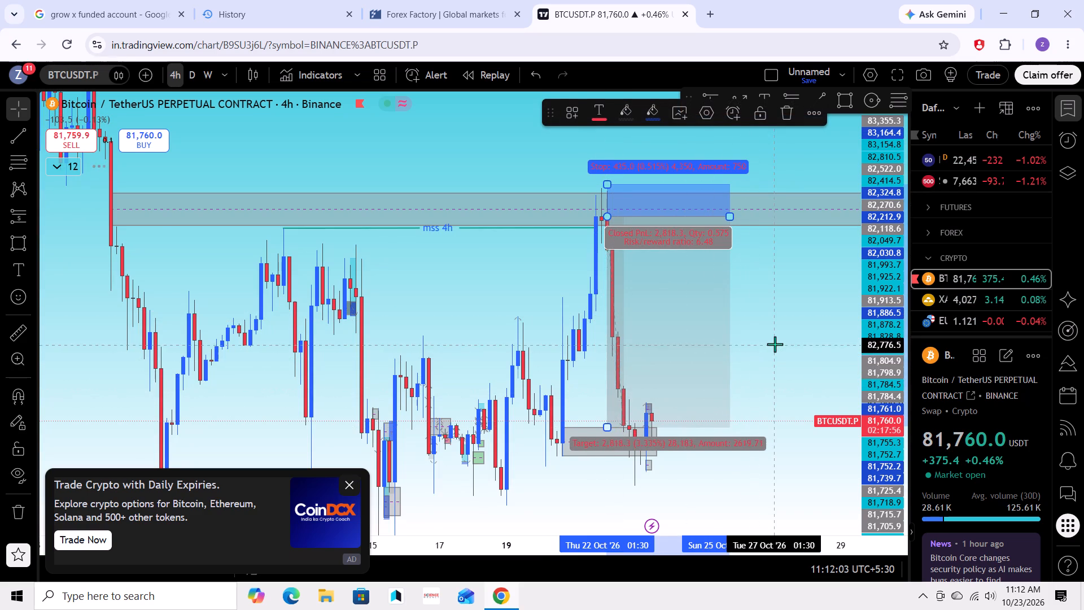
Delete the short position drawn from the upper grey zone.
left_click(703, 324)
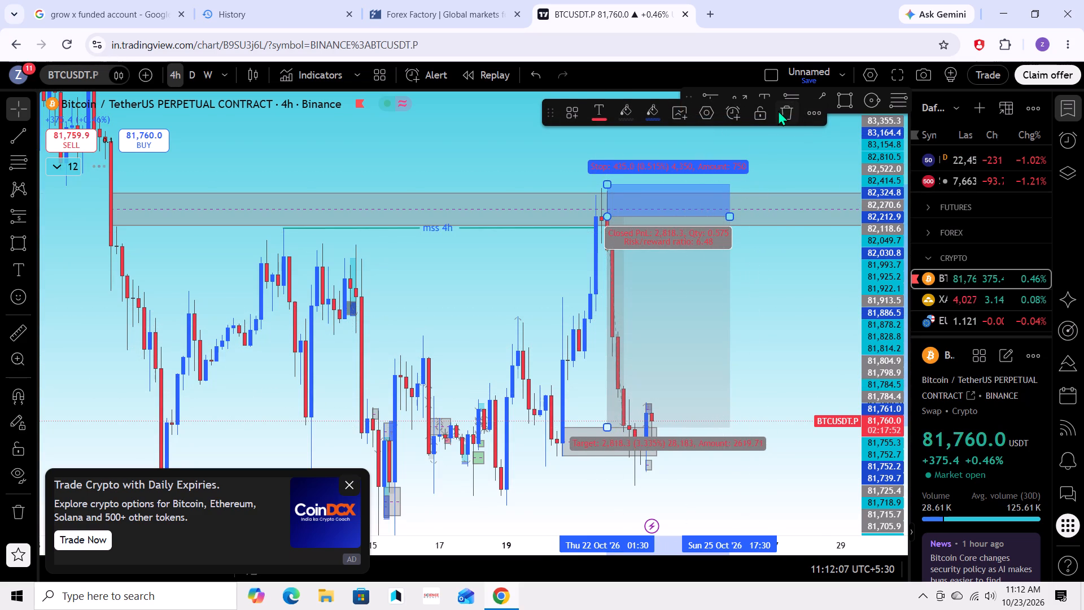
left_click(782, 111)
Examine the 4-hour decline from the upper grey zone, the mid-October lows at the pink zone and the small grey box near 23 October.
scroll(740, 396, "down", 3)
left_click_drag(537, 279, 634, 304)
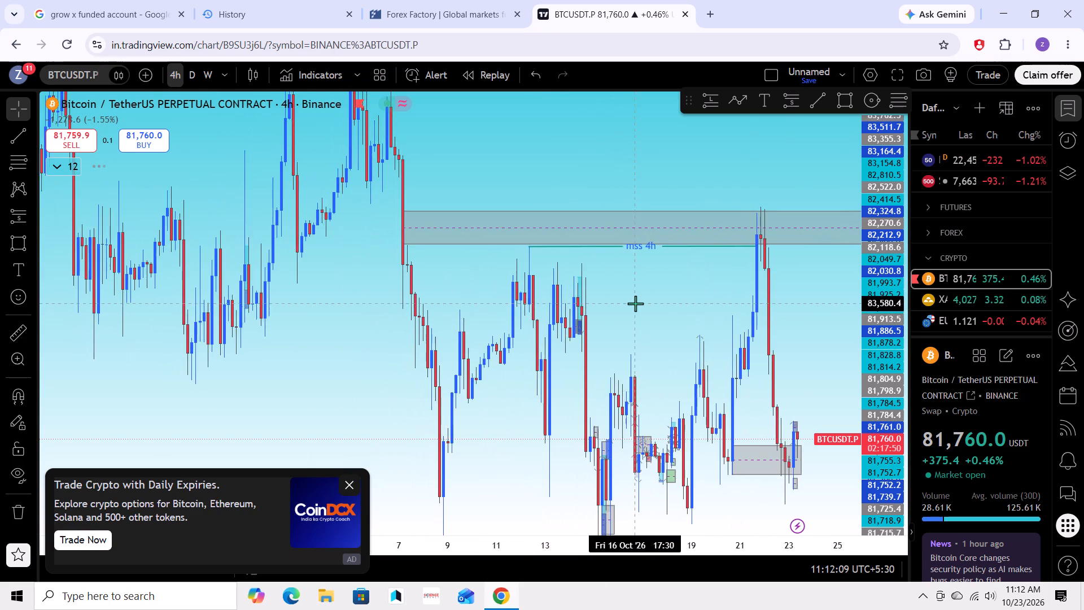
scroll(635, 315, "up", 3)
left_click_drag(612, 314, 595, 300)
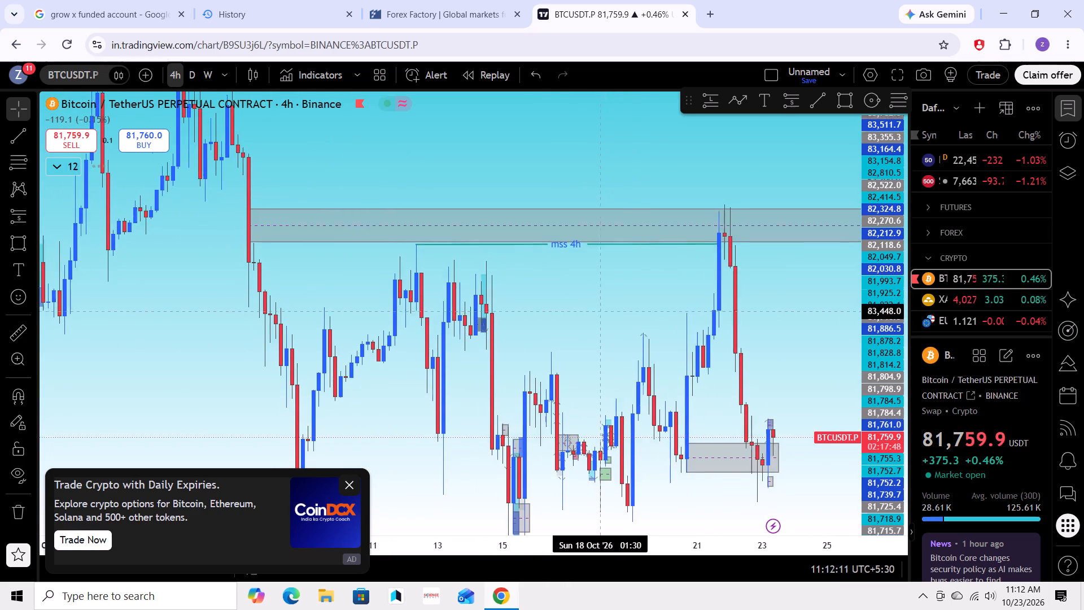
left_click_drag(595, 300, 590, 290)
scroll(598, 312, "up", 3)
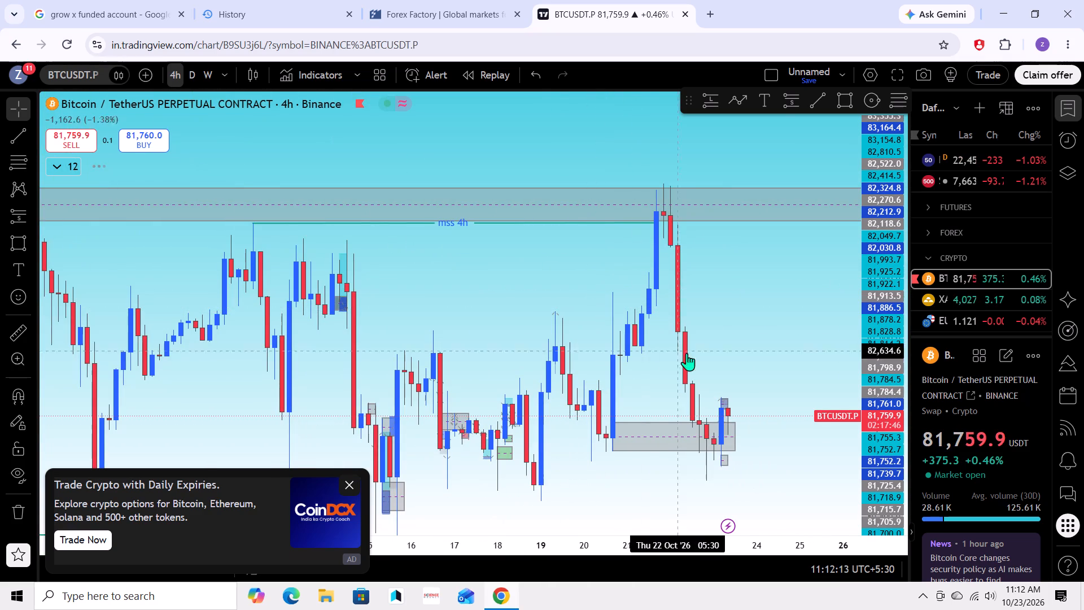
left_click_drag(739, 378, 773, 323)
scroll(637, 456, "up", 2)
left_click_drag(604, 474, 696, 363)
scroll(701, 351, "down", 4)
left_click_drag(621, 335, 572, 348)
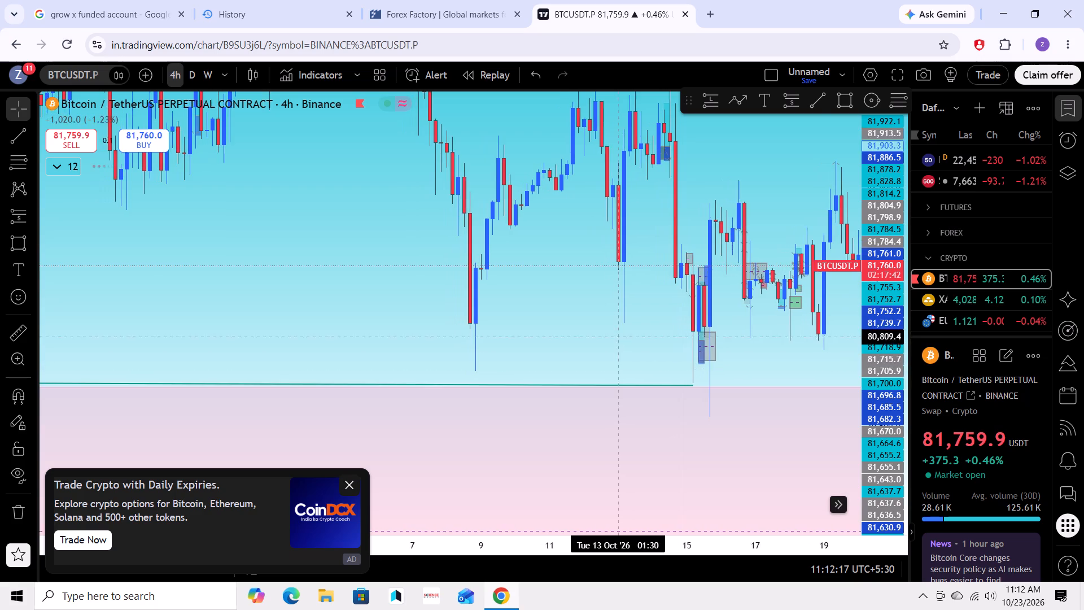
left_click_drag(572, 348, 435, 353)
left_click_drag(512, 342, 591, 355)
left_click_drag(535, 359, 594, 357)
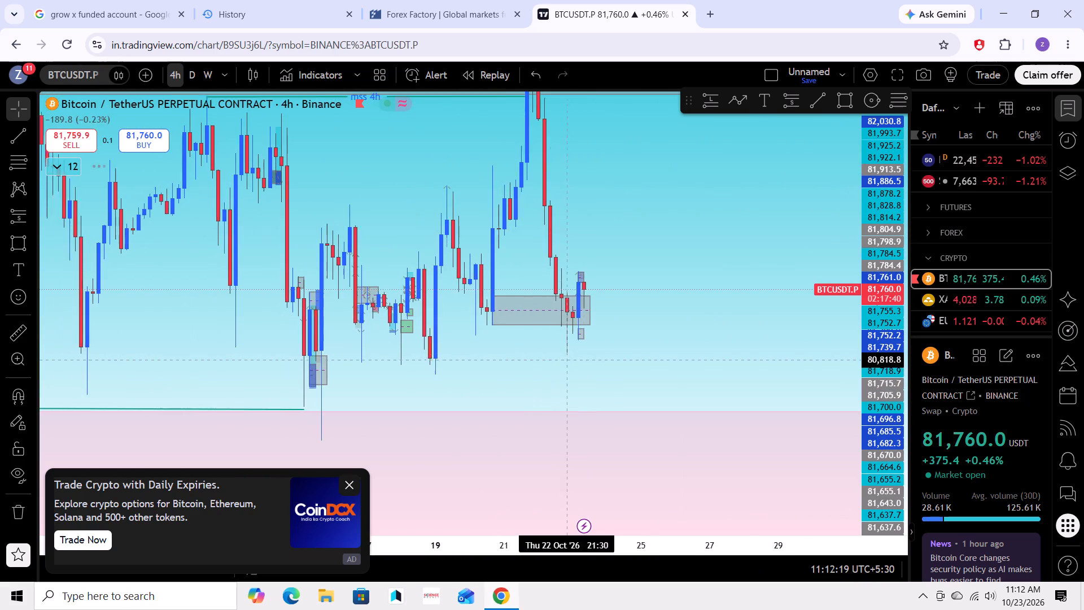
left_click_drag(594, 357, 595, 357)
scroll(614, 368, "up", 3)
left_click_drag(619, 375, 577, 387)
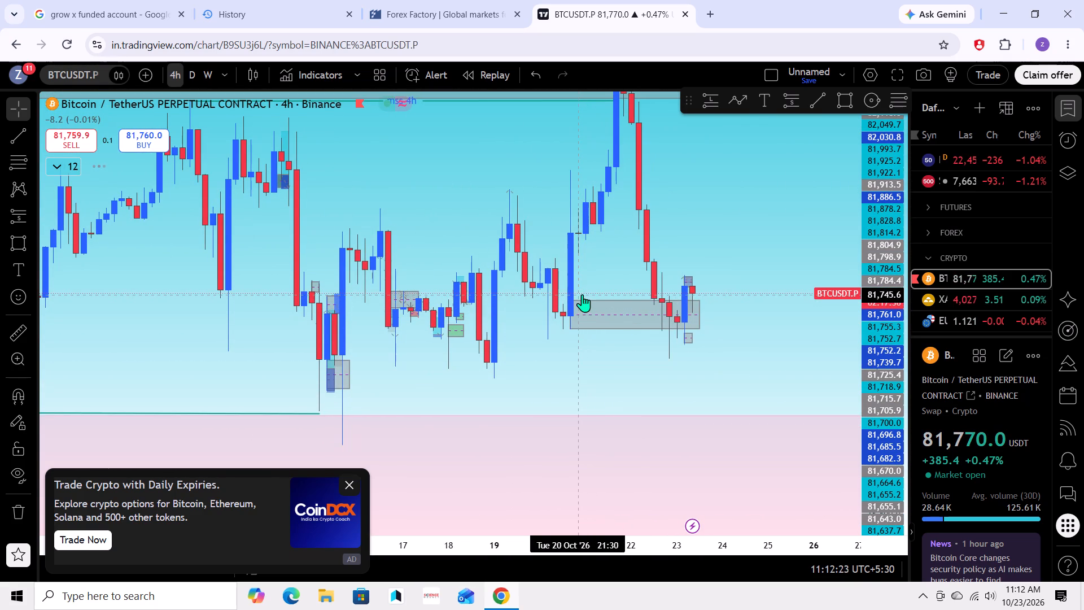
Shift the large lower grey zone slightly down and one candle earlier, so that it ends at 23 October 09:30.
scroll(632, 380, "up", 2)
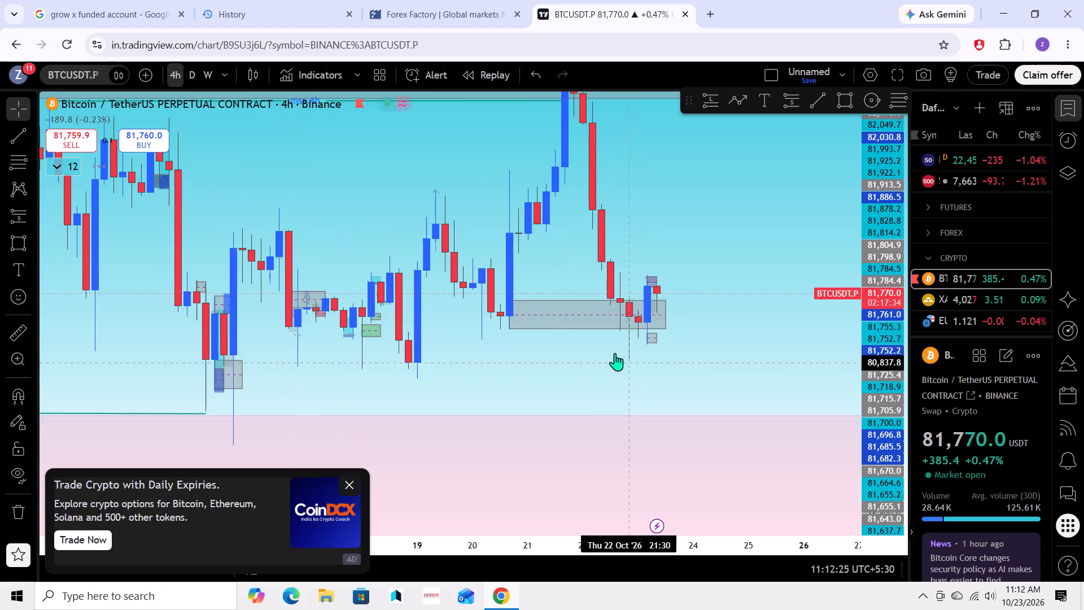
left_click_drag(546, 357, 595, 415)
left_click_drag(591, 415, 600, 406)
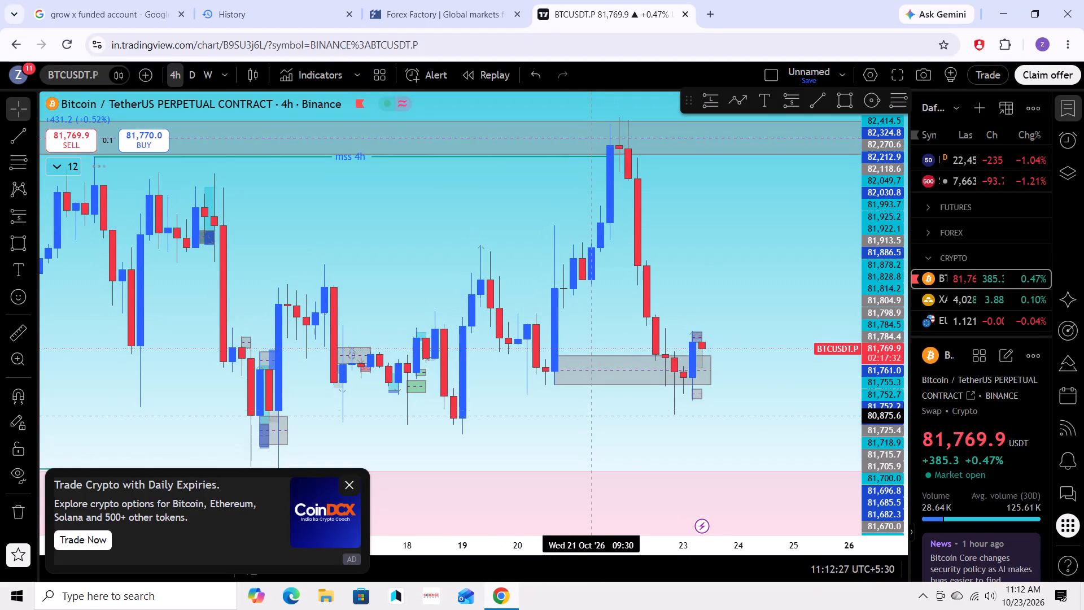
left_click_drag(600, 406, 608, 394)
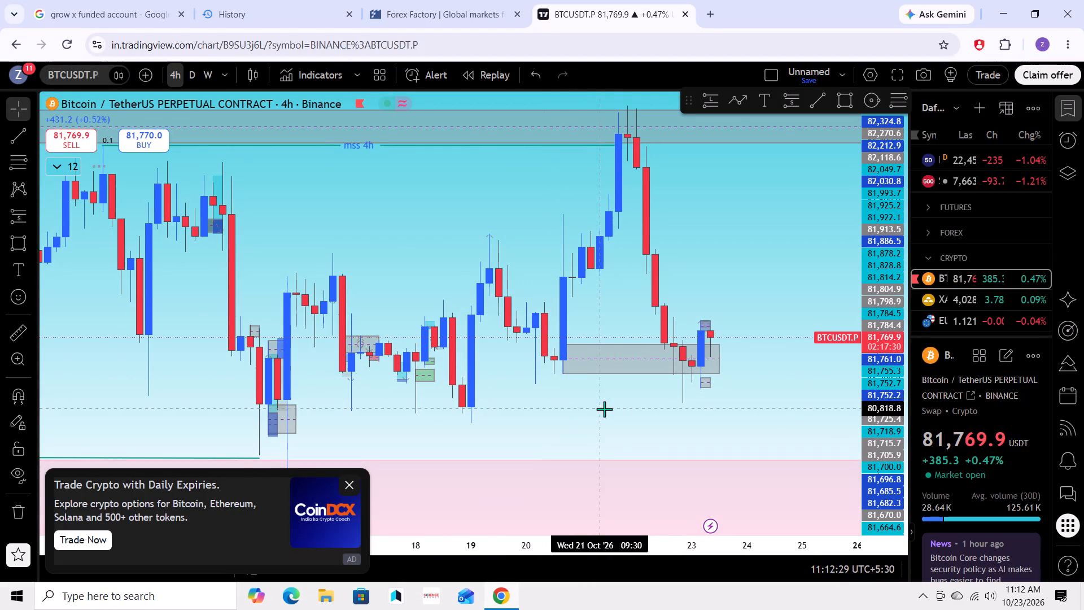
left_click_drag(606, 410, 570, 417)
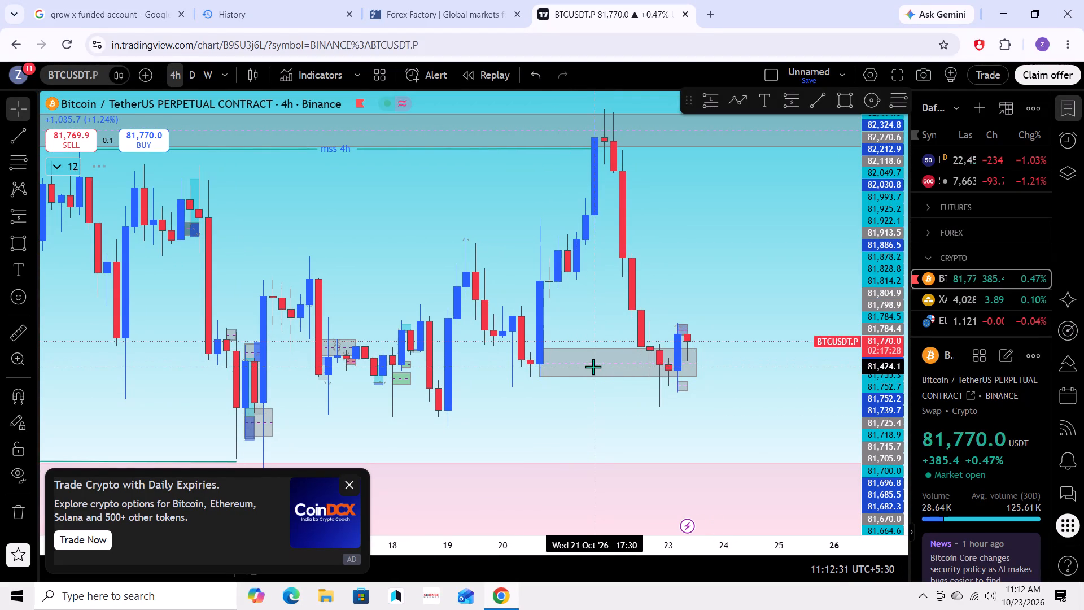
left_click_drag(596, 367, 594, 373)
left_click(587, 384)
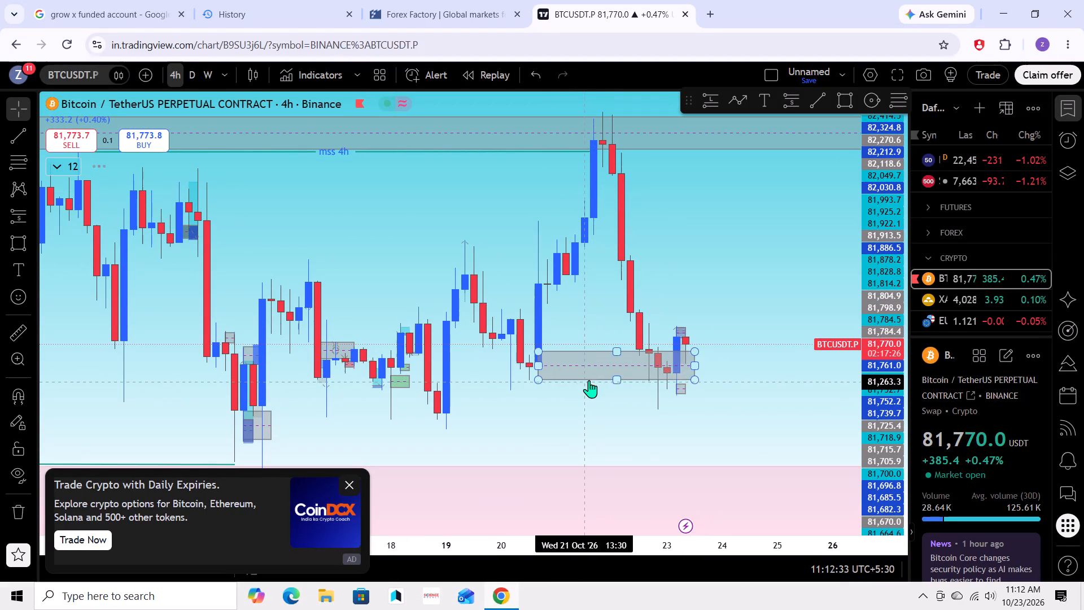
left_click(591, 377)
left_click(591, 382)
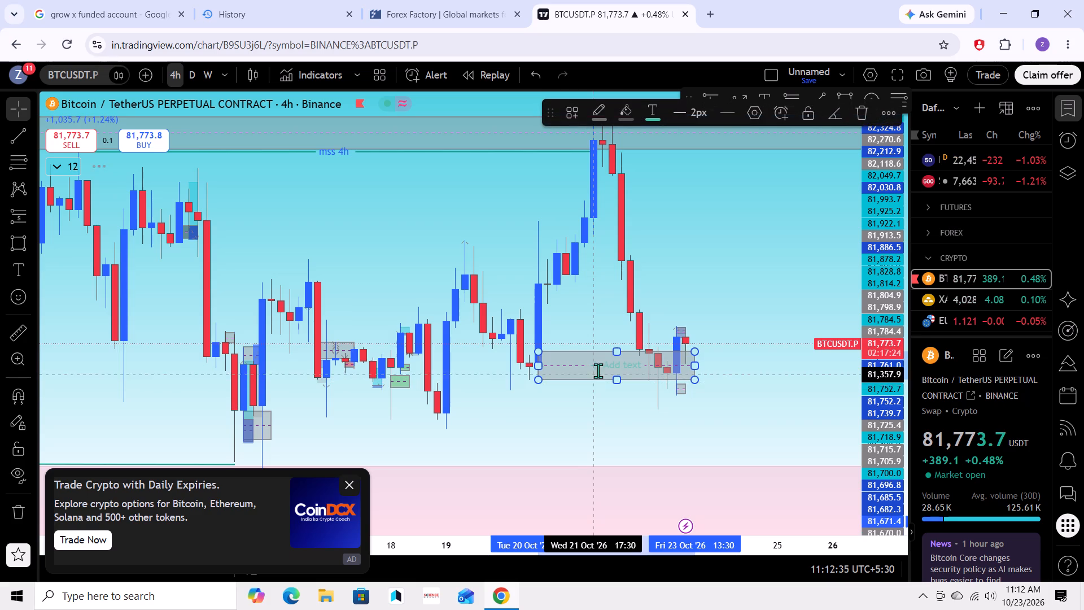
left_click_drag(598, 369, 586, 374)
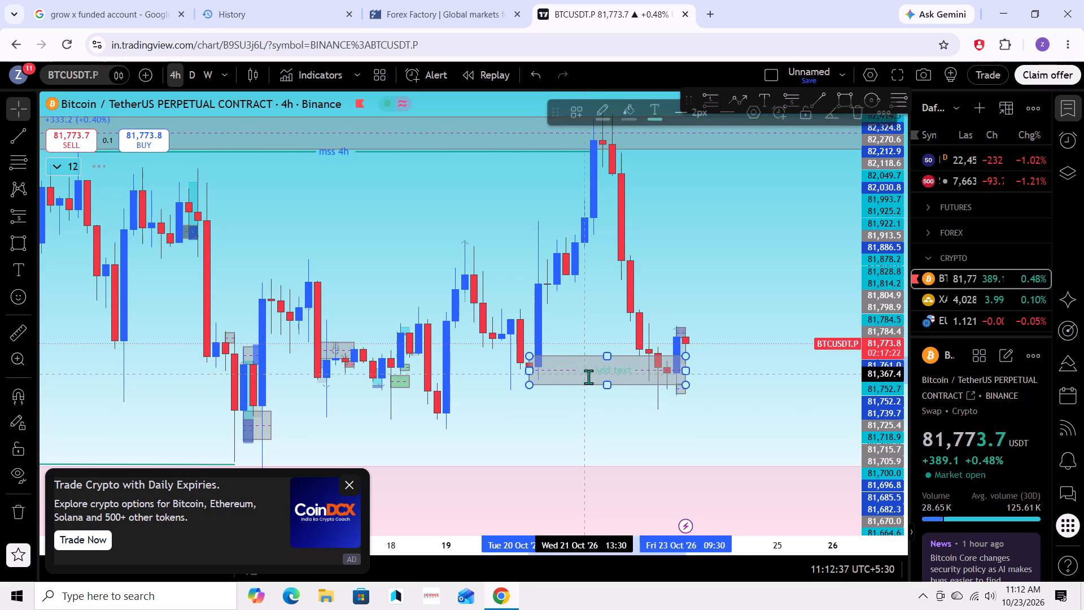
left_click(585, 412)
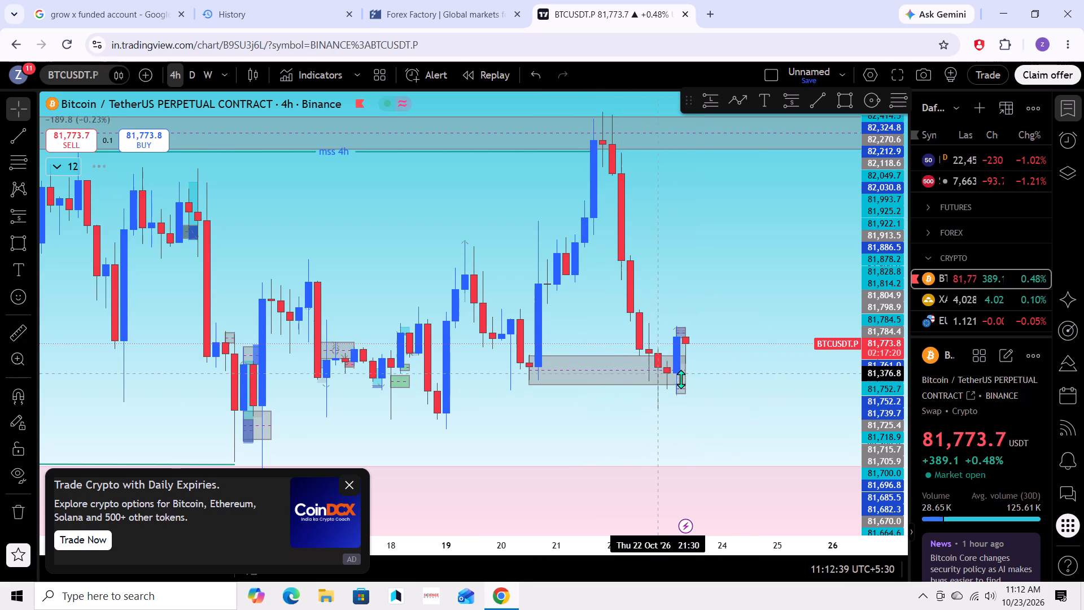
Delete the small grey box just below the large lower grey zone near 23 October.
left_click(683, 391)
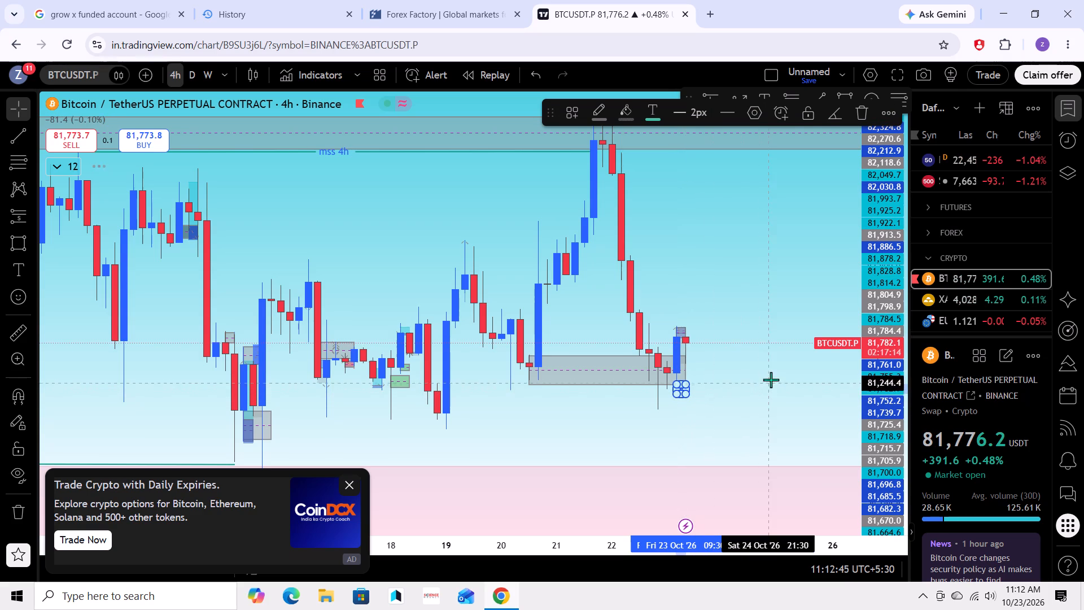
left_click(864, 113)
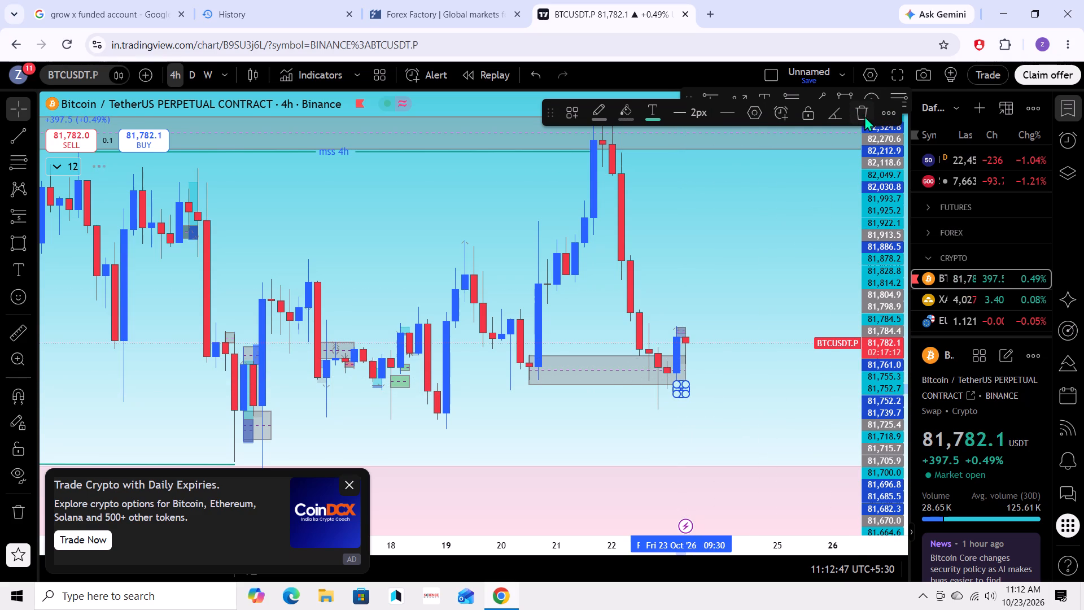
Delete the wide upper grey zone that spans the chart above the mss 4h line.
scroll(746, 327, "up", 4)
left_click_drag(707, 348, 743, 325)
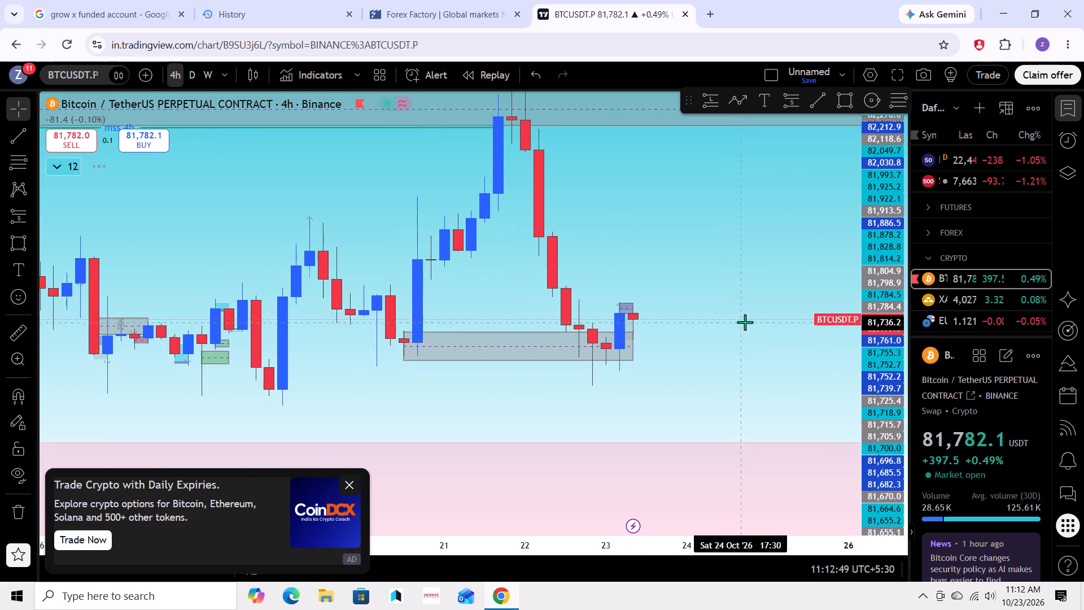
scroll(882, 306, "up", 4)
scroll(784, 315, "down", 2)
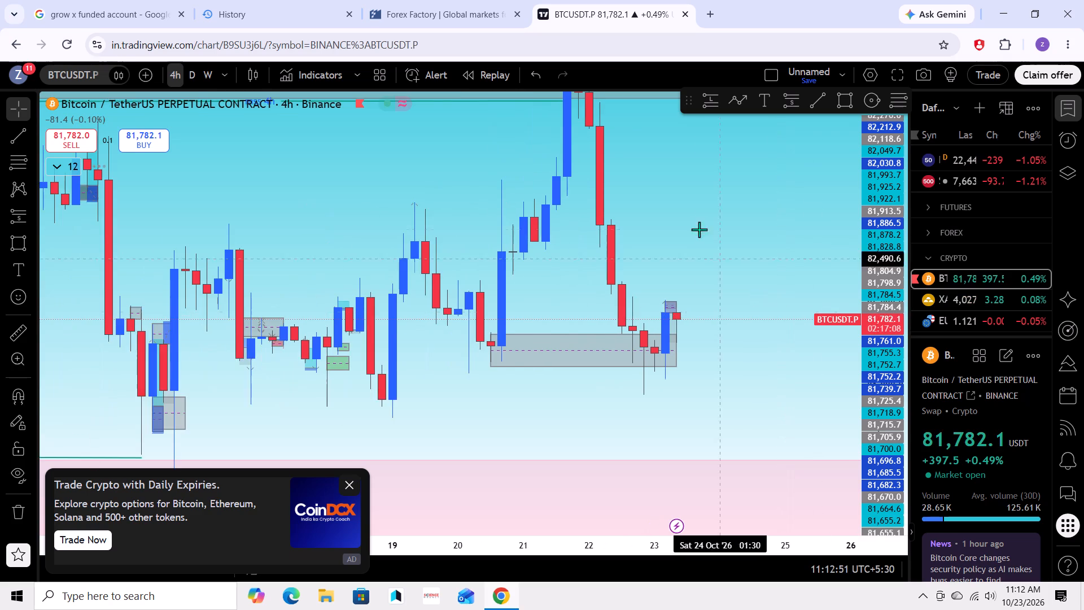
left_click_drag(703, 223, 741, 319)
scroll(740, 324, "up", 3)
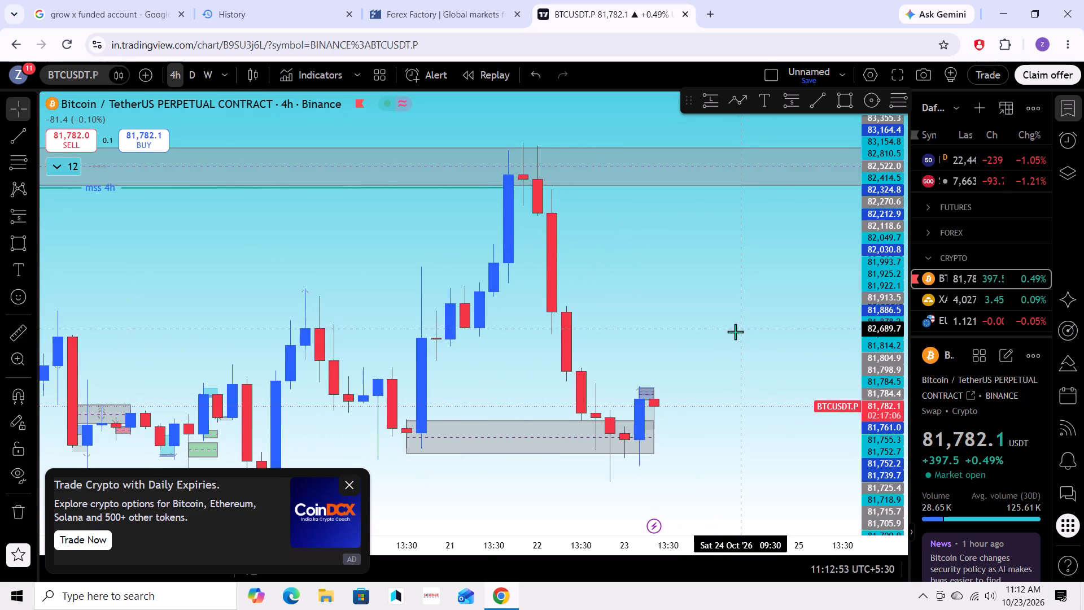
left_click_drag(735, 354, 761, 315)
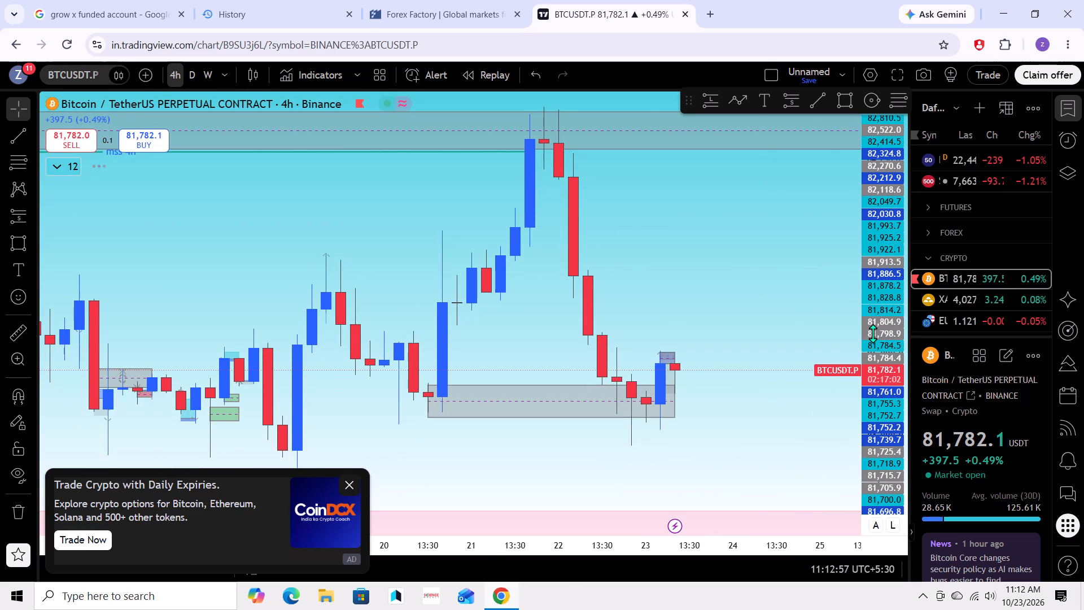
scroll(873, 333, "up", 4)
scroll(710, 310, "down", 3)
left_click_drag(746, 274, 707, 419)
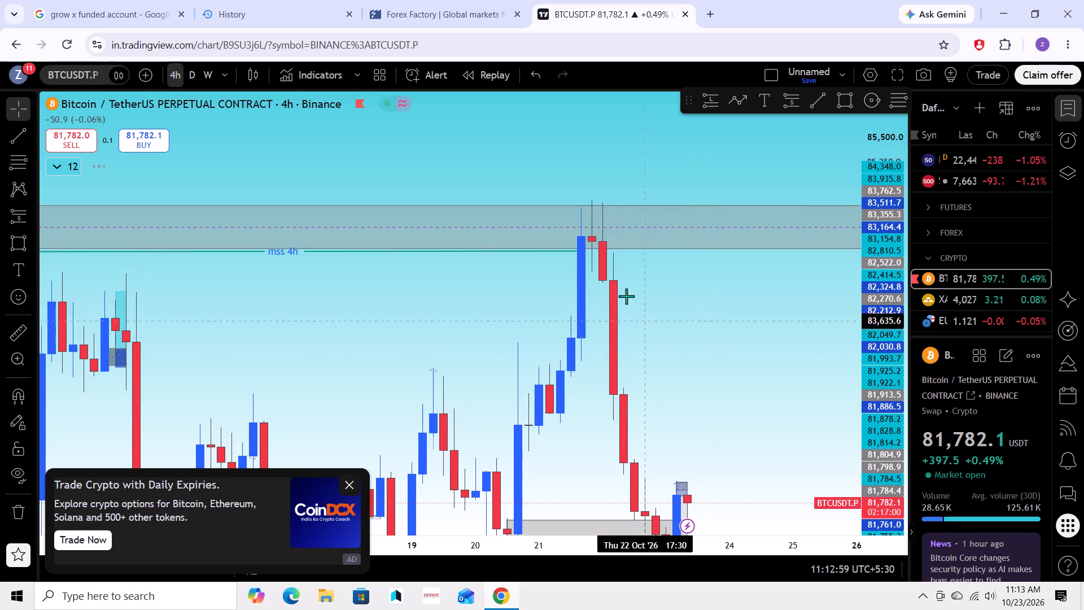
left_click(657, 249)
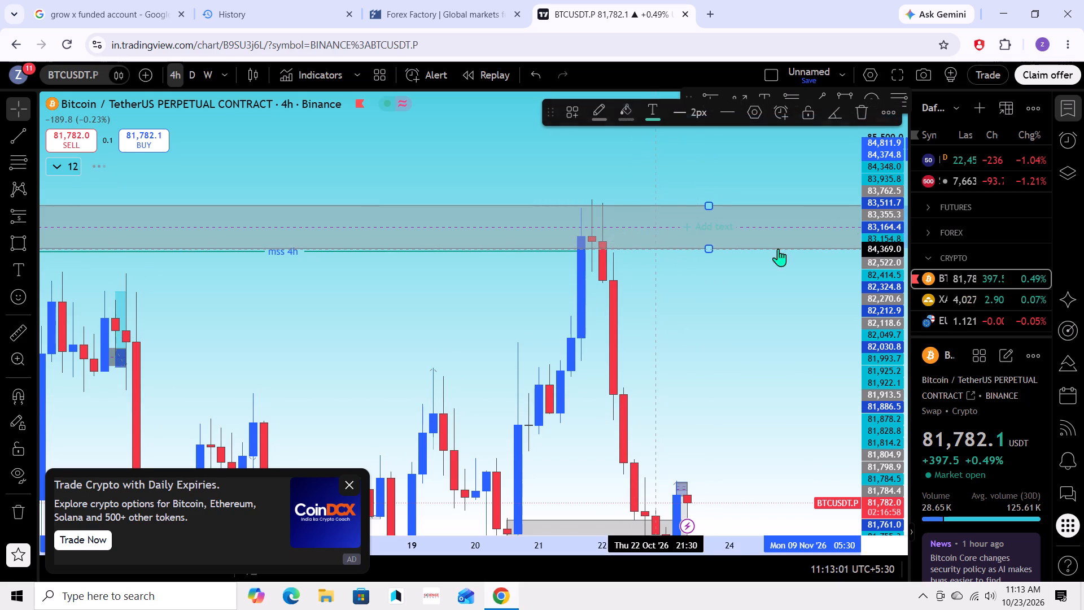
left_click(866, 107)
Draw a rectangle over the 22 October bearish candle, from about 84,038 to 84,836, extending to 27 October.
left_click_drag(761, 291, 737, 295)
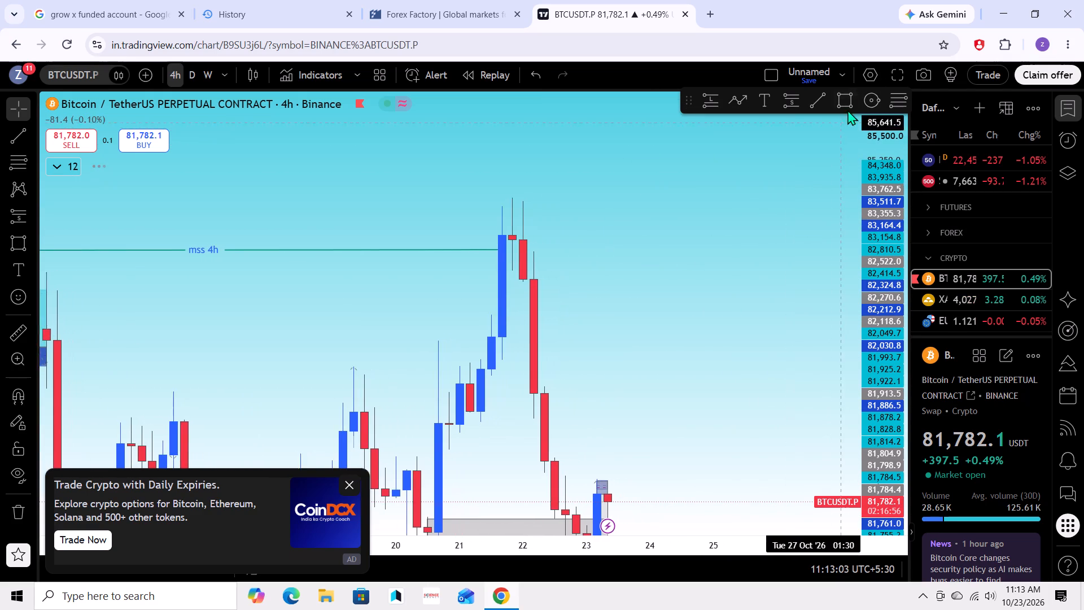
left_click(850, 102)
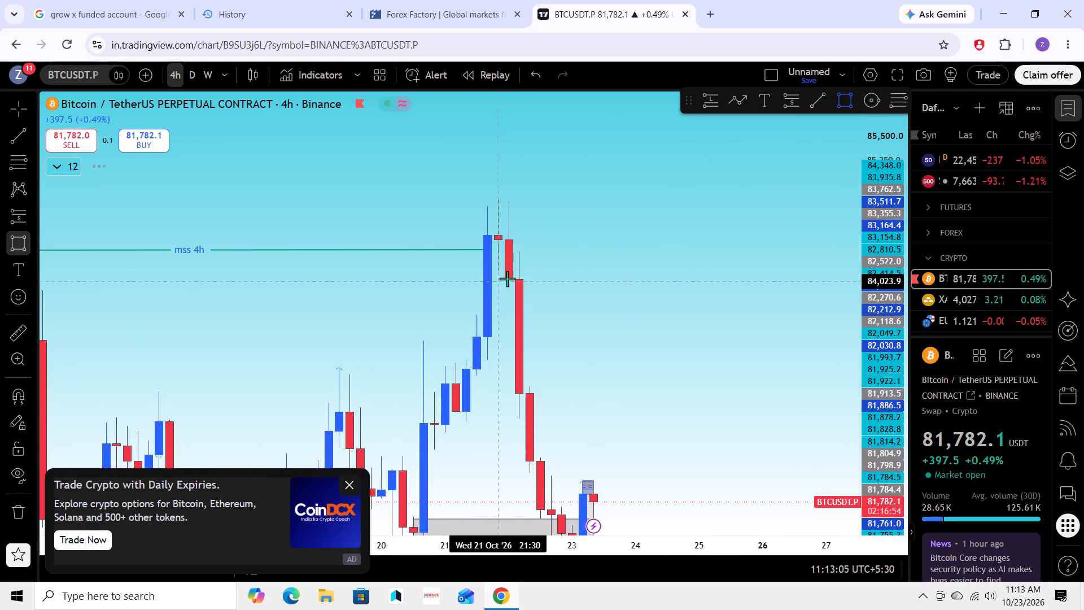
left_click_drag(508, 280, 523, 202)
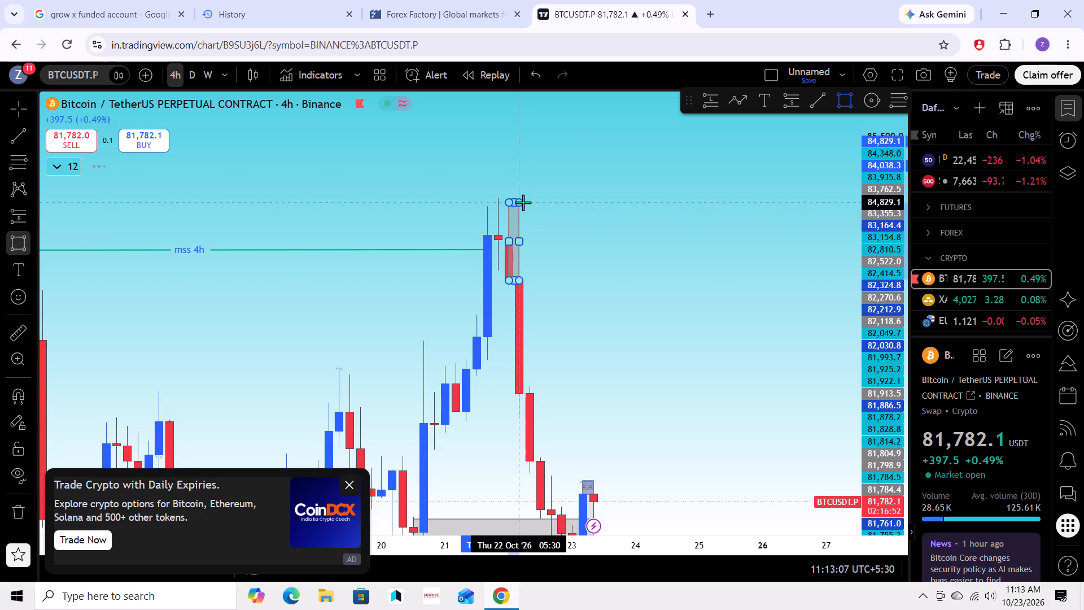
left_click_drag(523, 202, 823, 202)
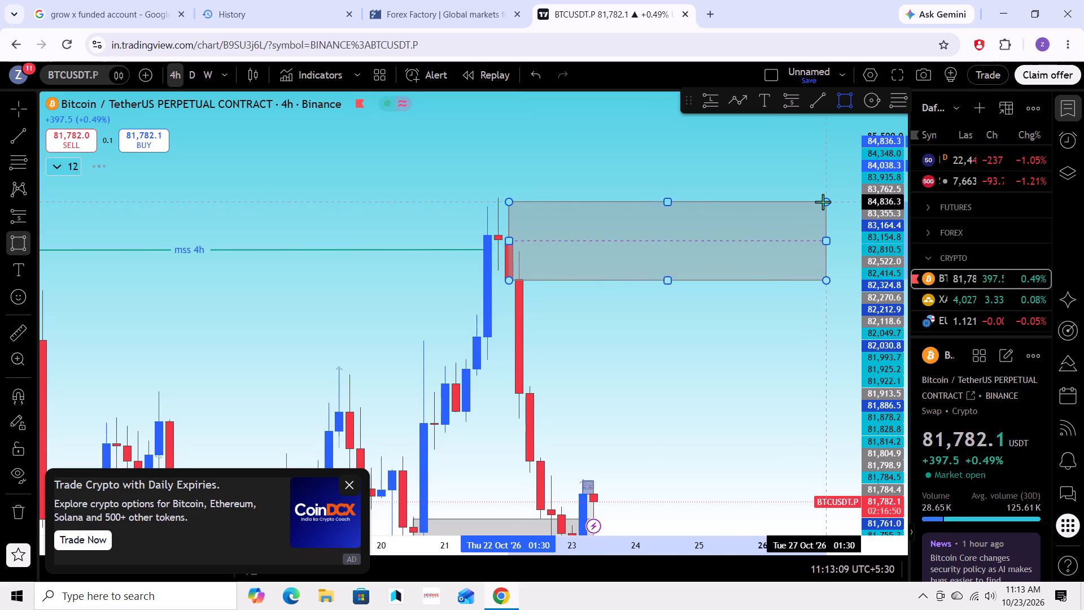
left_click(823, 202)
left_click(838, 193)
left_click_drag(699, 335, 635, 349)
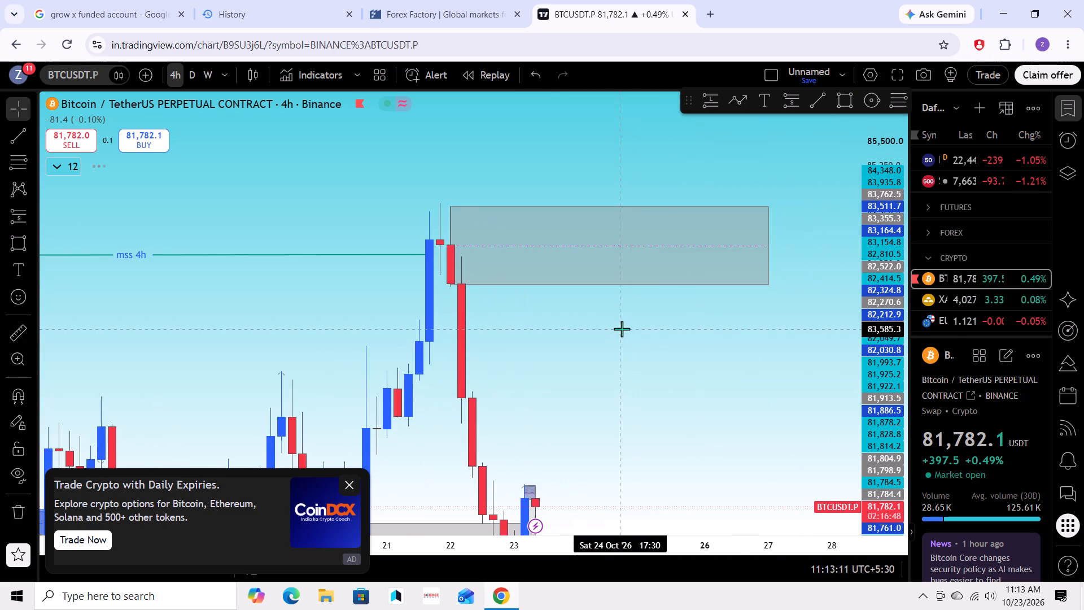
Label the new rectangle at the 22 October high "4h ob".
scroll(622, 329, "up", 4)
left_click(490, 244)
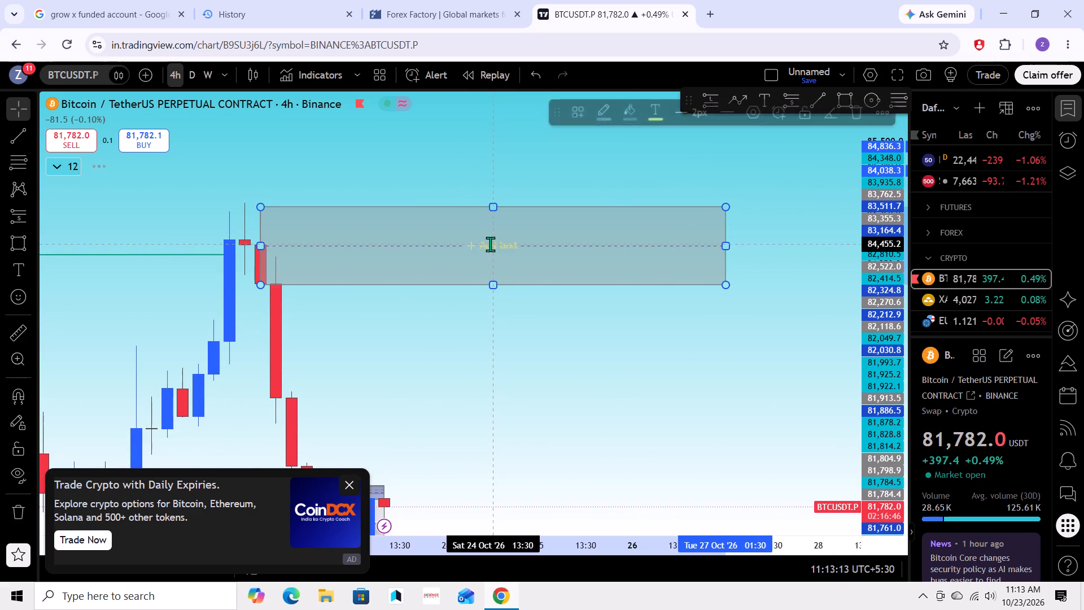
left_click(501, 241)
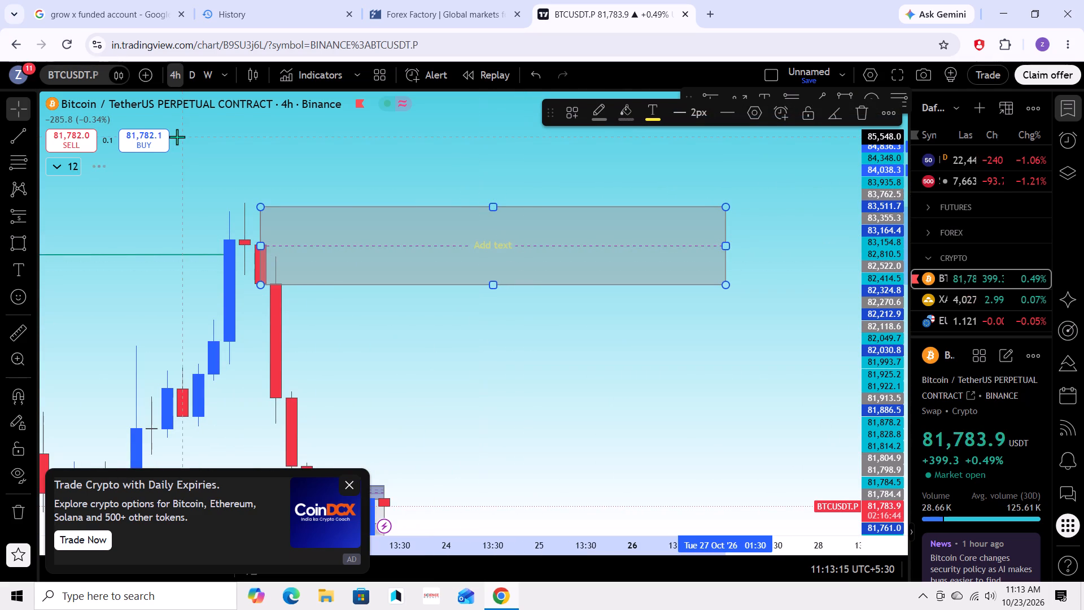
key("4")
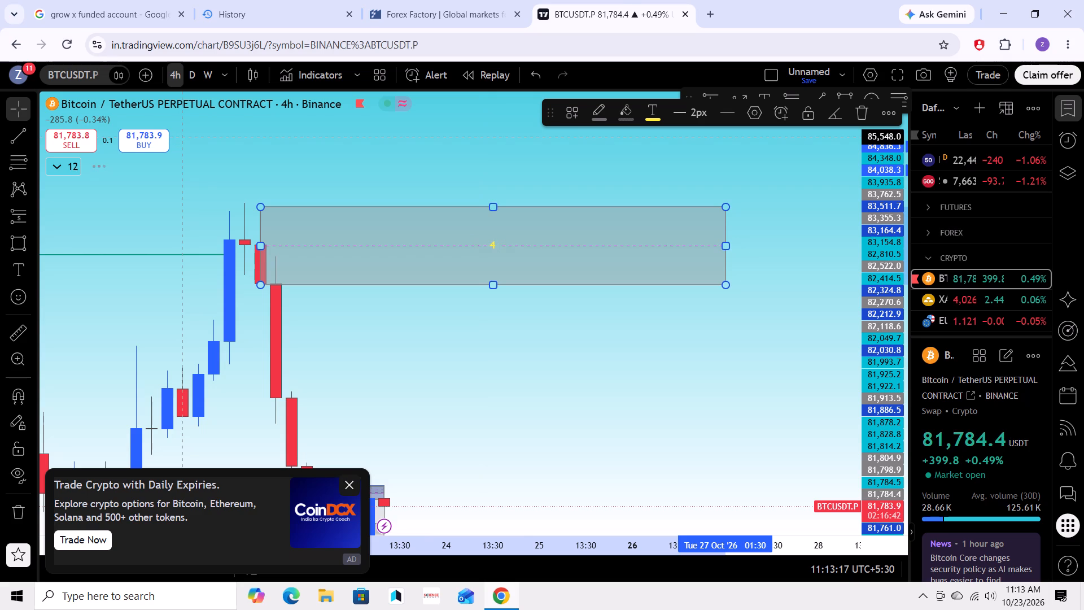
key("h")
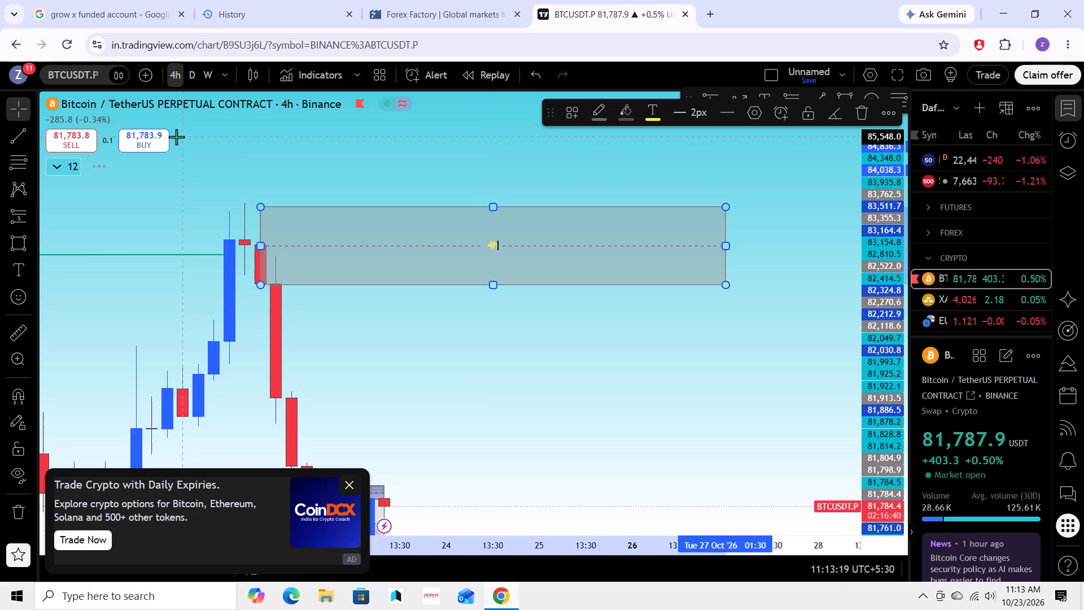
key("space")
type("ob")
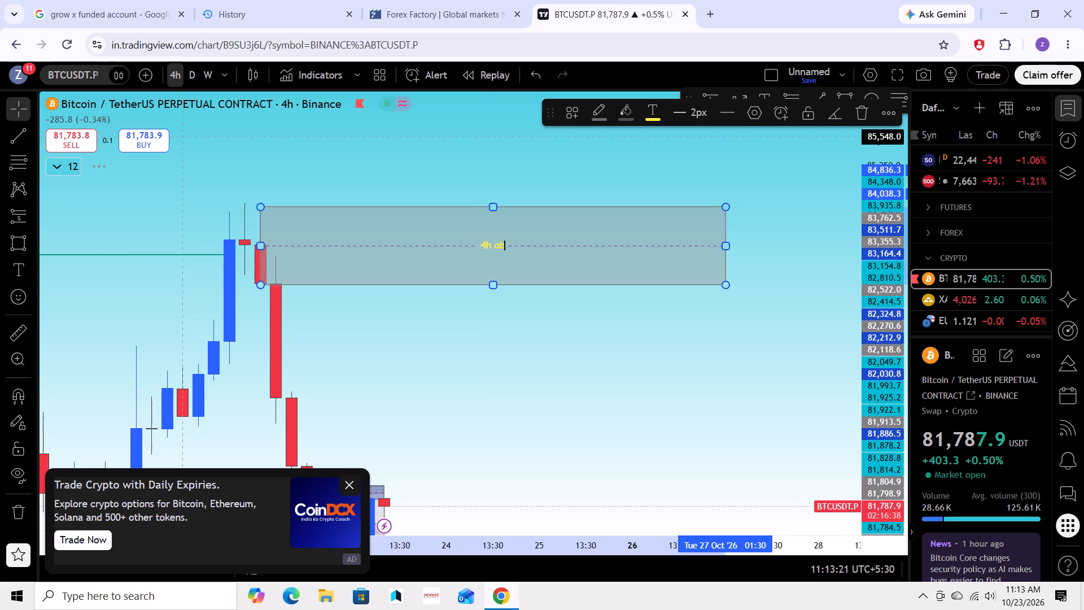
key("space")
key("Return")
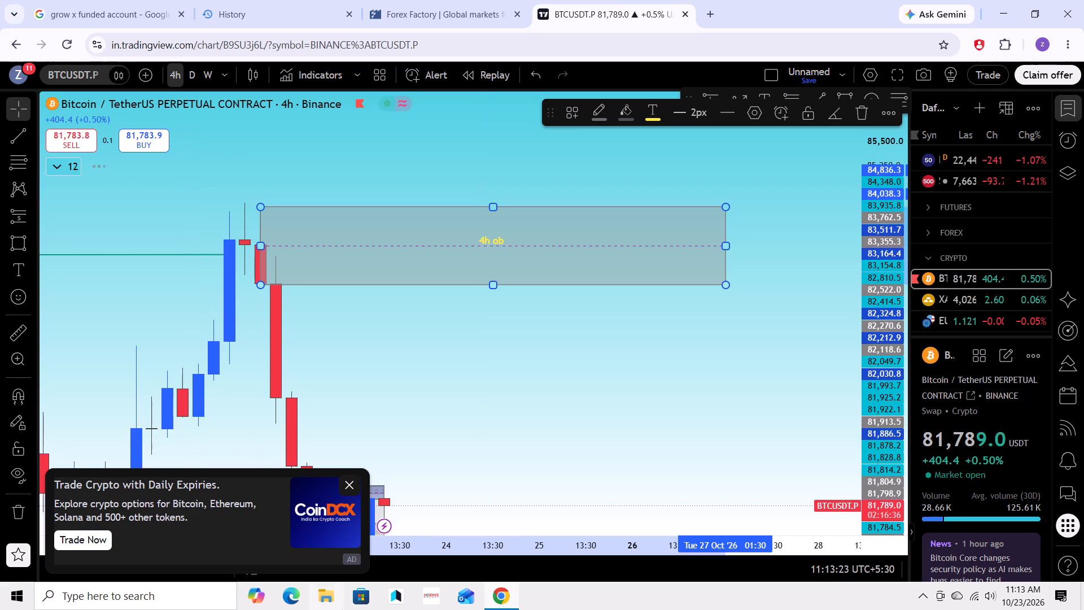
left_click(595, 425)
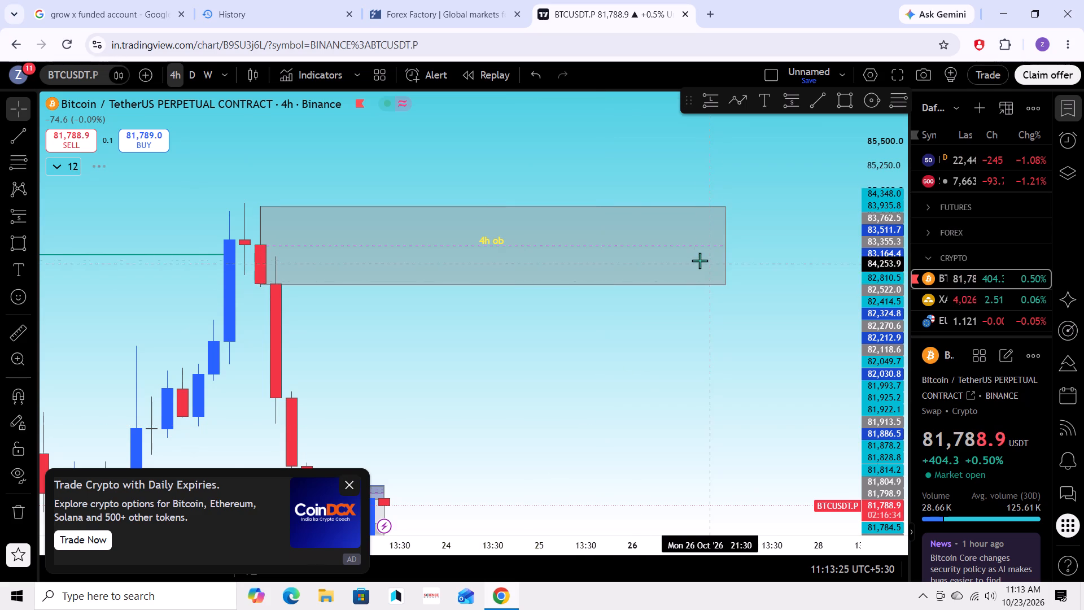
Switch the chart to the 1-hour timeframe.
scroll(640, 346, "down", 3)
left_click_drag(639, 351, 668, 286)
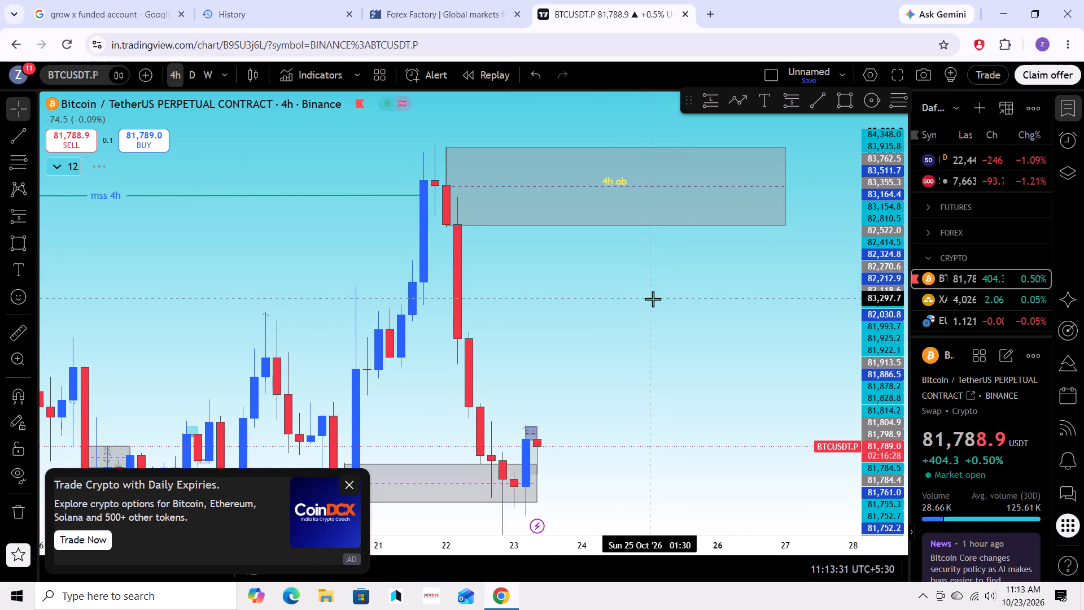
left_click_drag(653, 299, 697, 230)
scroll(679, 307, "down", 2)
left_click_drag(721, 336, 742, 280)
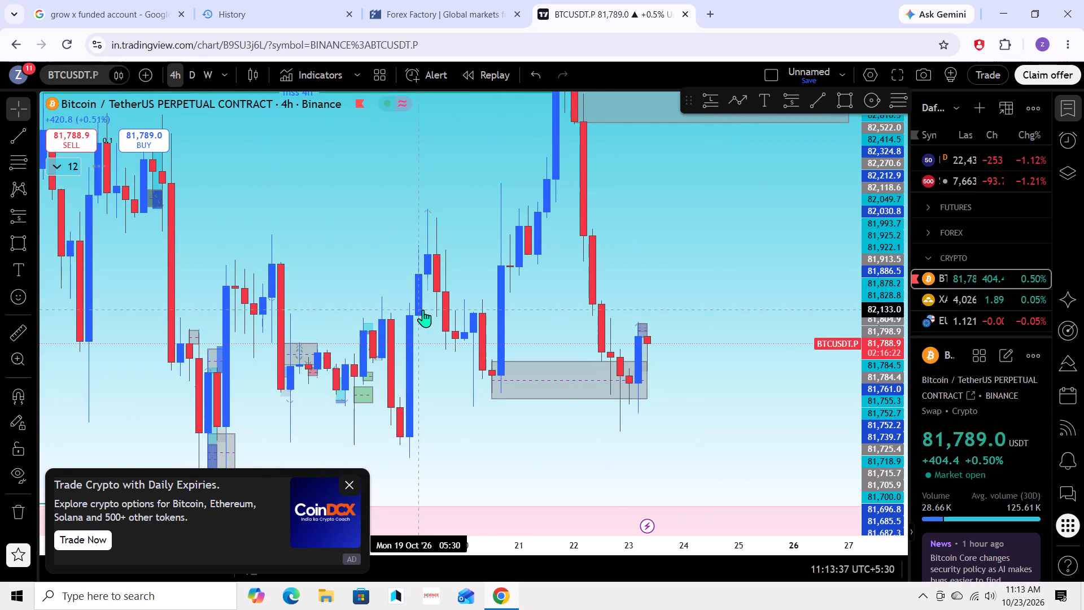
left_click(225, 72)
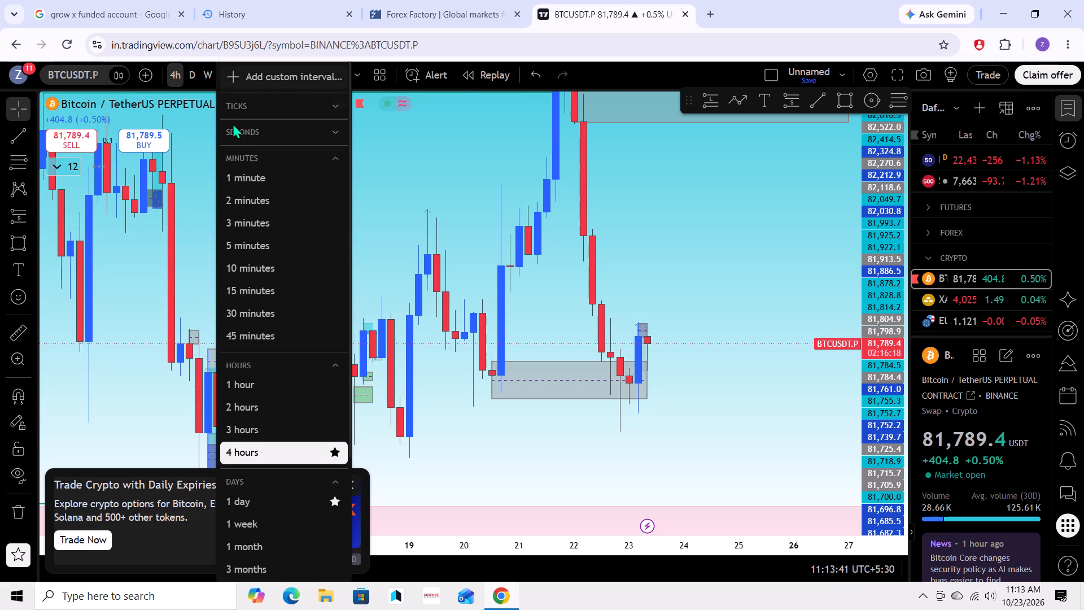
left_click(276, 384)
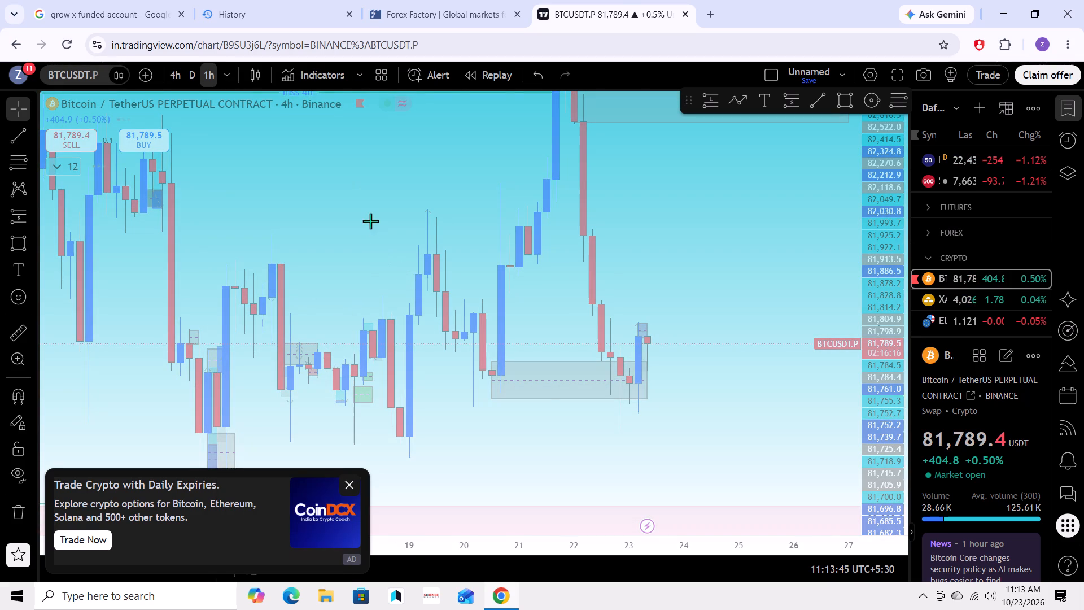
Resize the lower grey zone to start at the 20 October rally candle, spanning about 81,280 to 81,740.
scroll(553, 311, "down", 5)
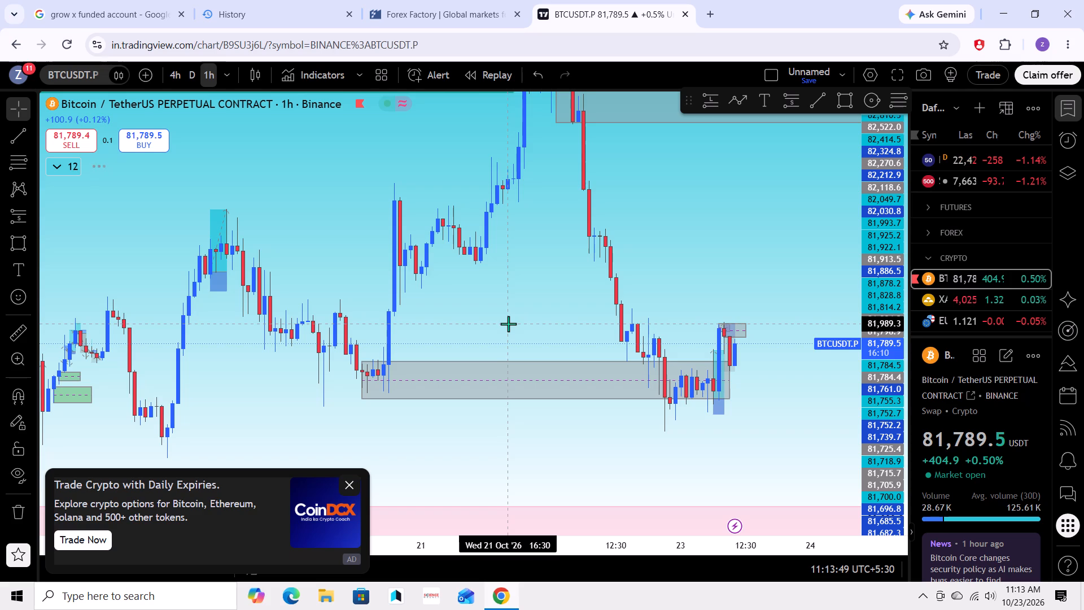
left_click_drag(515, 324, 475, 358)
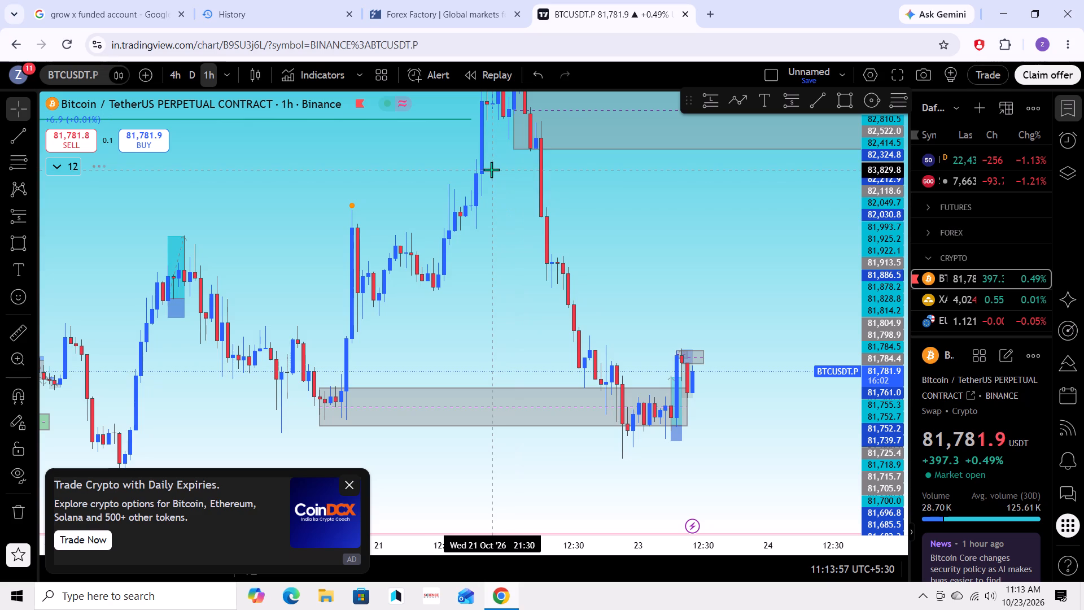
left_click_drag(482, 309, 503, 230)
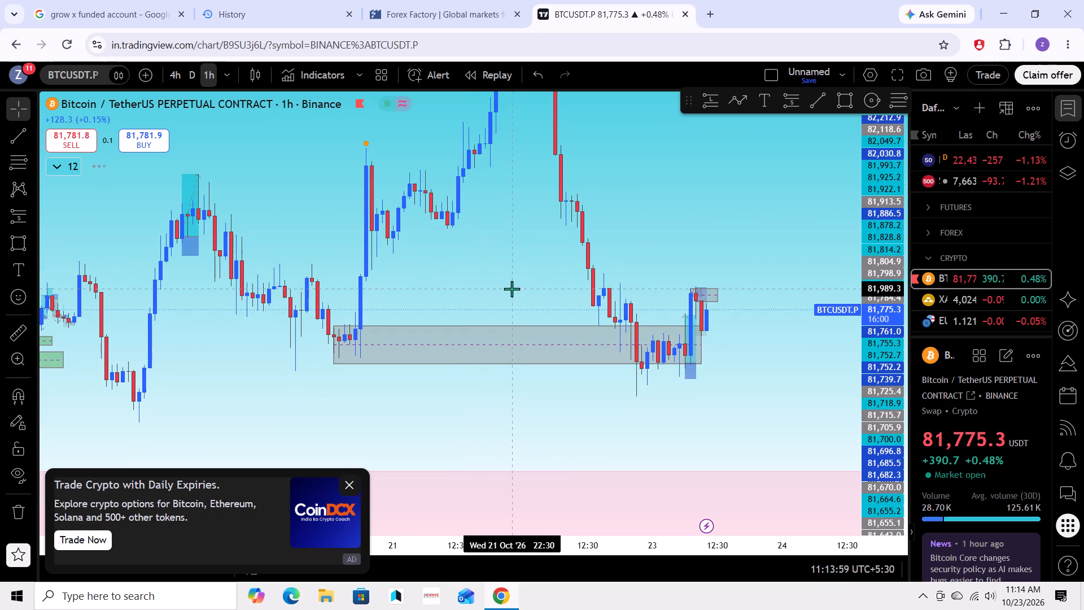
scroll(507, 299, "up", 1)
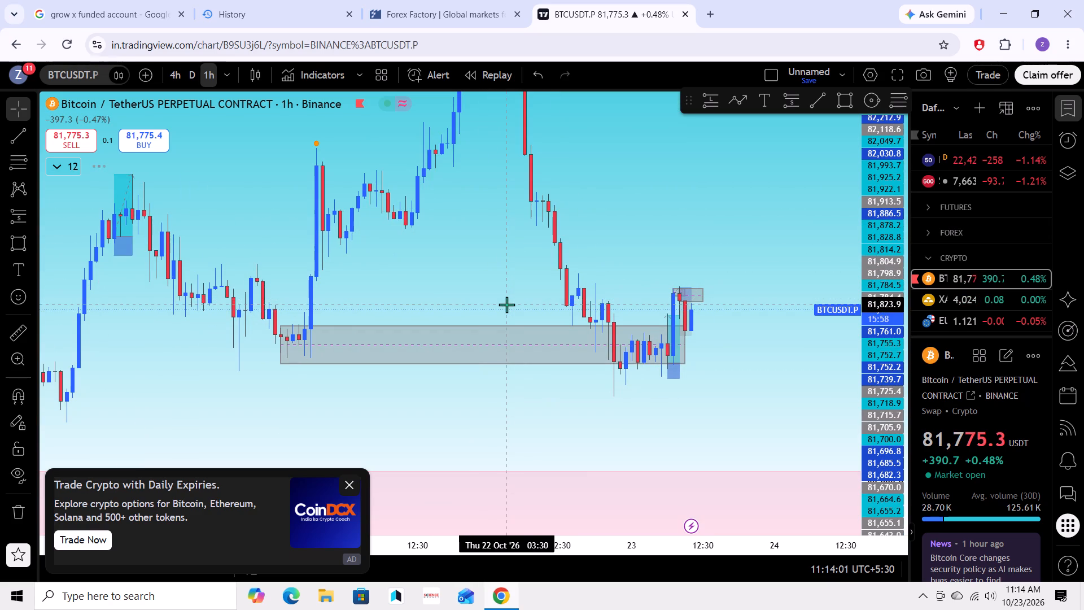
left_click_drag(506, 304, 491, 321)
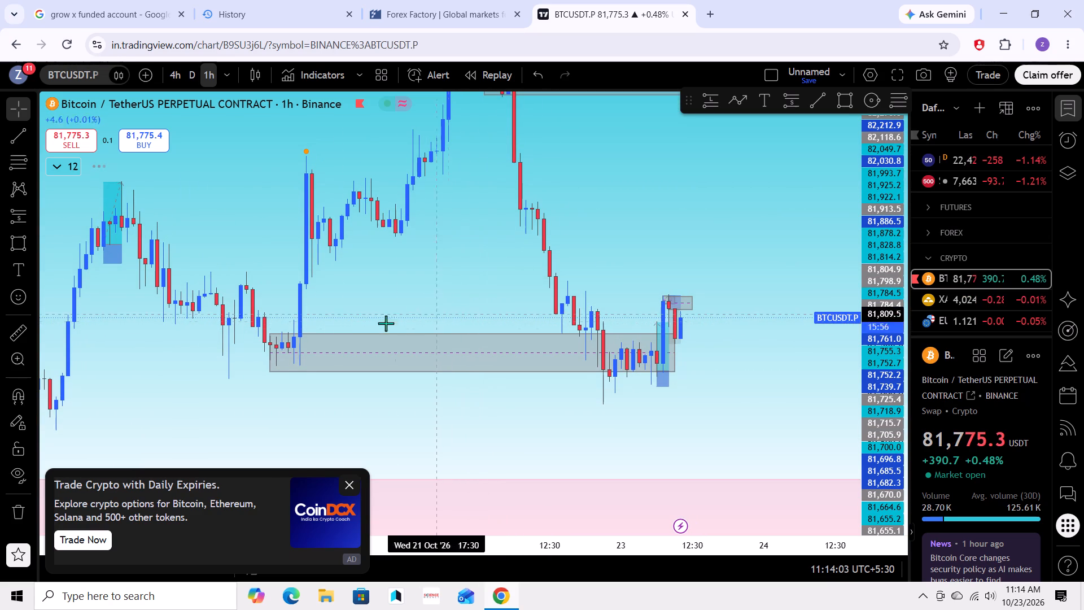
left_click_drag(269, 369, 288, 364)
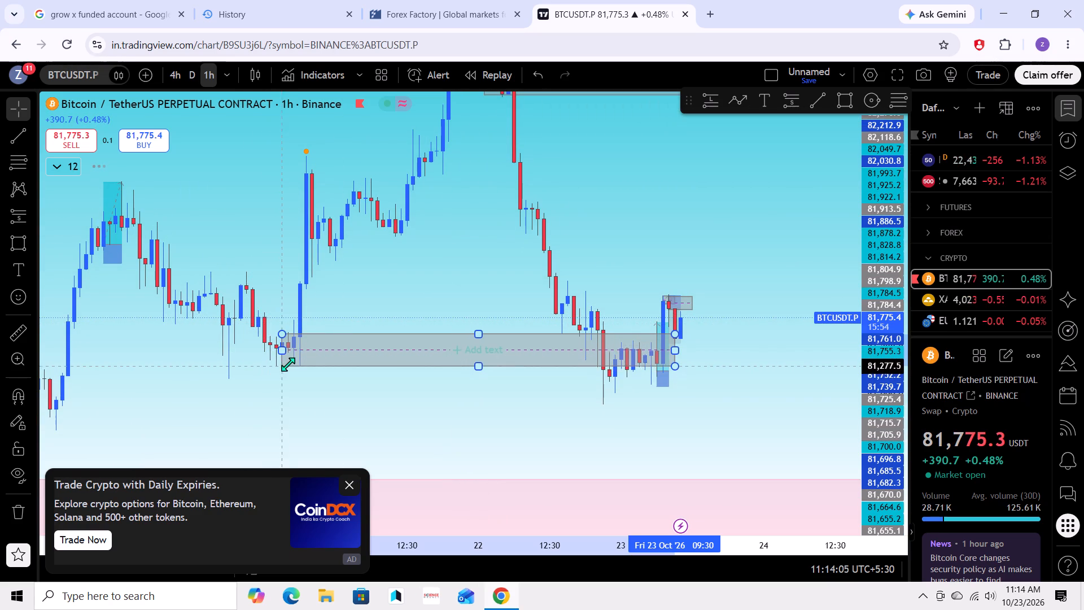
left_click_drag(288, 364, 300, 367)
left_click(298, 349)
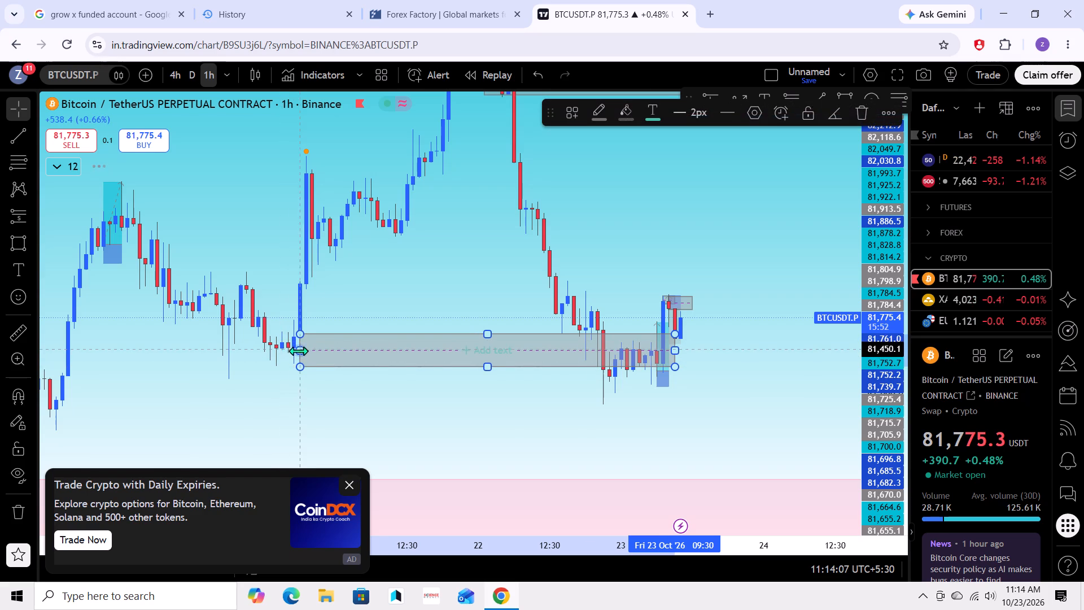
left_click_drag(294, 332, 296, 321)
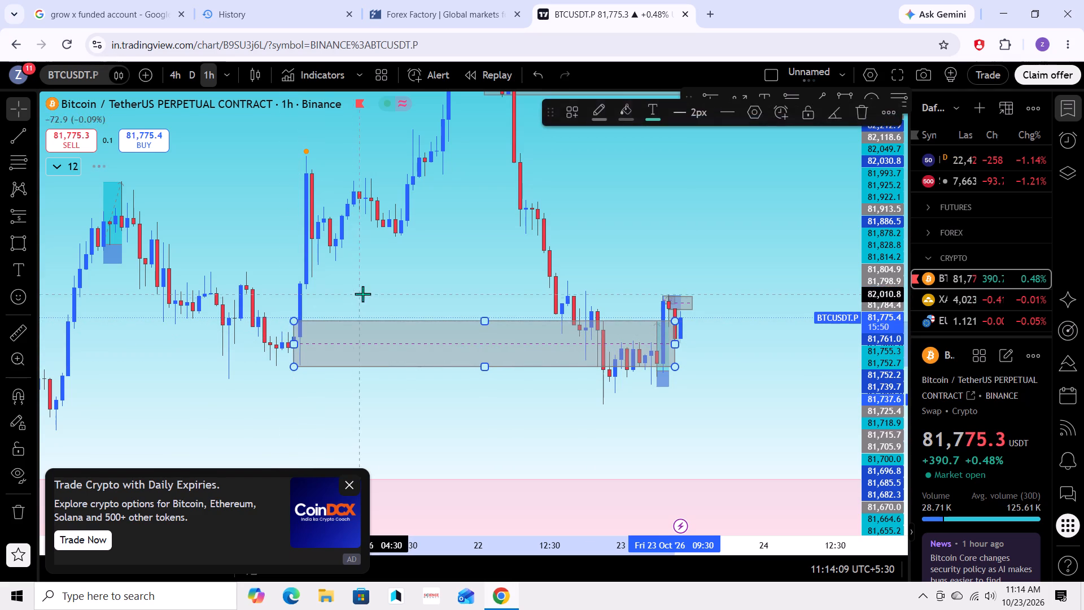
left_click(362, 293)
Examine the 1-hour price action around the lower grey zone and the latest 23 October candles.
left_click_drag(408, 300, 365, 311)
left_click_drag(462, 403, 425, 400)
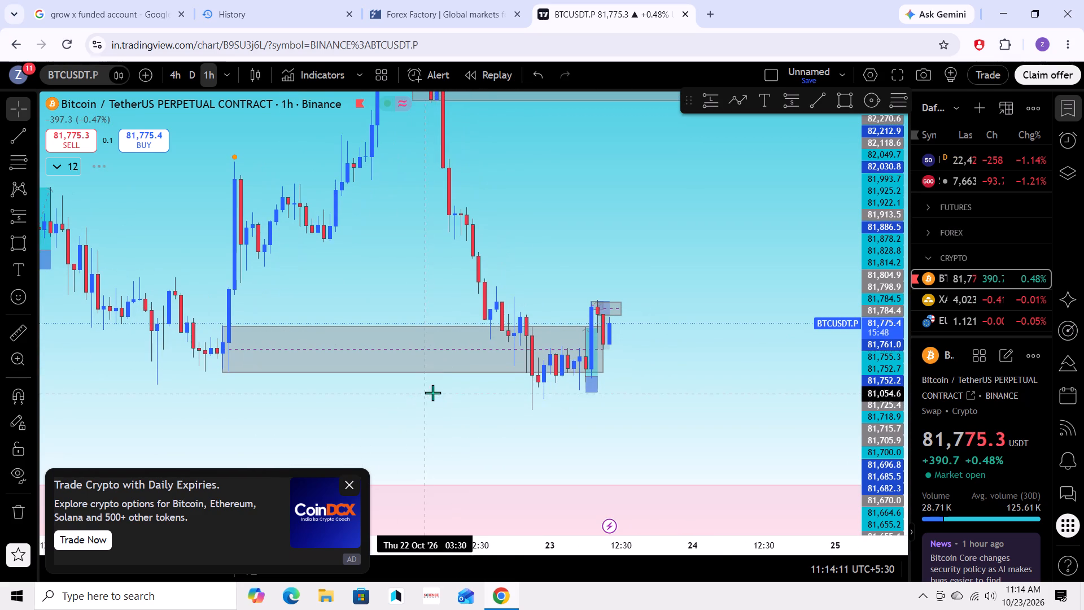
scroll(442, 393, "up", 3)
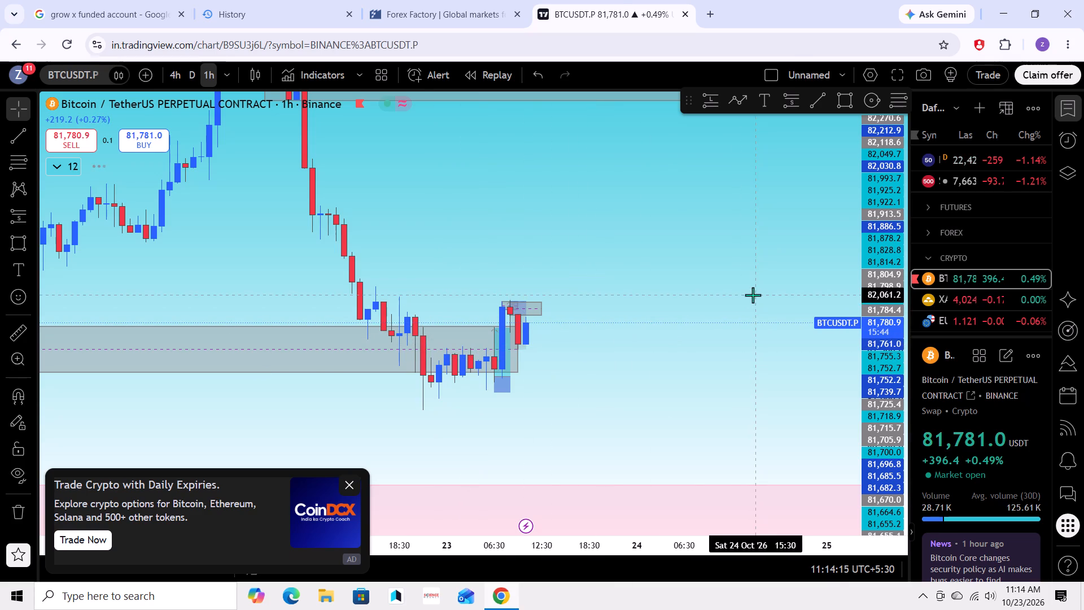
left_click_drag(709, 329, 703, 333)
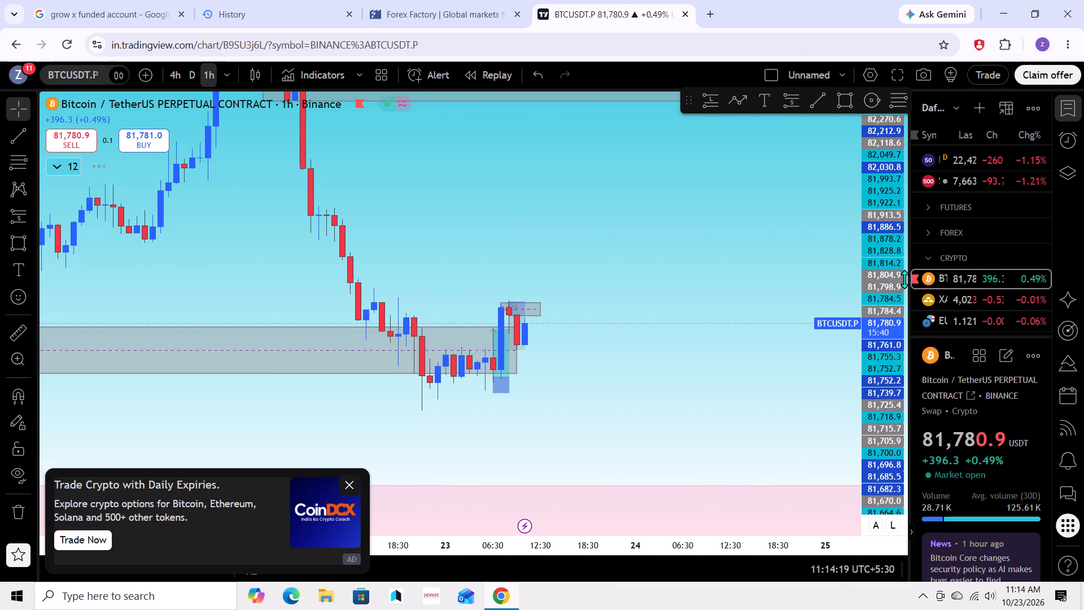
scroll(878, 324, "up", 4)
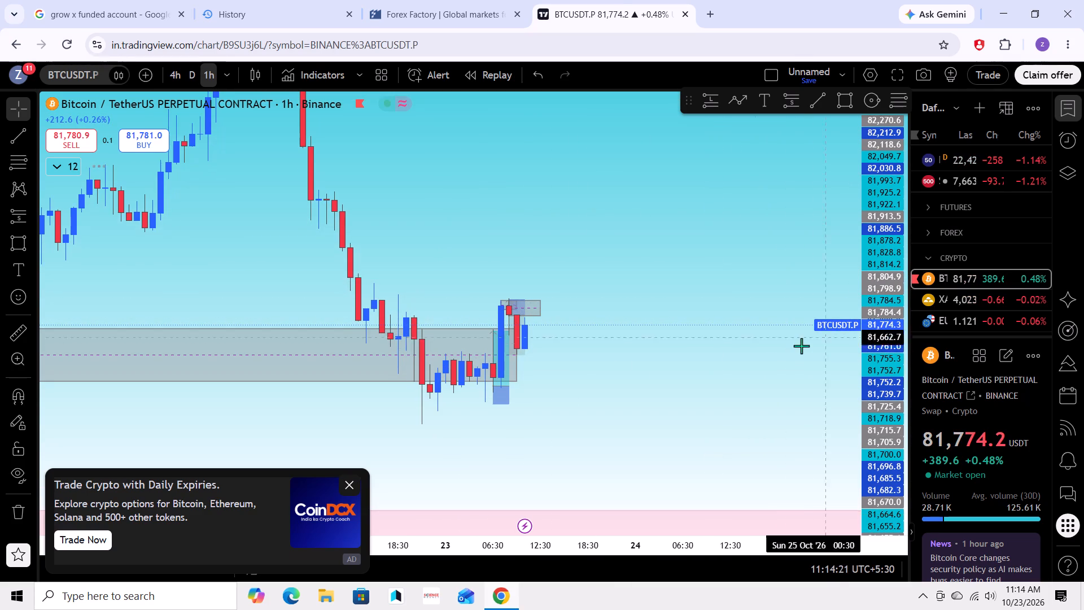
left_click_drag(736, 350, 832, 334)
scroll(785, 349, "down", 4)
left_click_drag(487, 390, 493, 390)
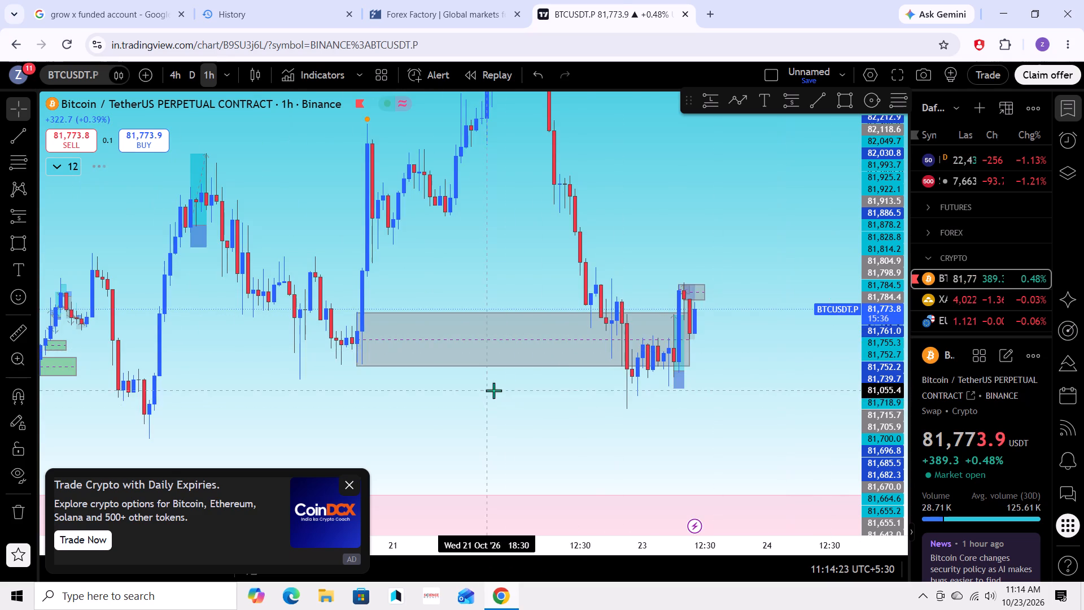
left_click_drag(493, 390, 610, 393)
left_click_drag(600, 415, 572, 422)
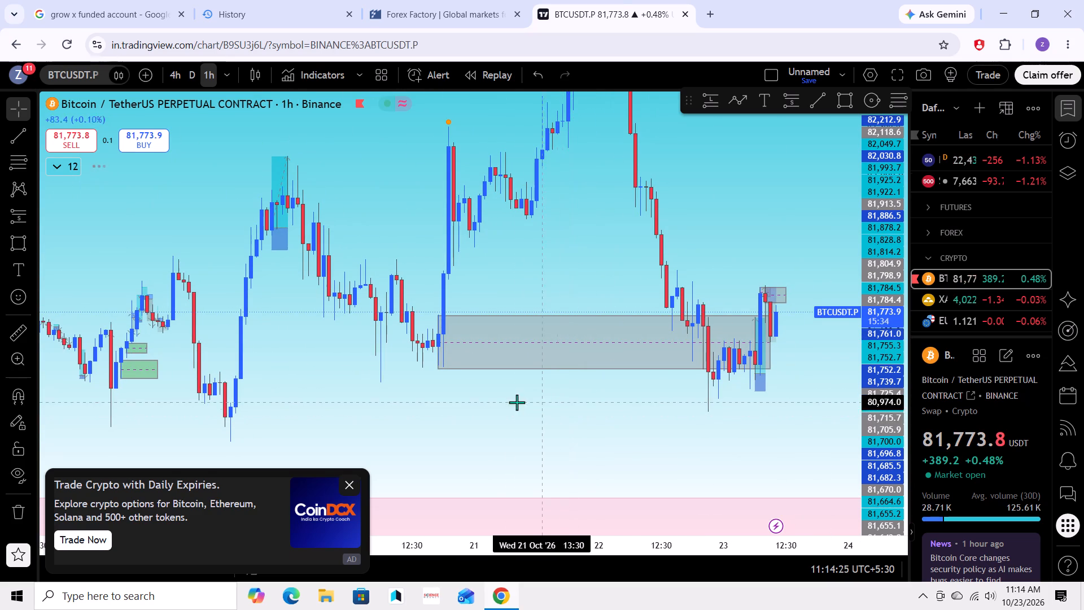
left_click_drag(582, 418, 559, 433)
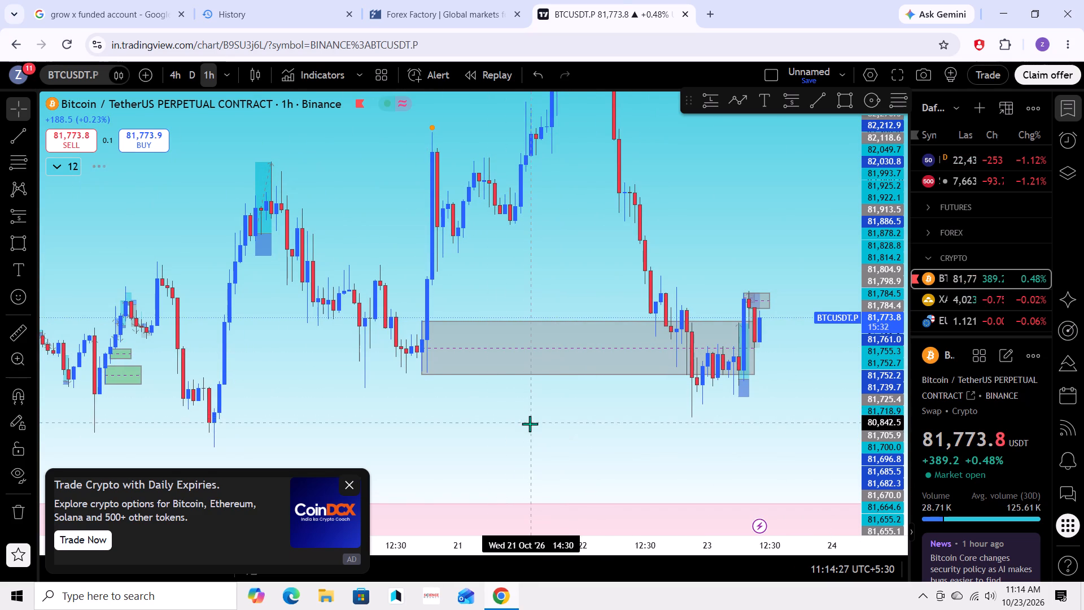
Reshape the lower grey zone to start at the 19 October swing low, from about 80,920 down to the low's wick.
left_click_drag(530, 424, 565, 394)
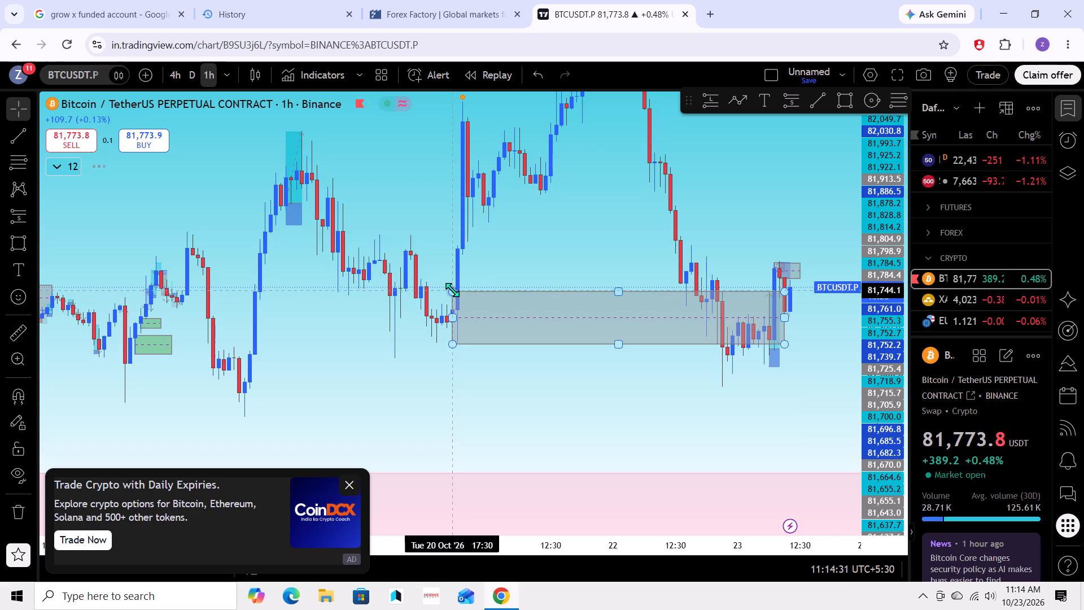
left_click_drag(452, 290, 244, 421)
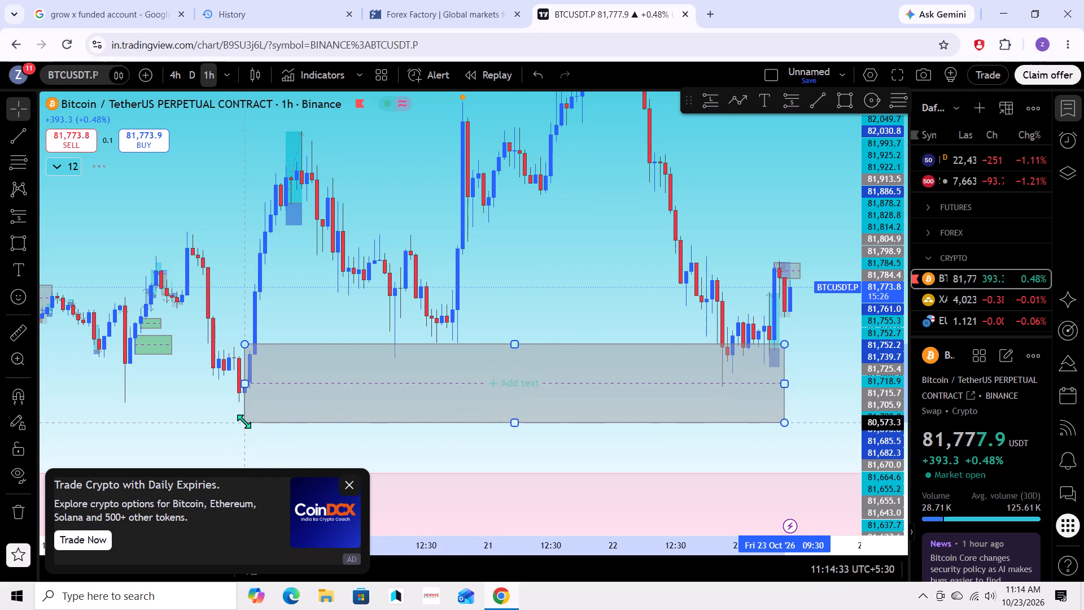
left_click_drag(244, 421, 242, 413)
left_click_drag(242, 343, 234, 387)
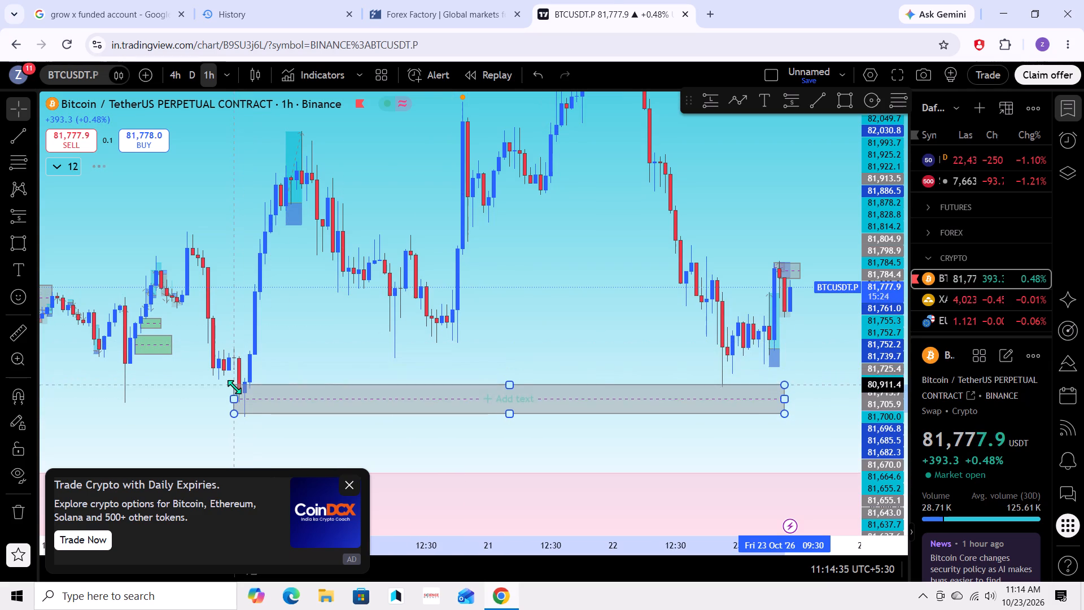
left_click_drag(234, 387, 245, 383)
left_click(428, 370)
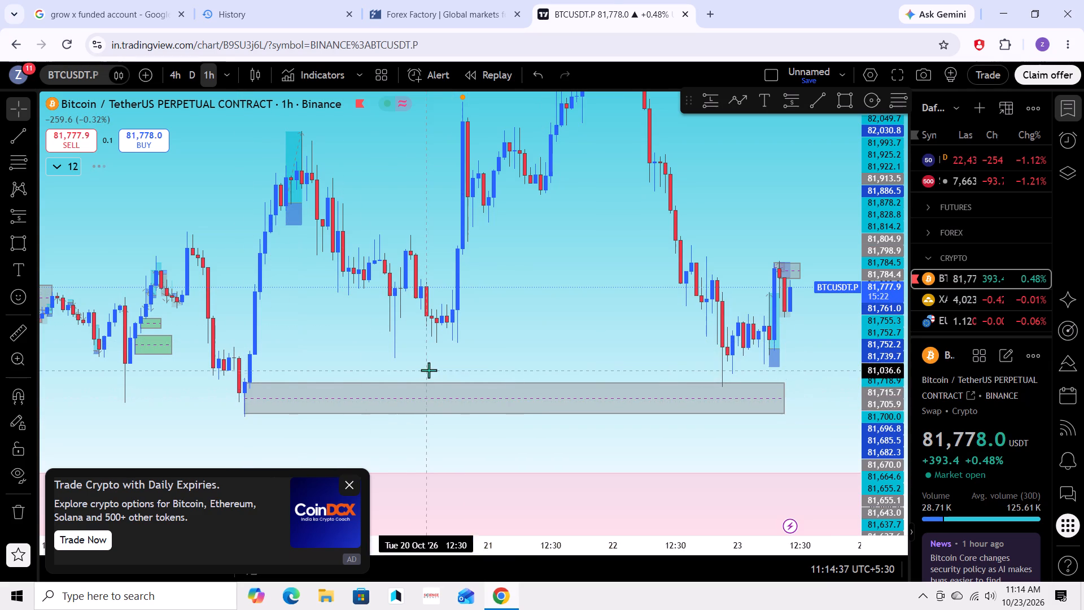
left_click_drag(489, 439, 374, 416)
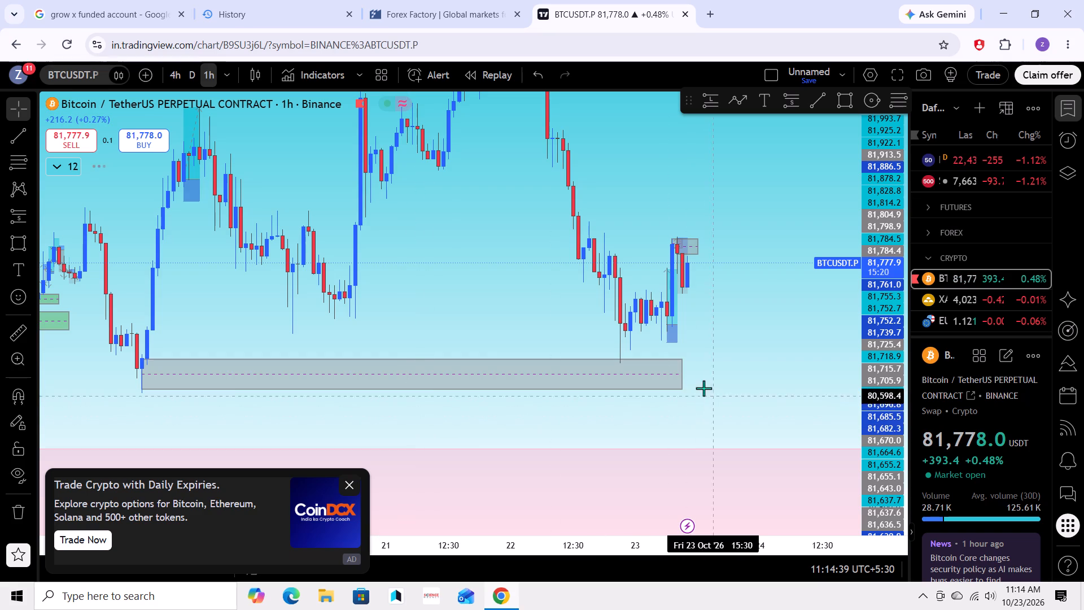
left_click(684, 372)
left_click(709, 356)
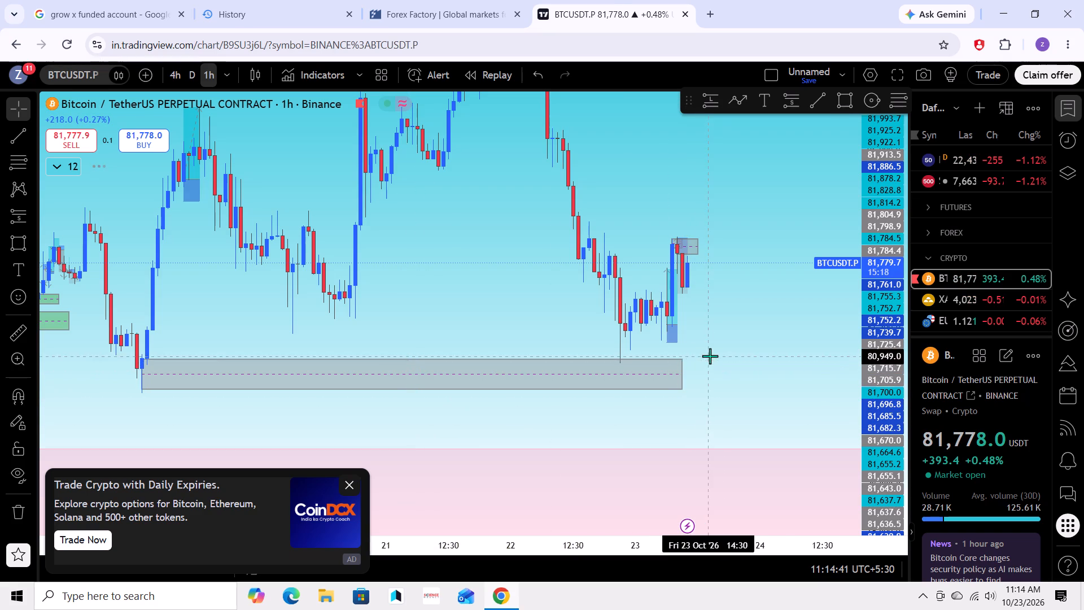
Examine the 1-hour move from the 4h ob zone down to the repositioned grey zone and the current candles.
scroll(748, 359, "up", 2)
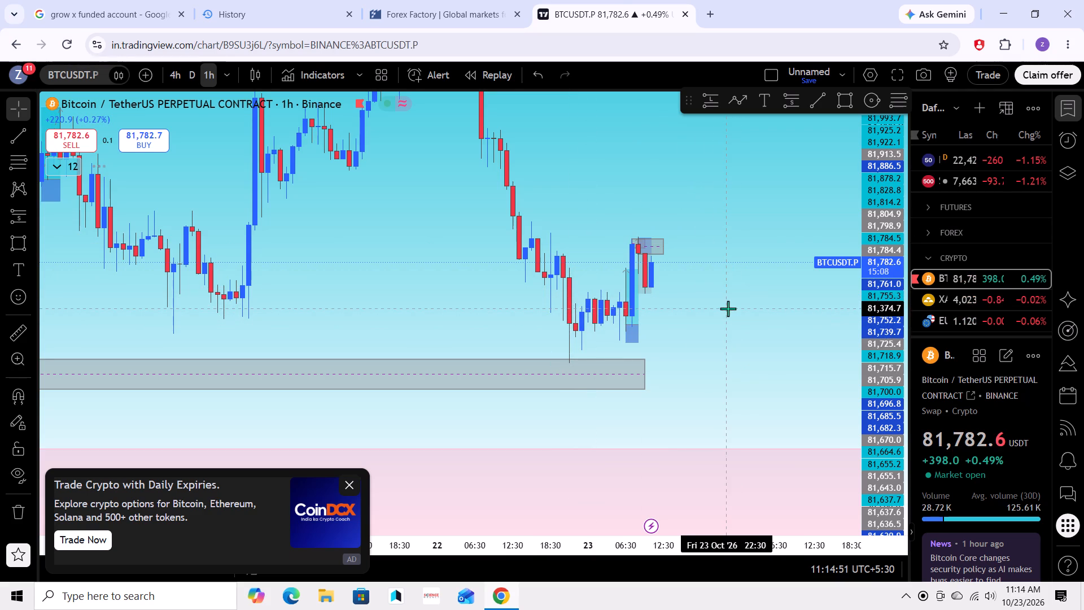
scroll(740, 318, "down", 3)
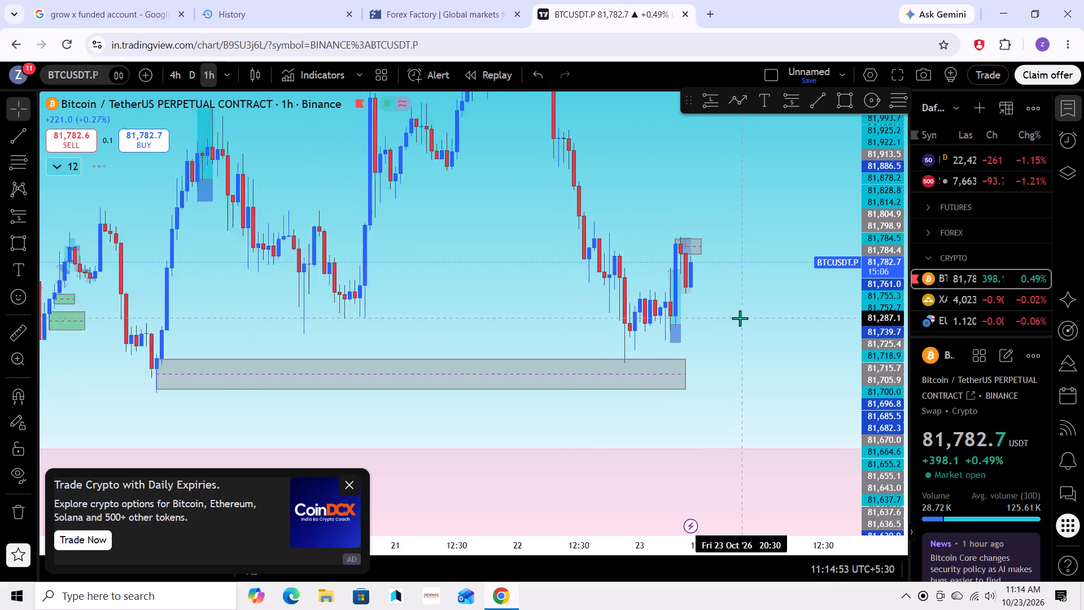
left_click_drag(745, 323, 673, 400)
scroll(673, 386, "up", 3)
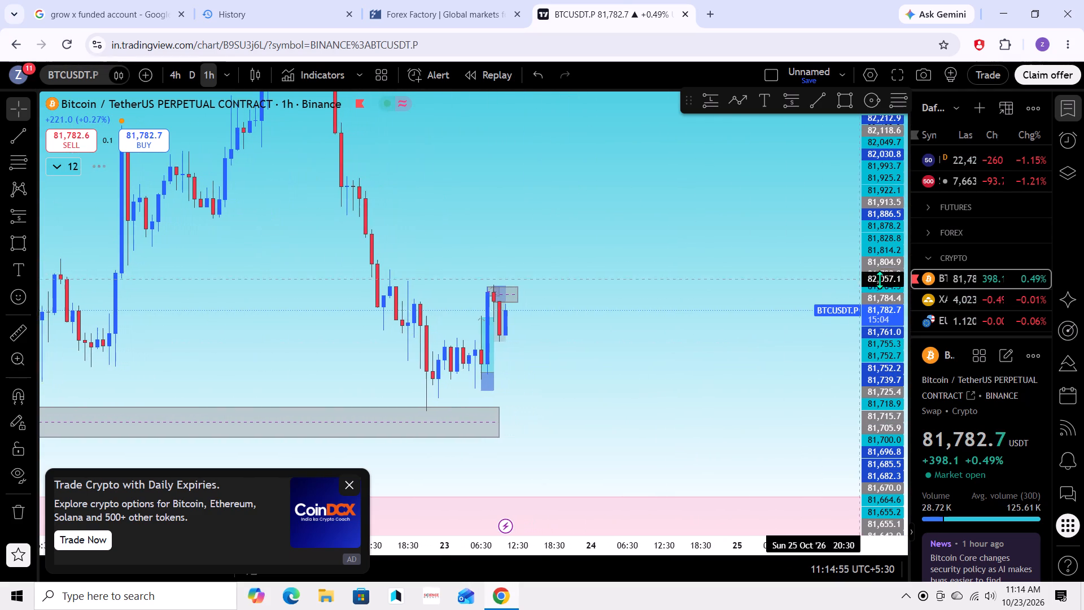
scroll(885, 277, "down", 8)
scroll(731, 300, "down", 4)
left_click_drag(721, 320, 711, 360)
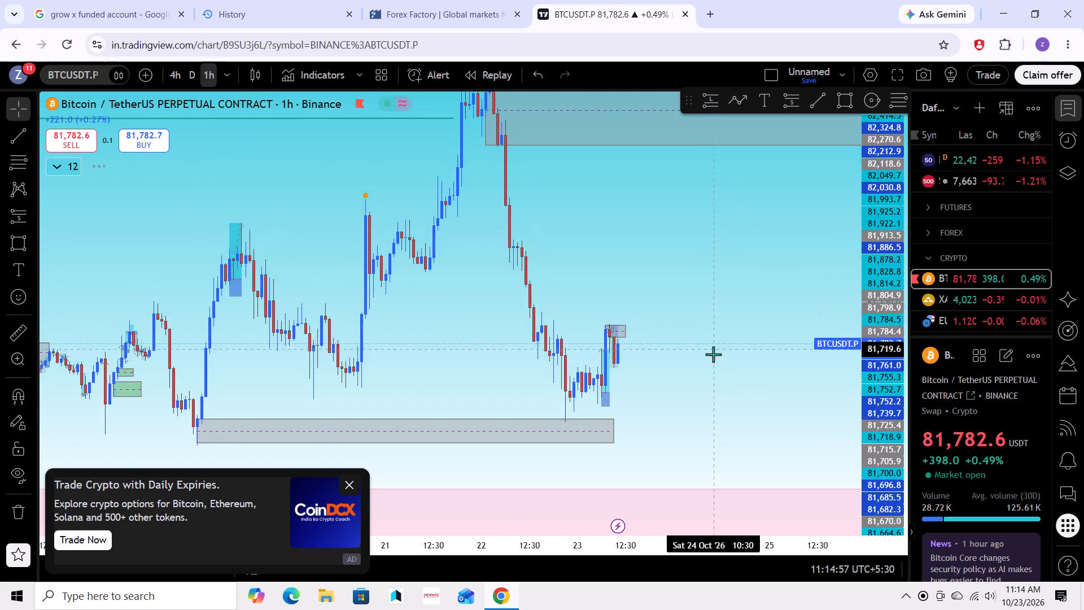
left_click_drag(713, 355, 648, 378)
scroll(653, 376, "up", 2)
left_click_drag(650, 369, 641, 385)
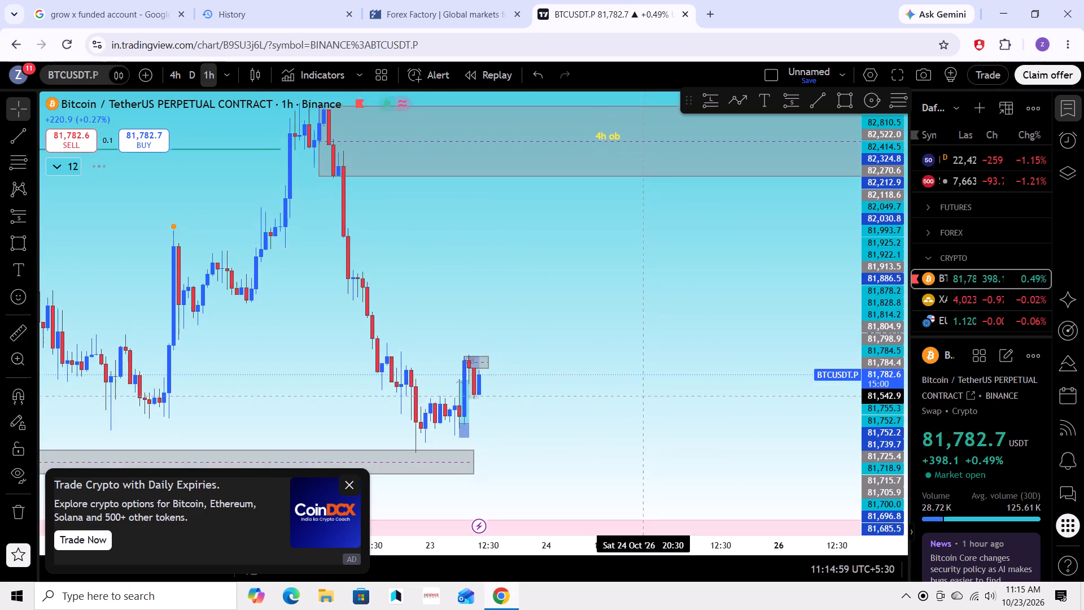
left_click_drag(641, 385, 641, 376)
scroll(639, 370, "down", 4)
left_click_drag(671, 382, 666, 393)
scroll(666, 391, "up", 3)
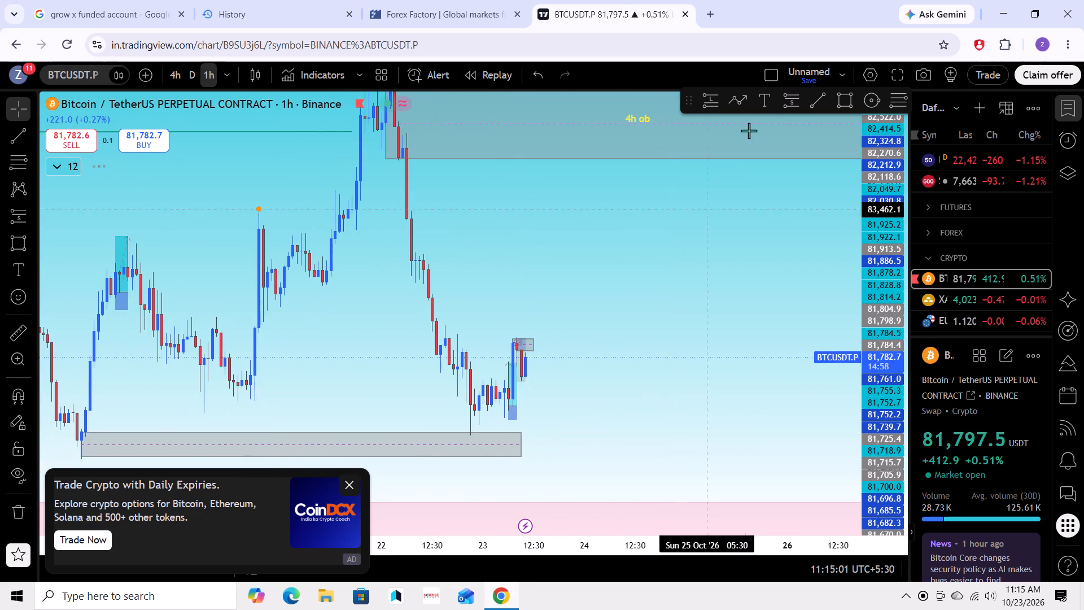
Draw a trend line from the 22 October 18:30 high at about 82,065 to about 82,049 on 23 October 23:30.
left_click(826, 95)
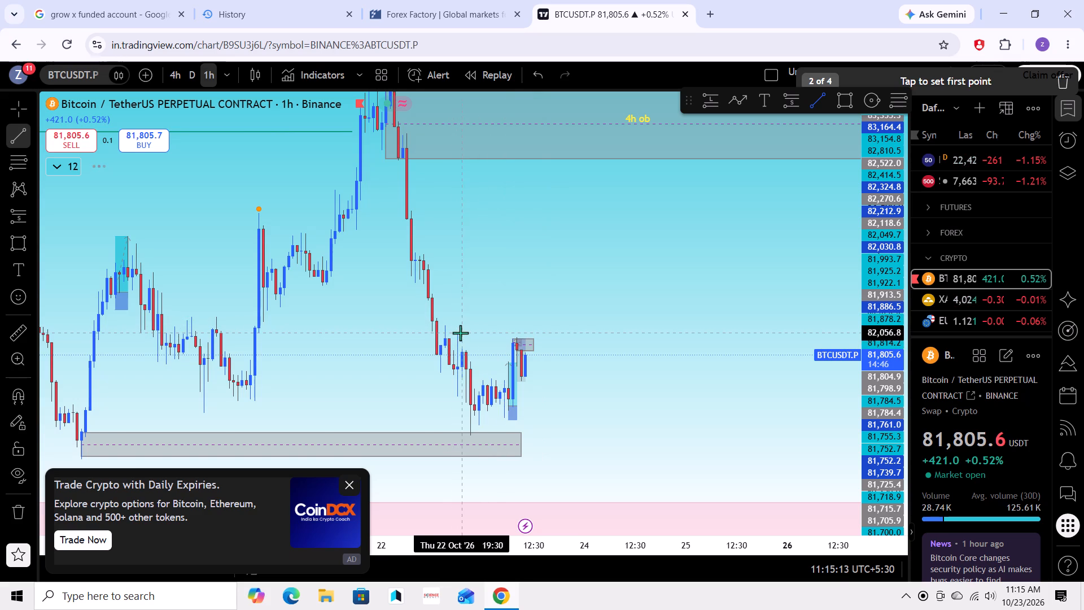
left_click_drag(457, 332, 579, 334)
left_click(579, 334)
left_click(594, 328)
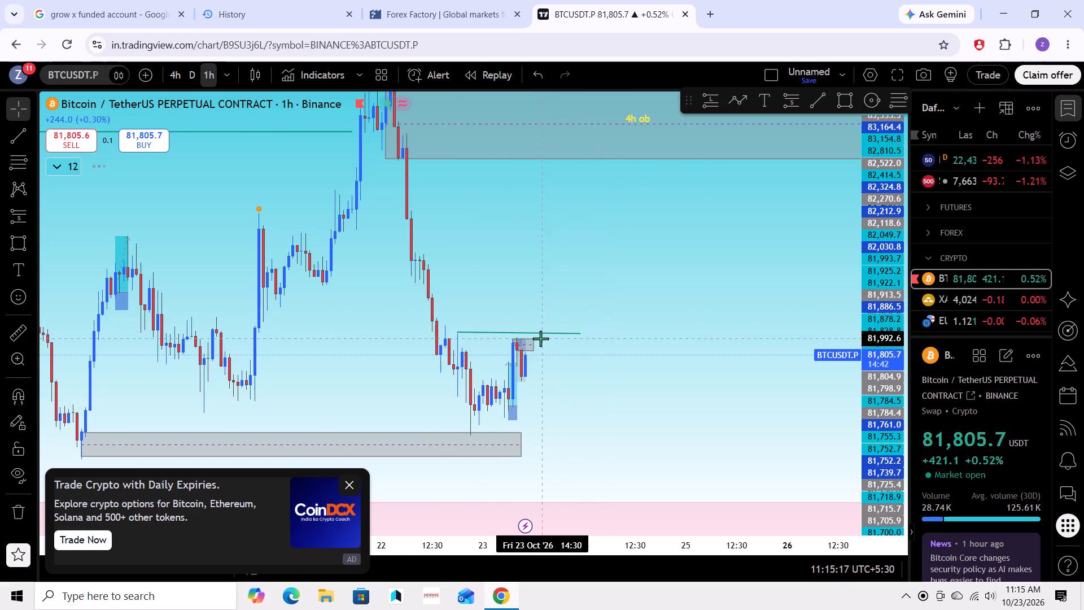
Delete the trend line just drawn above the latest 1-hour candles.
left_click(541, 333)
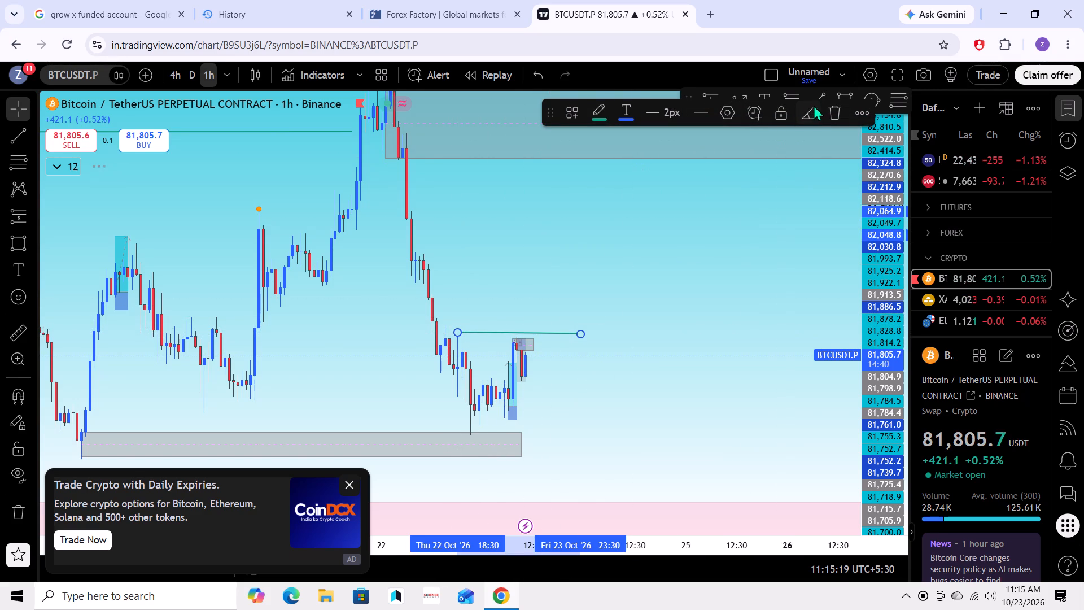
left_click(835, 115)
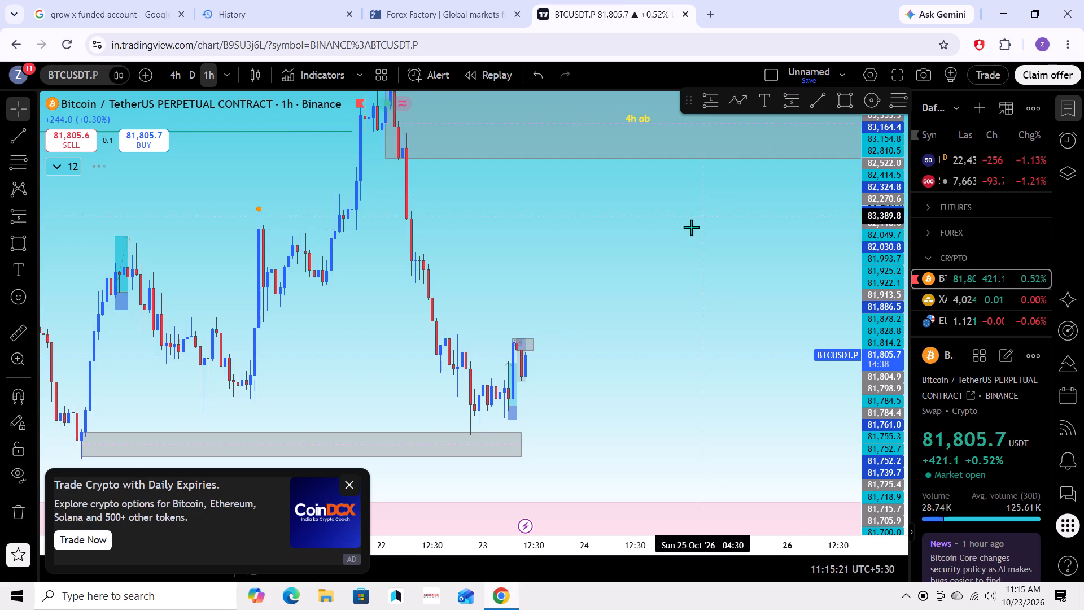
Resize the 4h ob zone to start at 21 October 23:30, with its lower edge at about 84,145.
scroll(683, 233, "down", 2)
left_click_drag(697, 303, 737, 268)
scroll(715, 285, "down", 2)
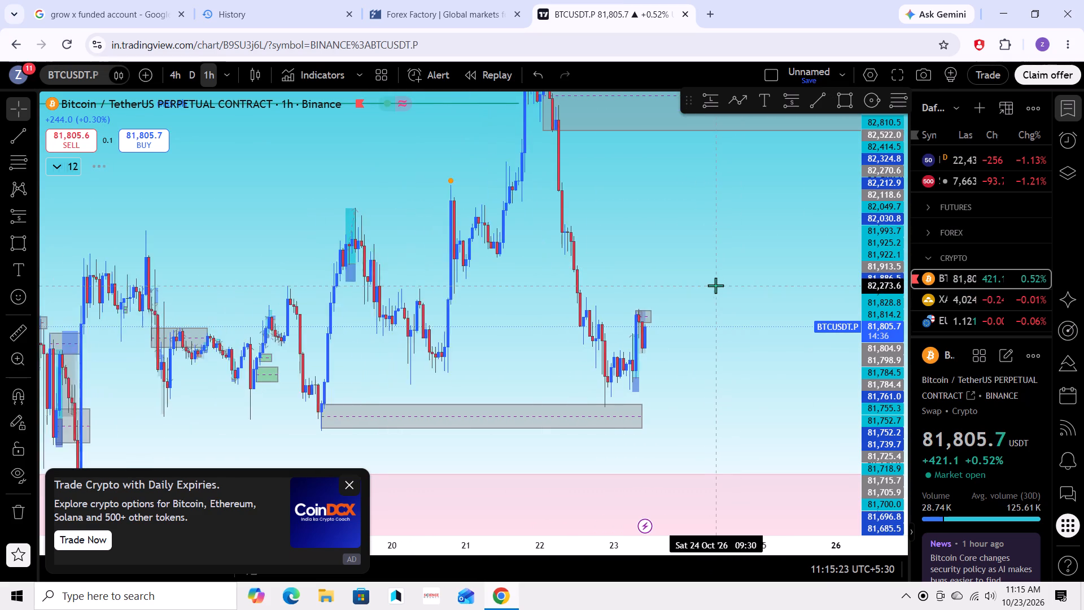
left_click_drag(550, 299, 539, 391)
scroll(646, 323, "up", 4)
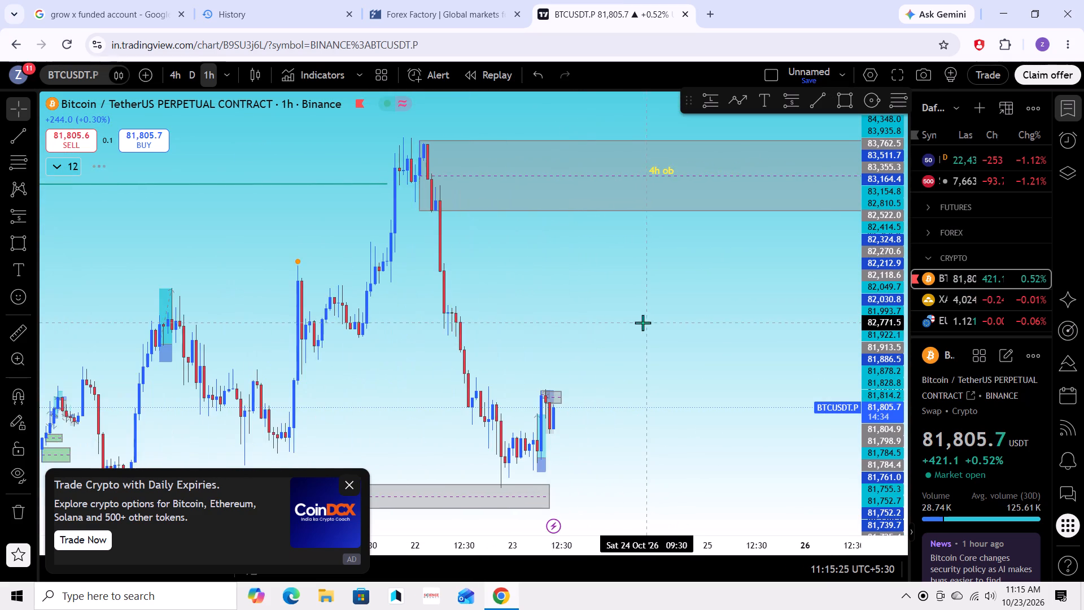
left_click_drag(586, 307, 652, 374)
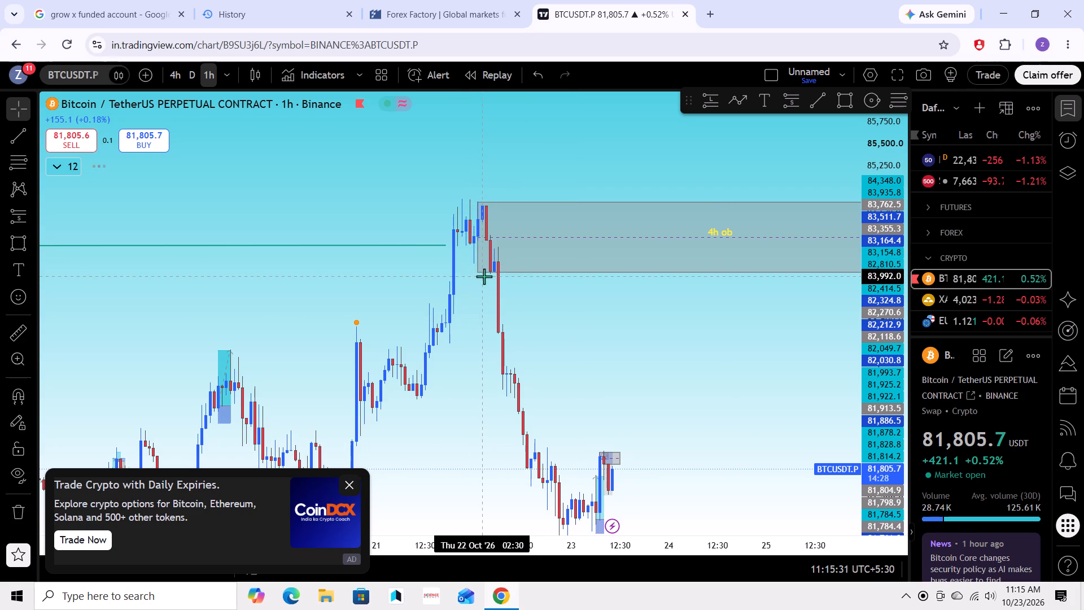
left_click_drag(474, 276, 512, 219)
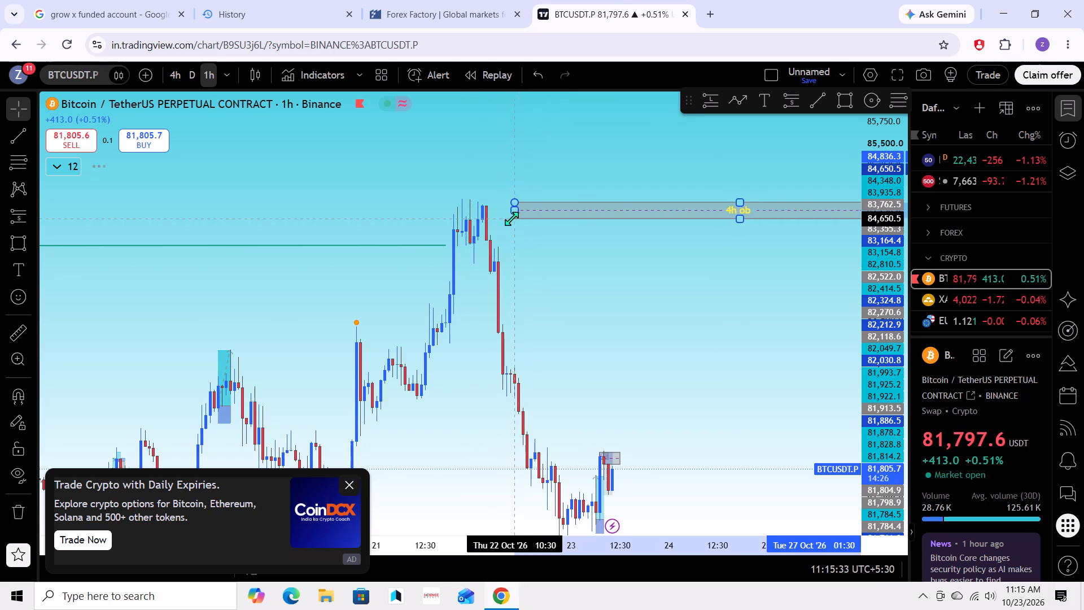
left_click_drag(512, 219, 469, 263)
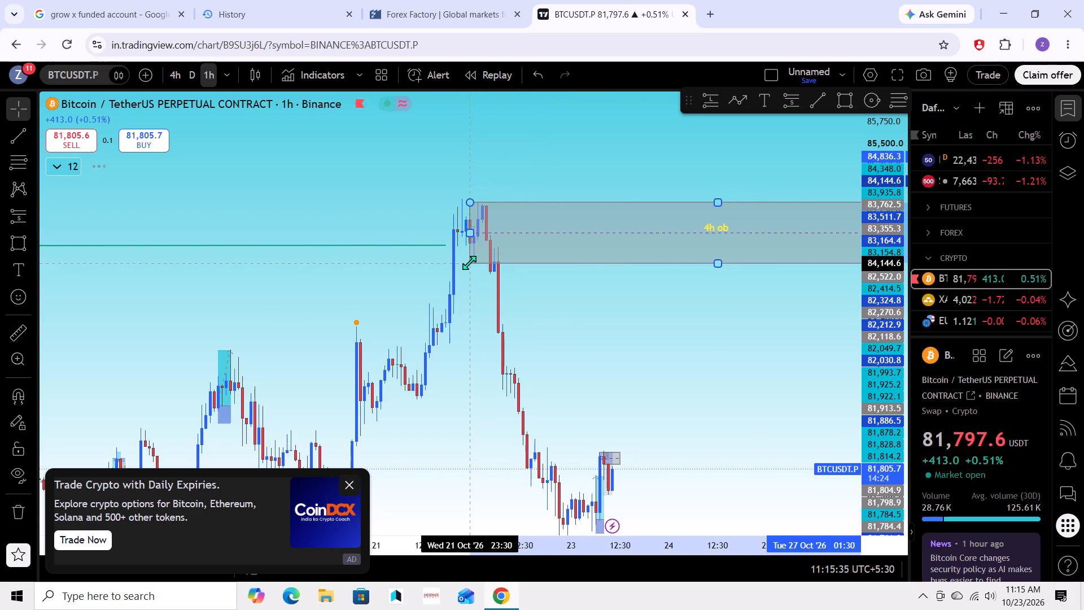
left_click(566, 284)
Place a long position from 22 October 20:30 with entry at about 80,965 and a 377.4-point stop below the lower grey zone.
left_click_drag(605, 311, 618, 275)
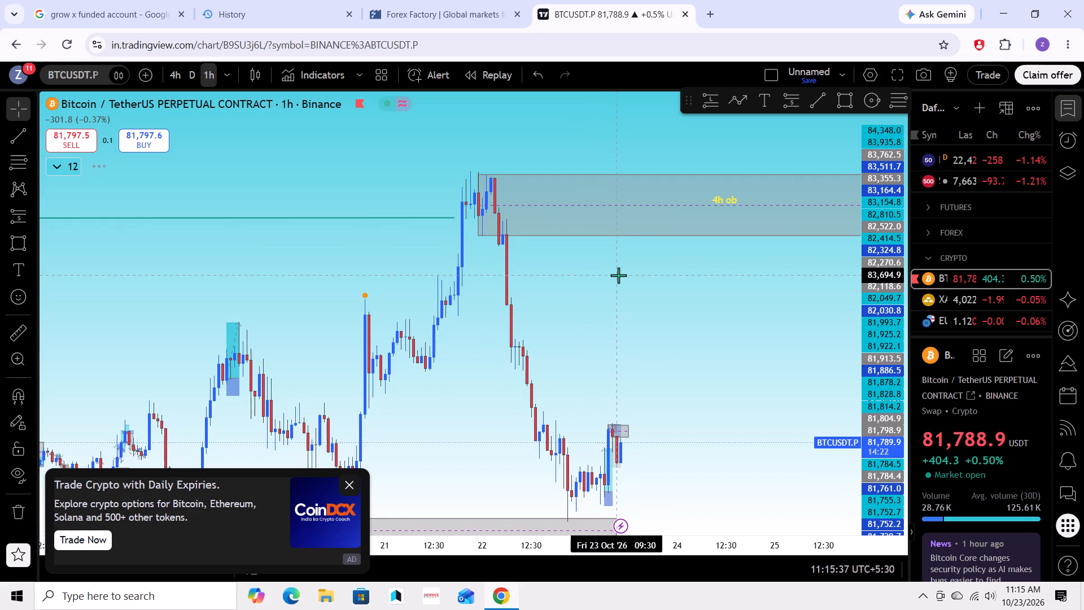
scroll(620, 273, "down", 3)
left_click_drag(478, 280, 624, 250)
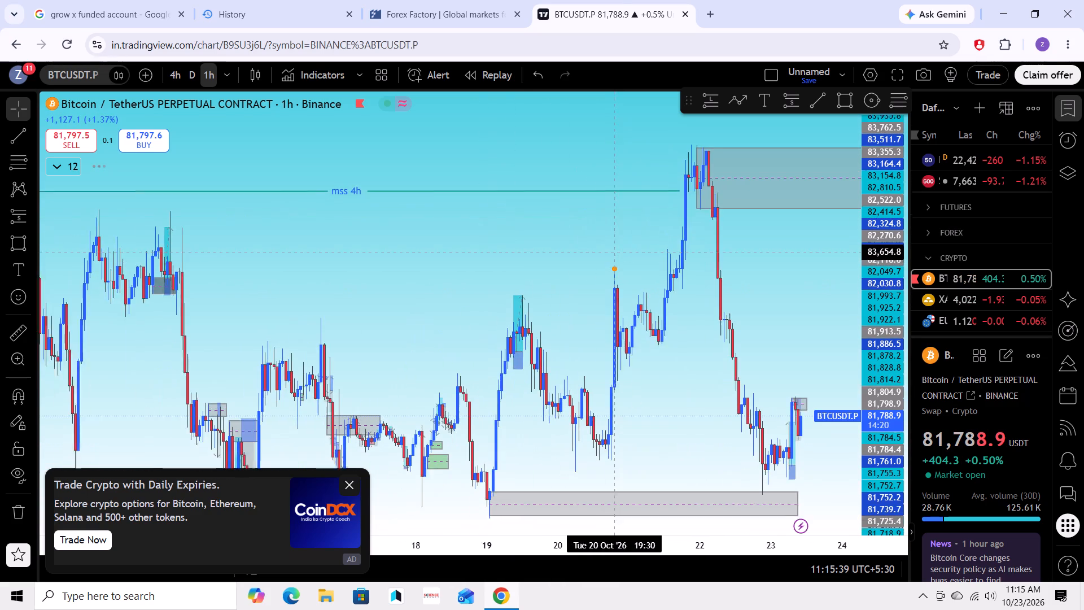
left_click_drag(624, 250, 589, 238)
left_click_drag(649, 389, 602, 386)
left_click_drag(721, 399, 729, 359)
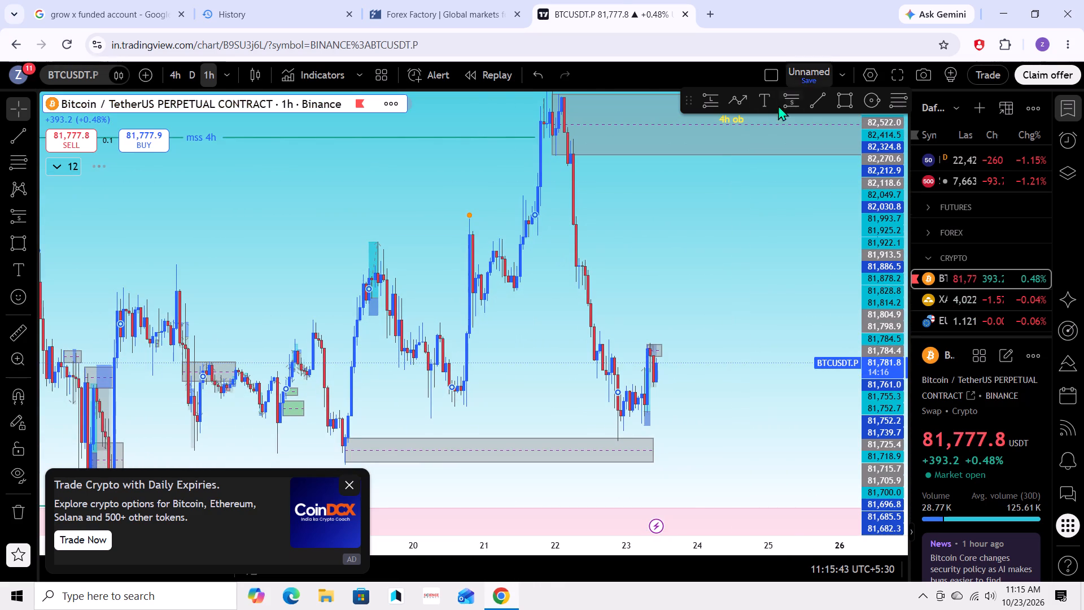
left_click(712, 95)
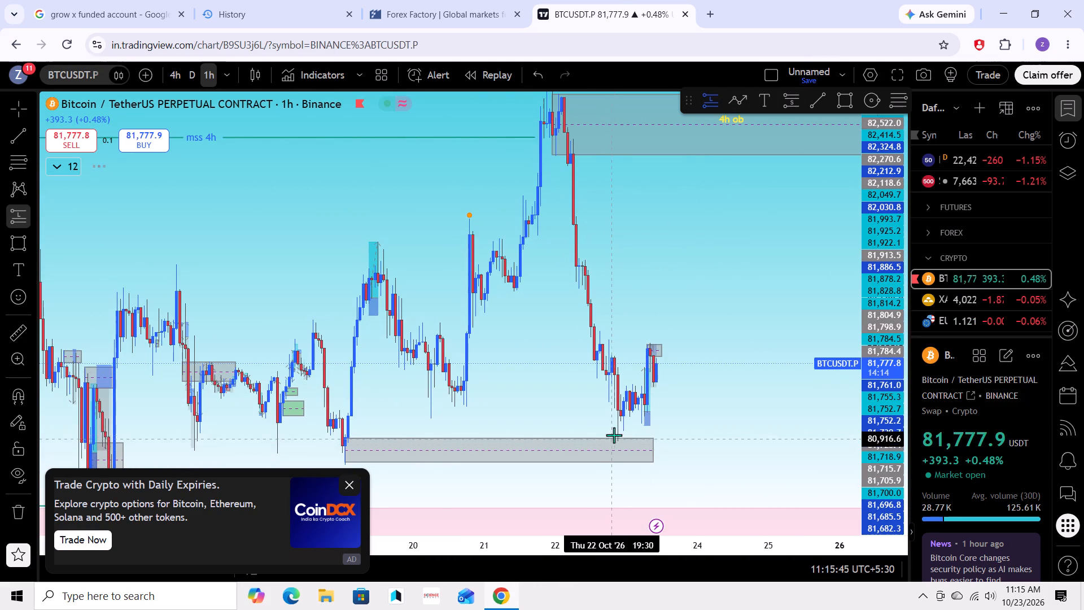
left_click(617, 430)
left_click_drag(620, 520, 620, 519)
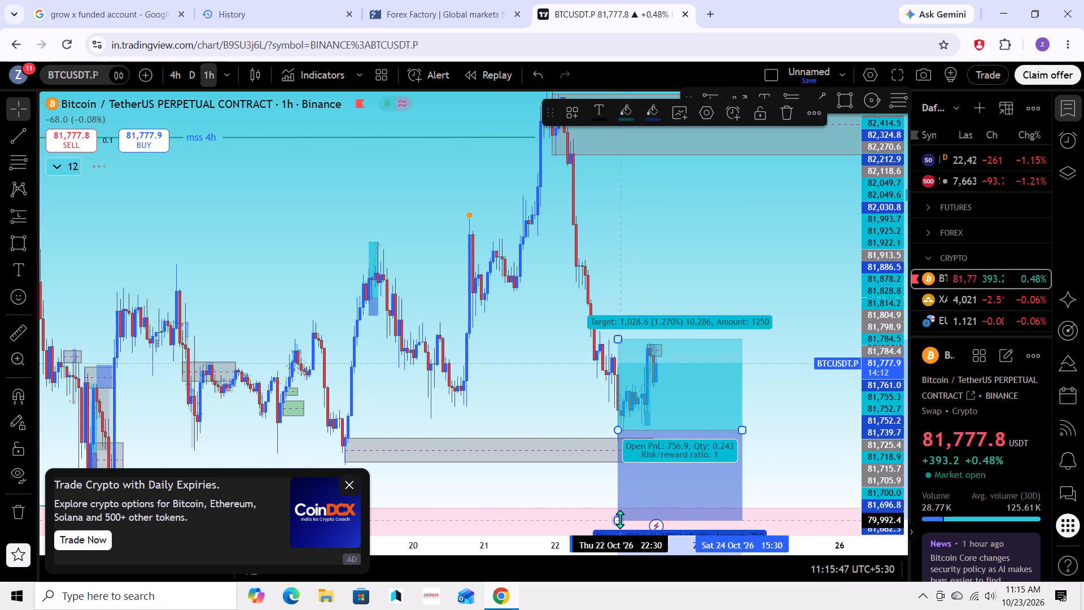
left_click_drag(620, 519, 633, 468)
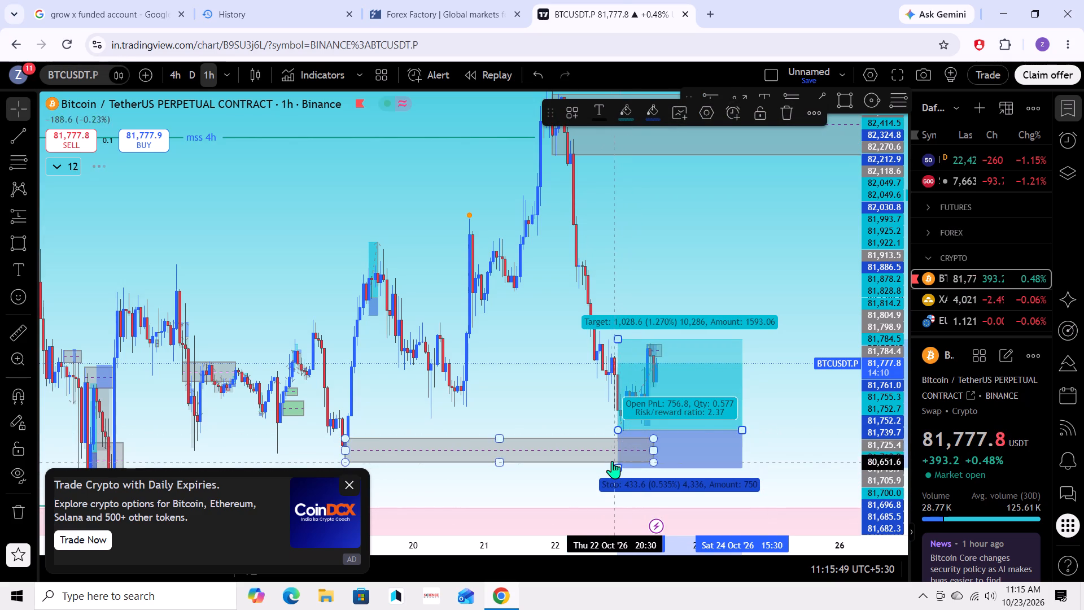
left_click_drag(619, 426, 618, 428)
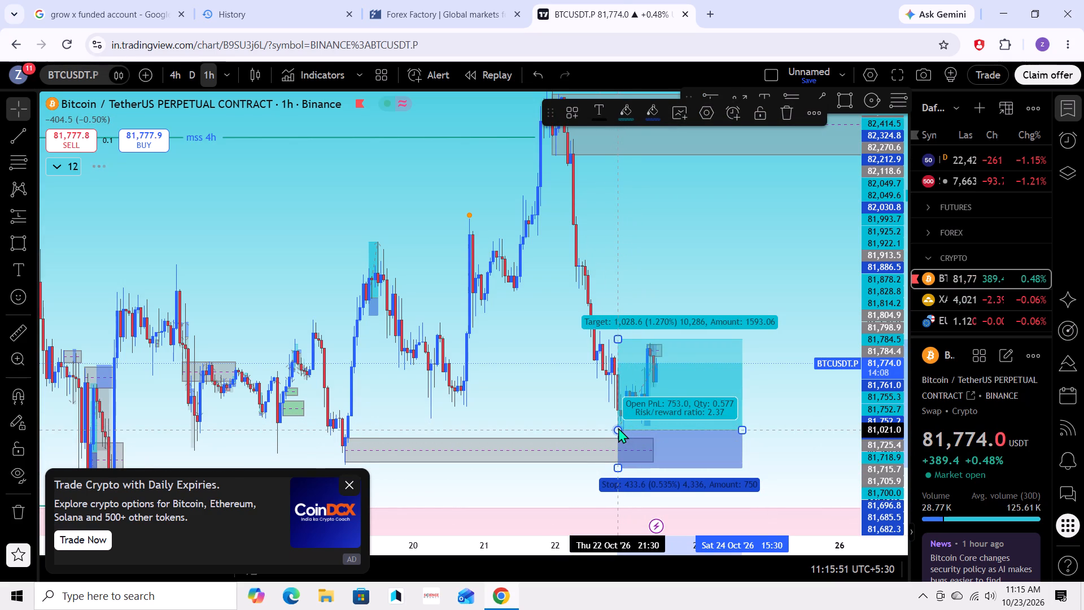
left_click_drag(618, 428, 615, 434)
left_click(578, 411)
Set the long position's target at about 82,330, for a risk/reward ratio of 3.62.
left_click_drag(618, 337, 620, 345)
left_click_drag(602, 394, 594, 408)
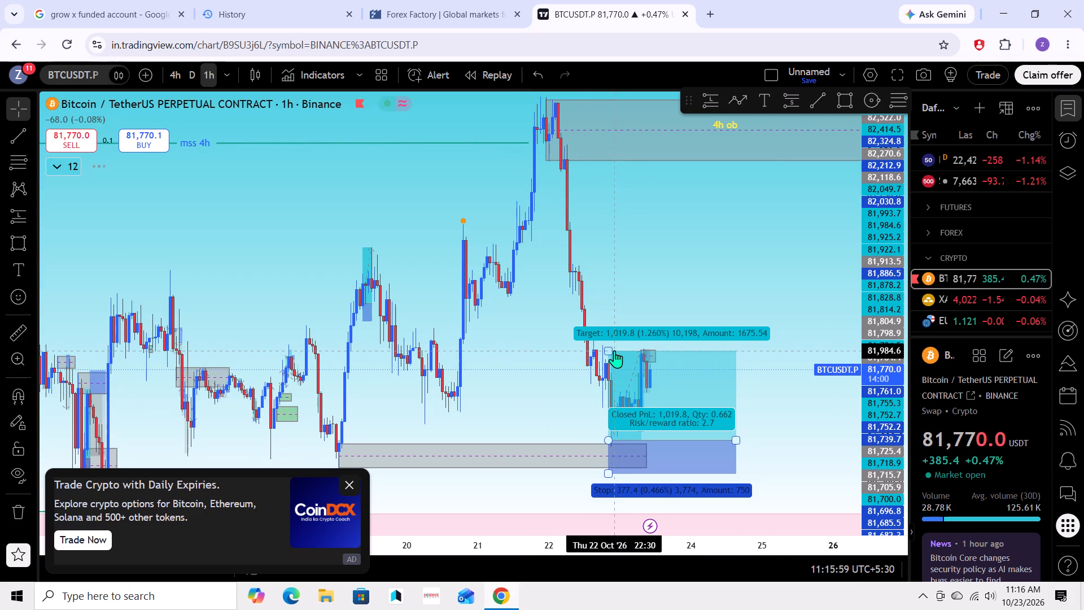
left_click_drag(608, 350, 681, 295)
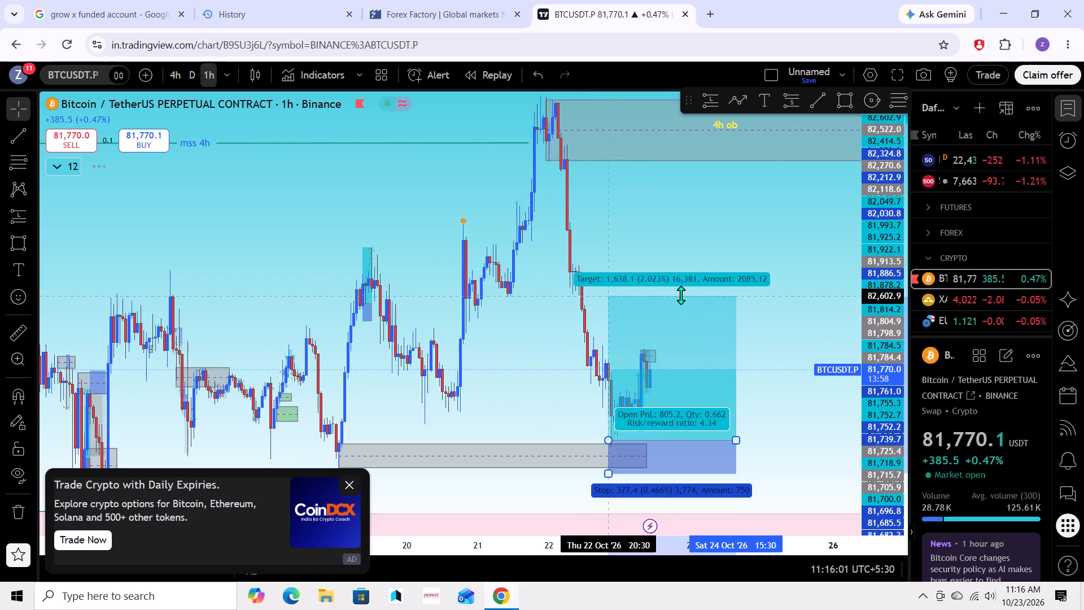
left_click_drag(681, 295, 684, 320)
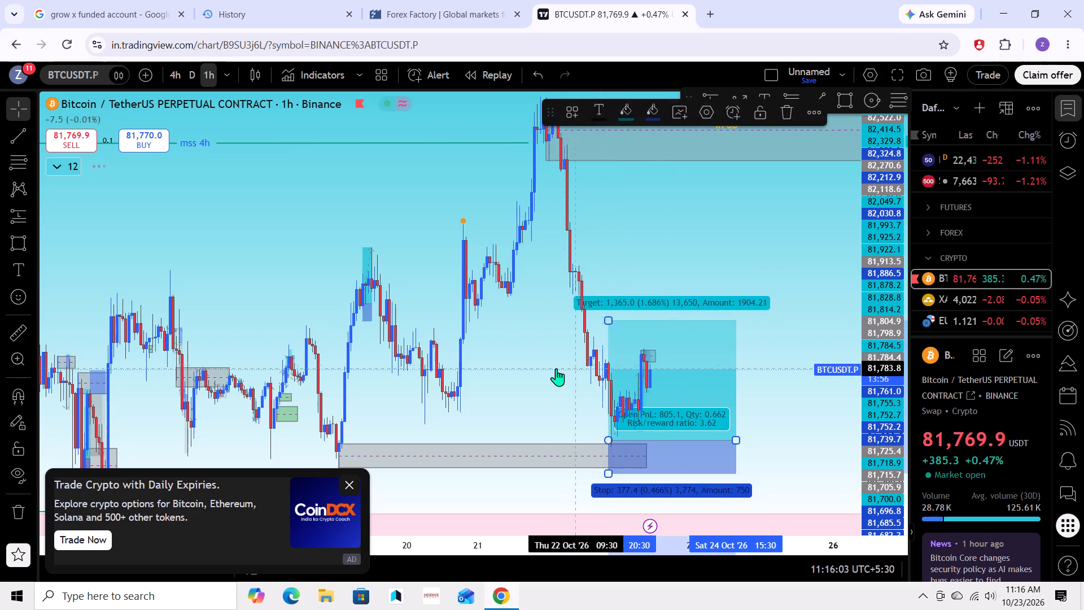
left_click(545, 368)
left_click(523, 381)
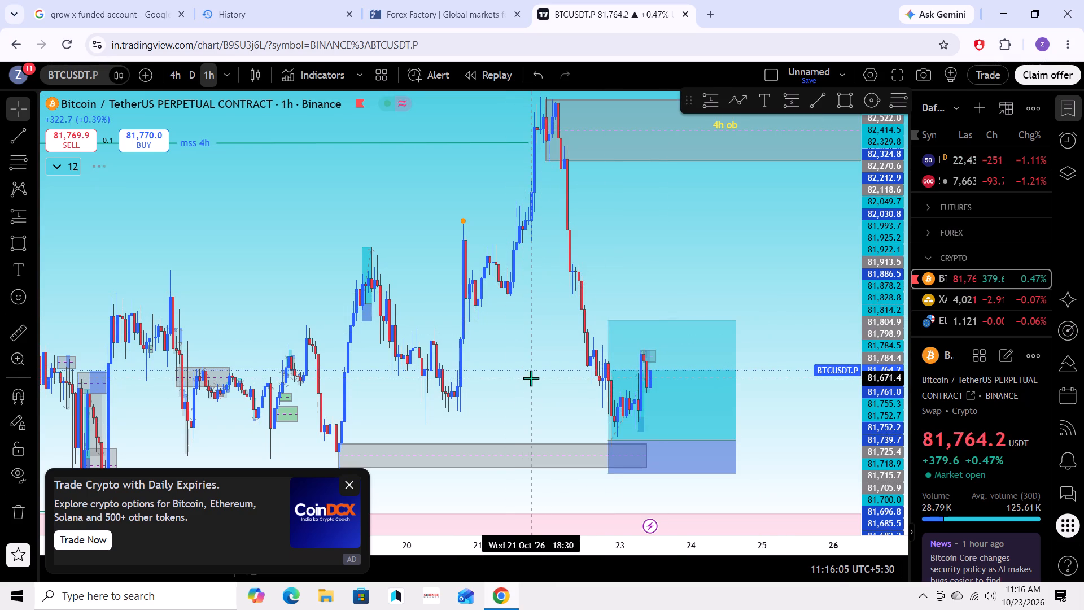
Draw a rectangle zone from the 21 October 10:30 swing low to 25 October 11:30, spanning about 82,920 to 82,570.
left_click(845, 98)
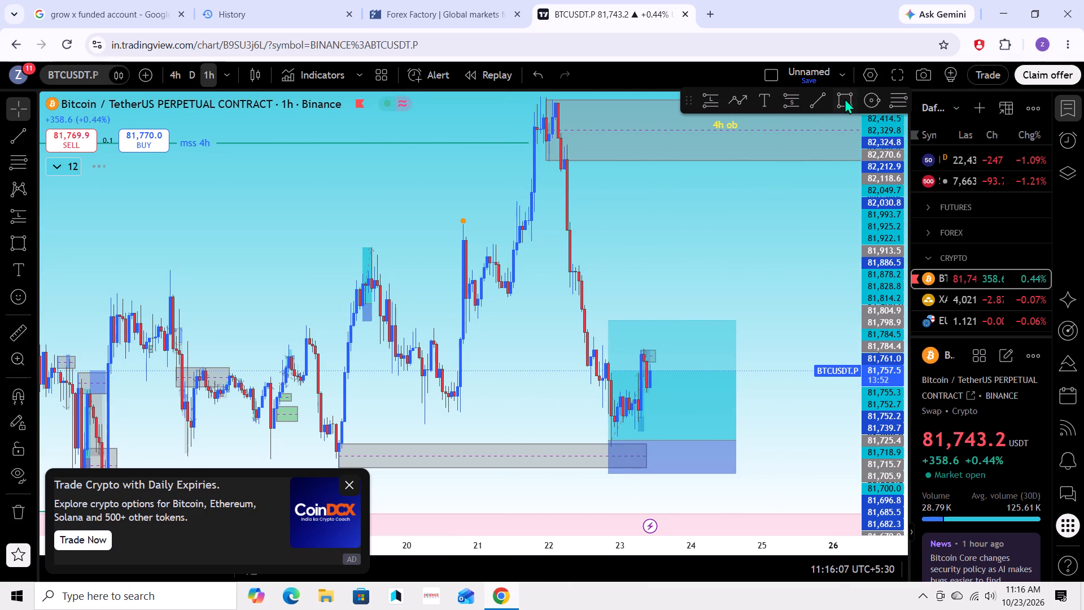
left_click_drag(509, 268, 575, 299)
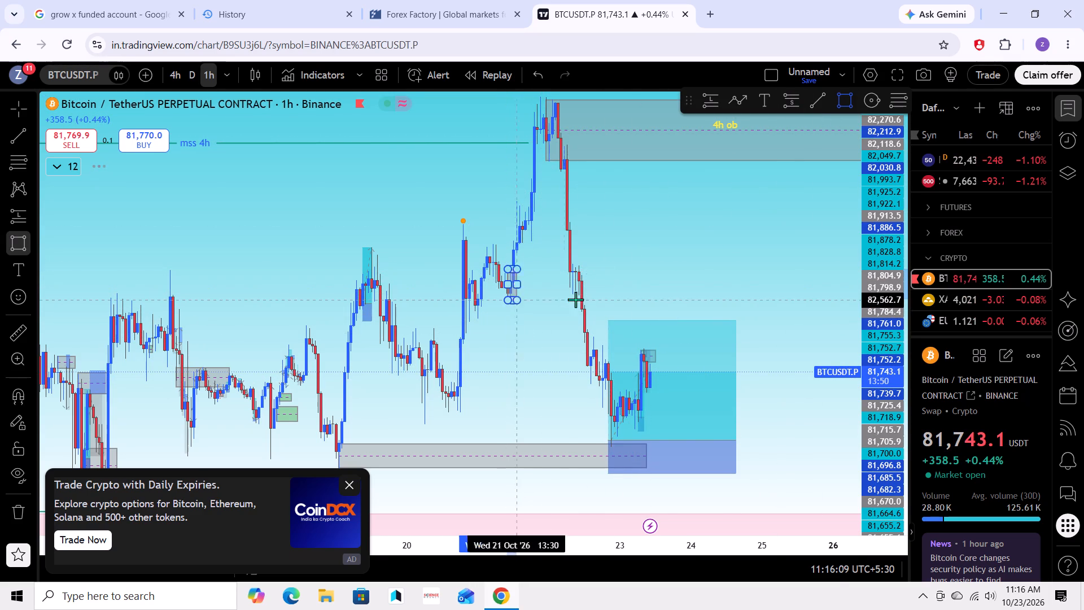
left_click_drag(575, 299, 793, 299)
left_click(794, 299)
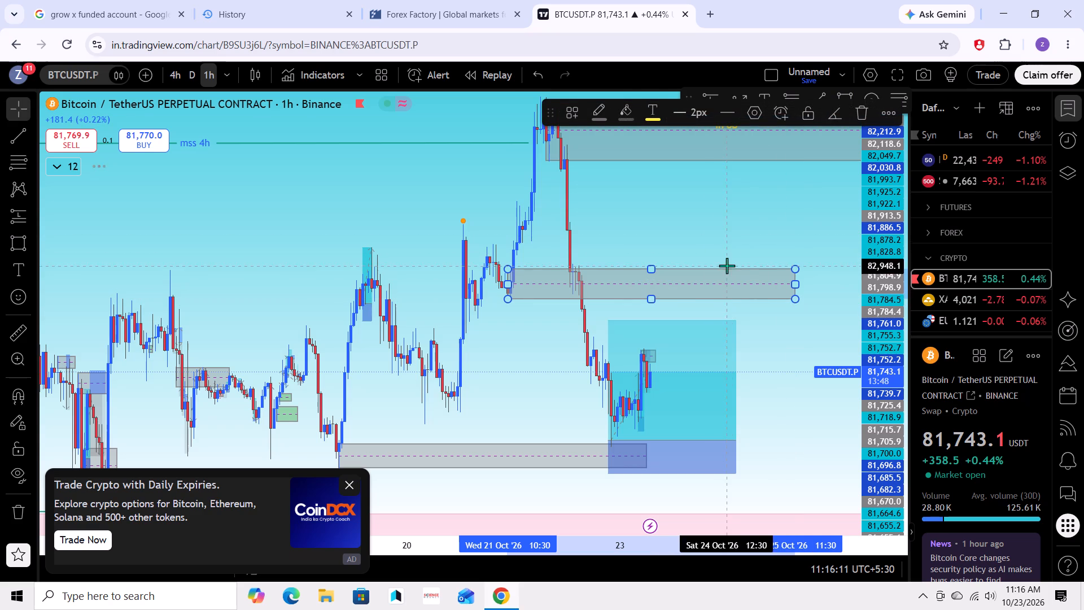
left_click(769, 333)
Apply the bb drawing template to the new rectangle zone above the long position.
left_click_drag(770, 342, 686, 323)
scroll(701, 338, "up", 2)
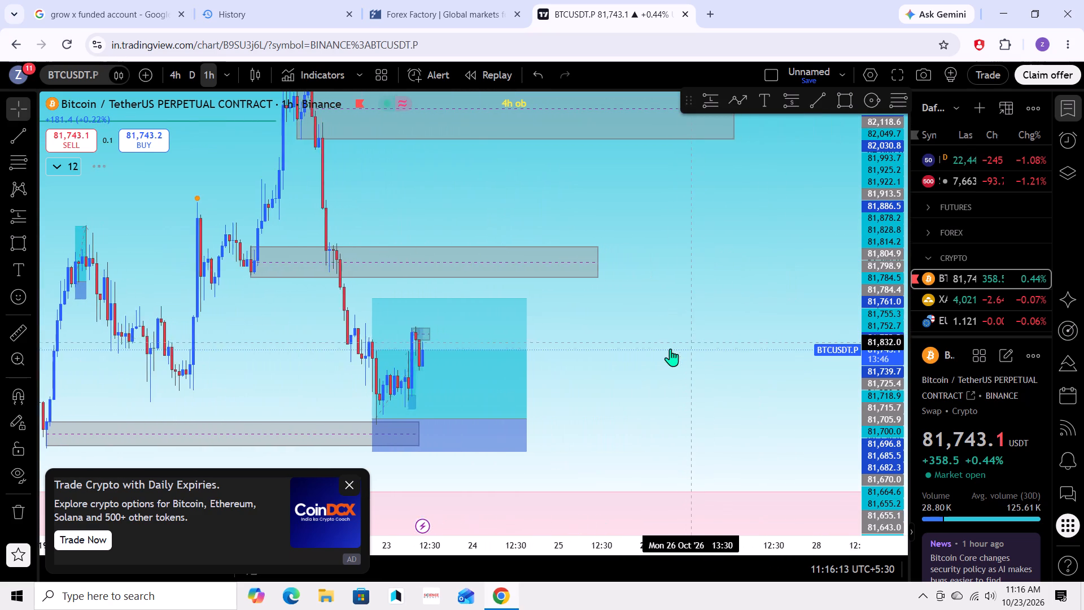
left_click_drag(662, 352, 713, 358)
left_click_drag(740, 334, 703, 338)
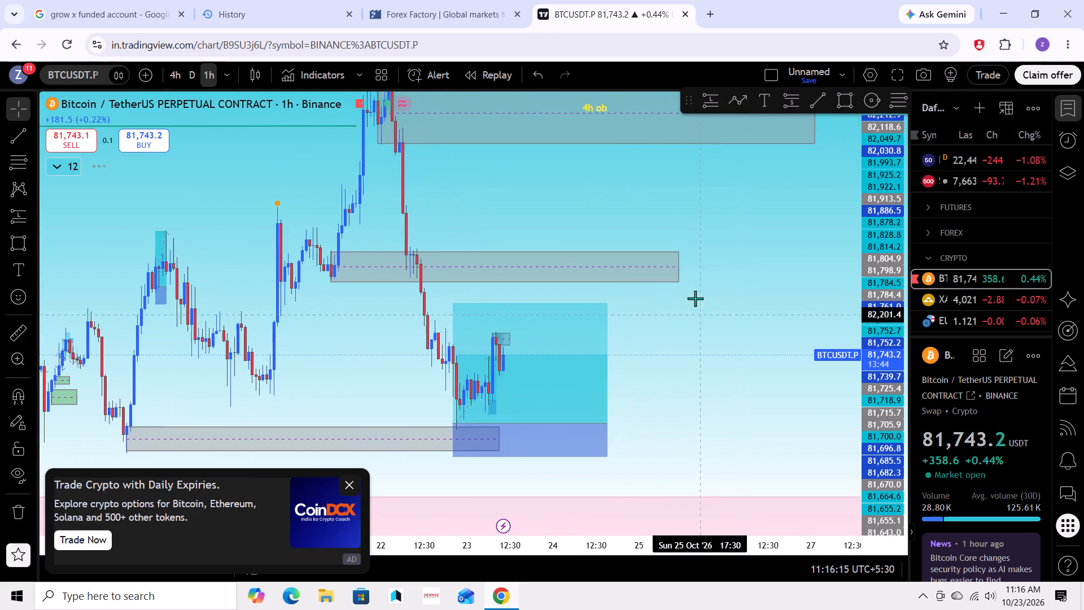
left_click(653, 265)
left_click(574, 100)
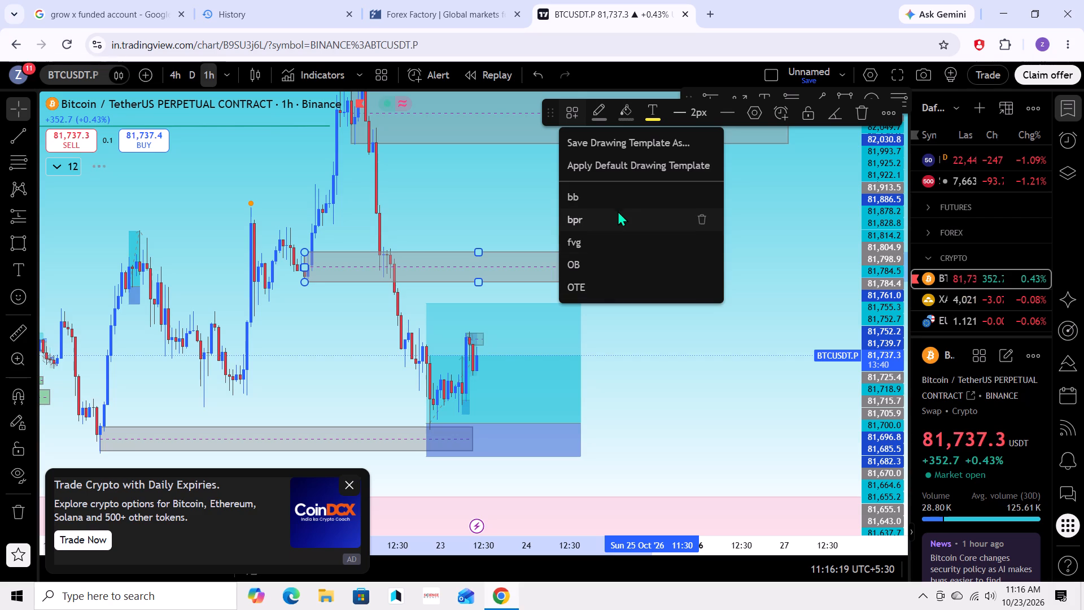
left_click(609, 191)
Examine the 1-hour price action between the bb zone, the long position and the lower grey zone.
left_click_drag(665, 347, 735, 329)
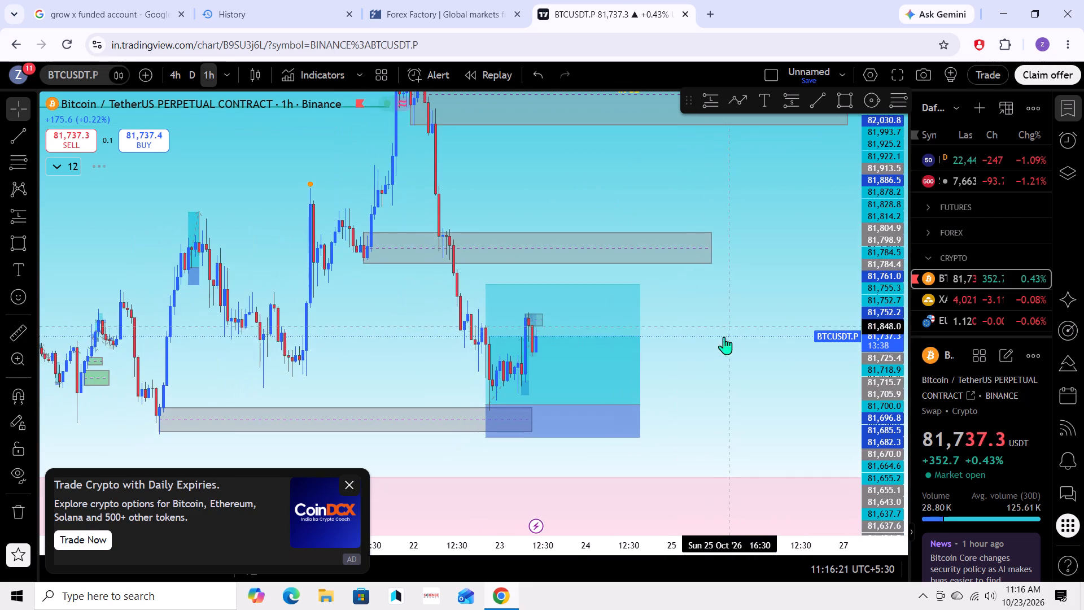
scroll(723, 341, "up", 2)
scroll(723, 341, "down", 4)
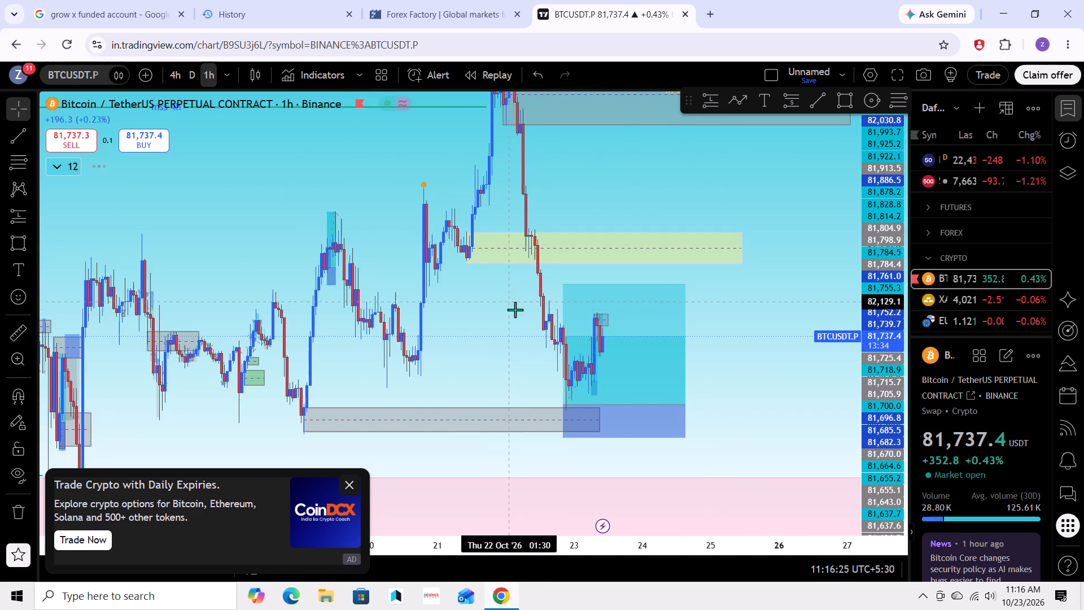
left_click_drag(484, 302, 505, 333)
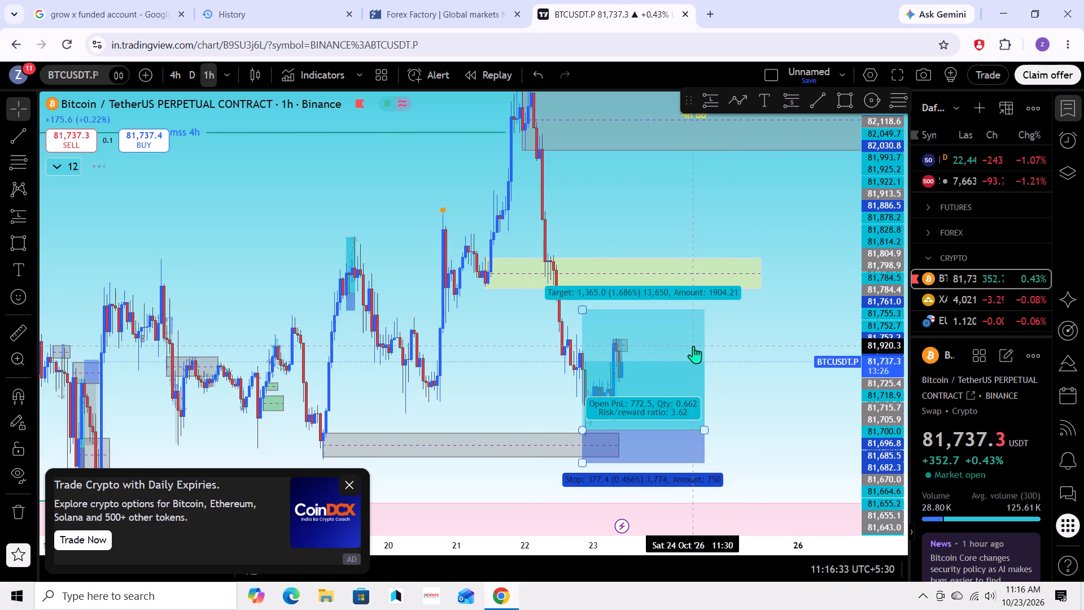
left_click_drag(734, 339, 707, 320)
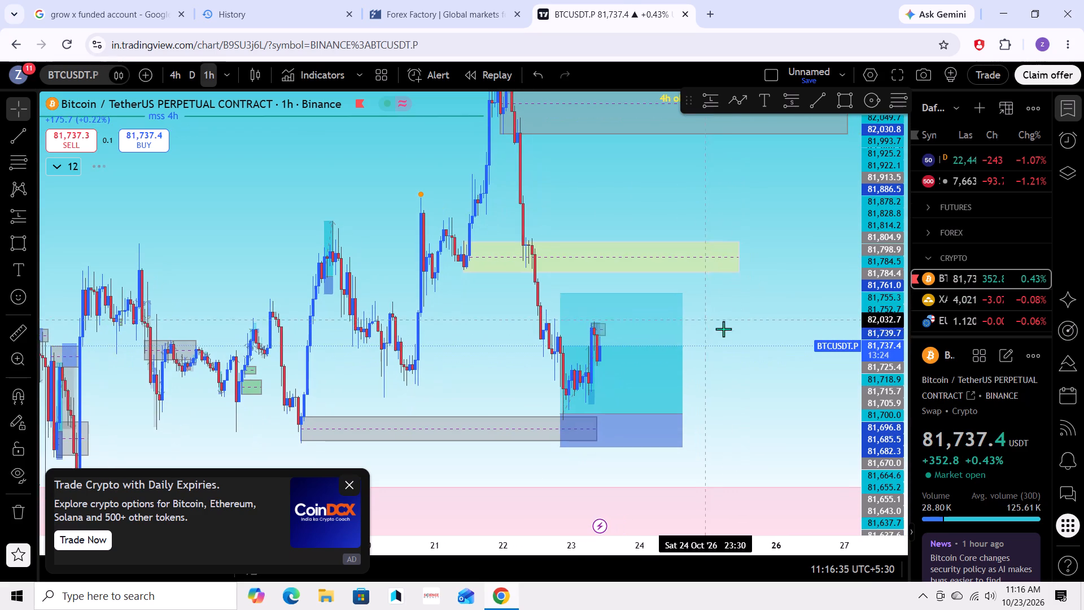
scroll(730, 332, "up", 2)
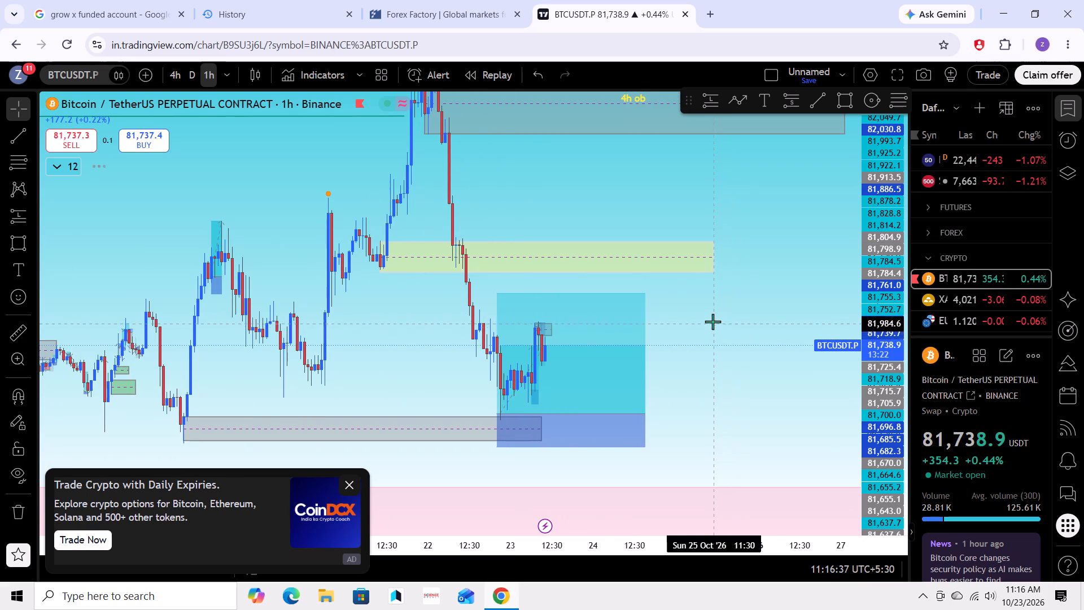
left_click_drag(403, 328, 436, 326)
scroll(440, 325, "up", 1)
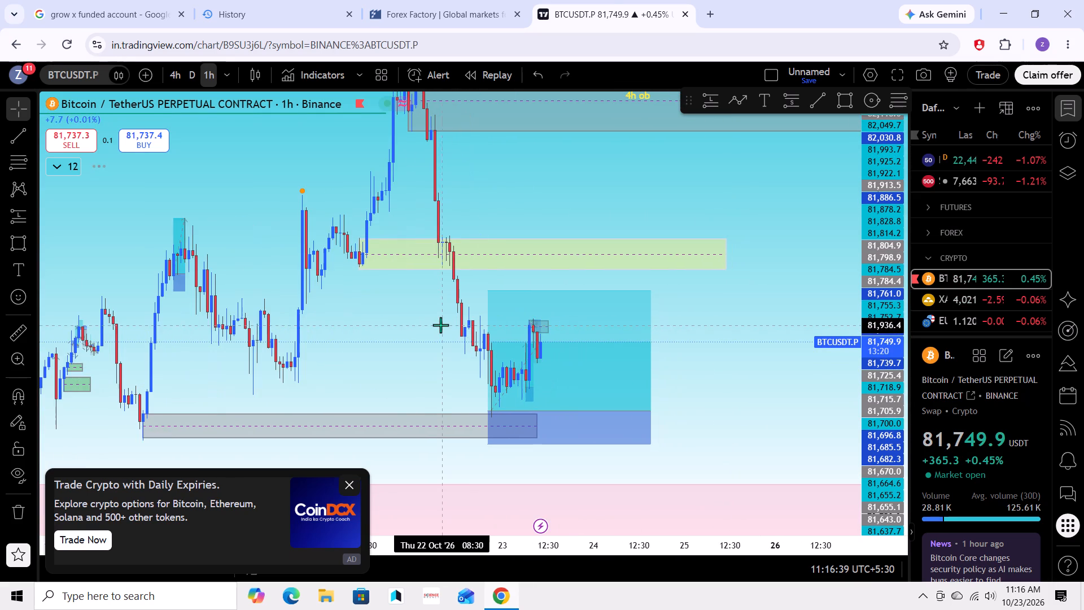
left_click_drag(388, 332, 435, 330)
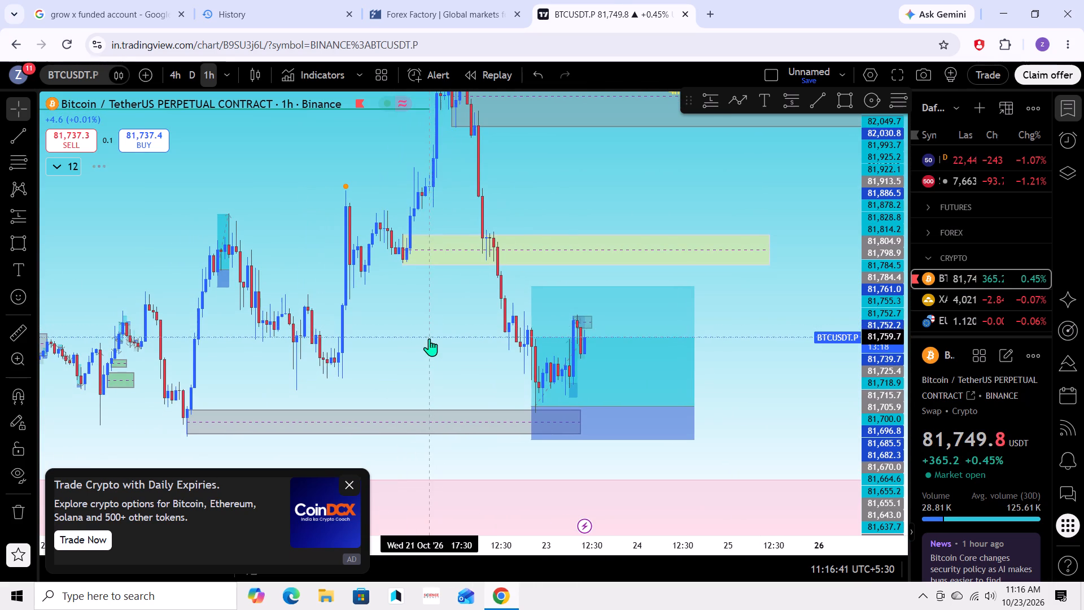
left_click_drag(425, 344, 449, 343)
left_click_drag(453, 342, 434, 357)
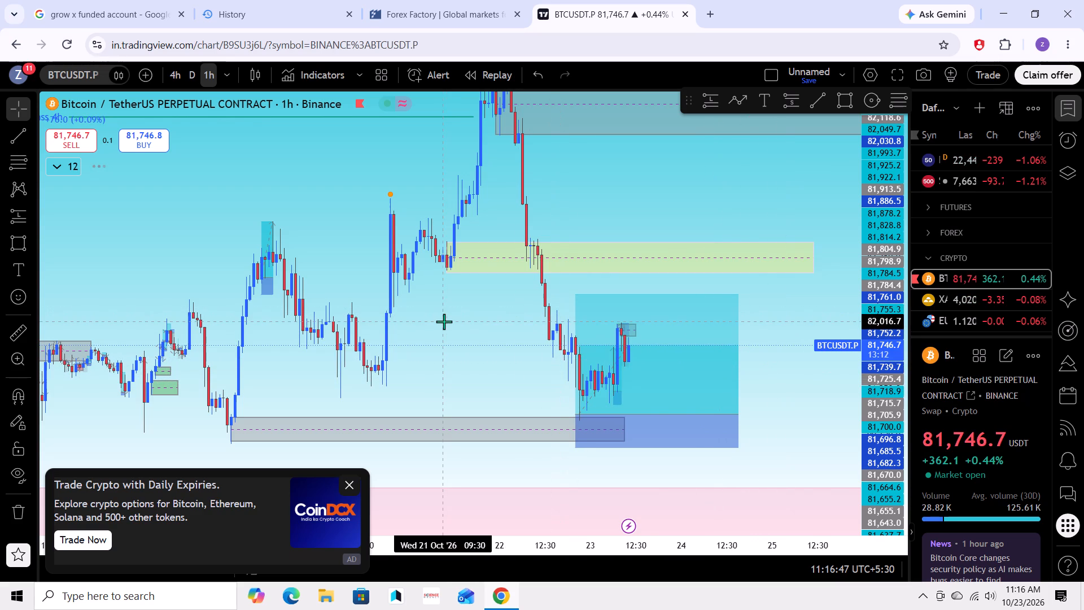
Change the chart interval to 15 minutes and bring the long position's entry area into focus.
key("1")
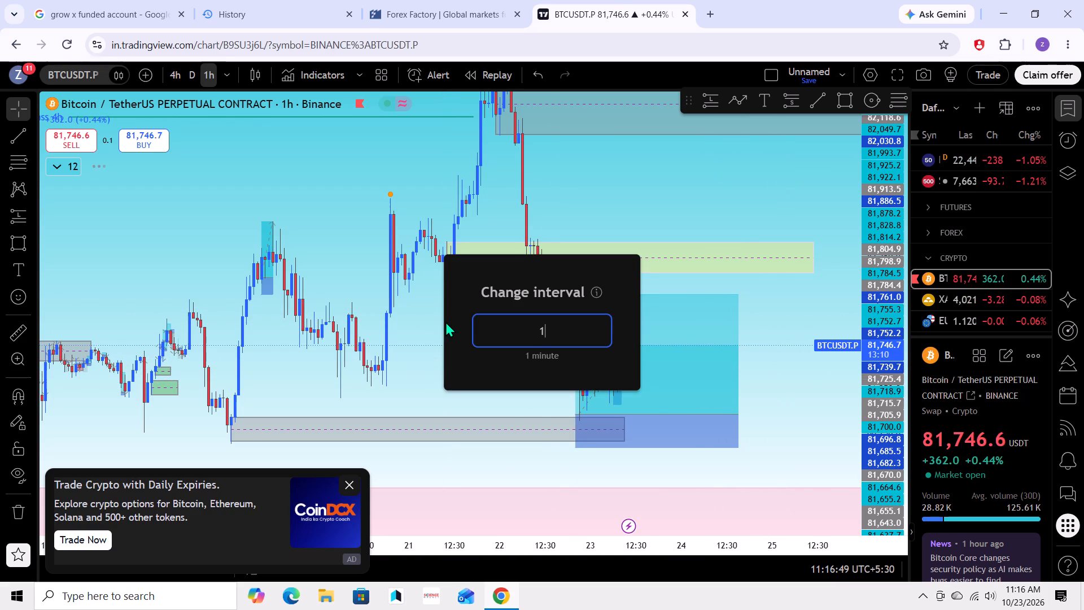
key("5")
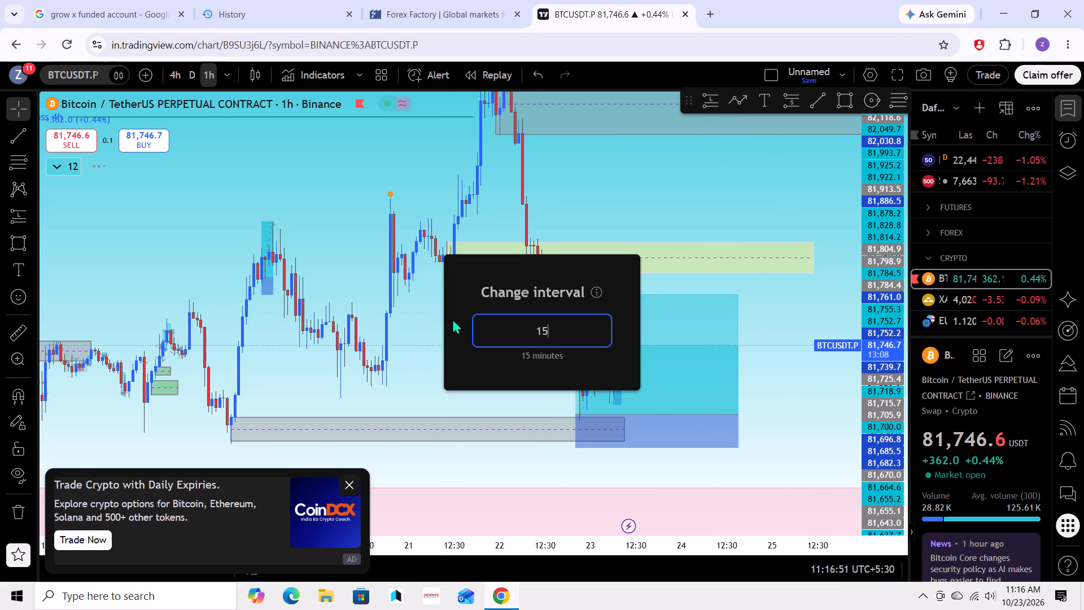
key("Return")
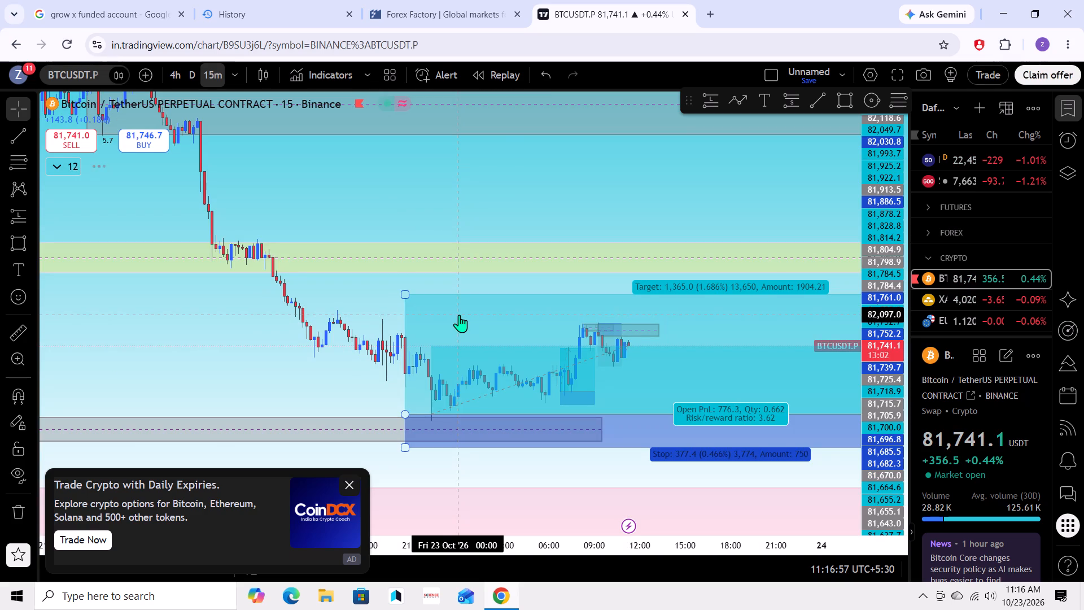
left_click(339, 403)
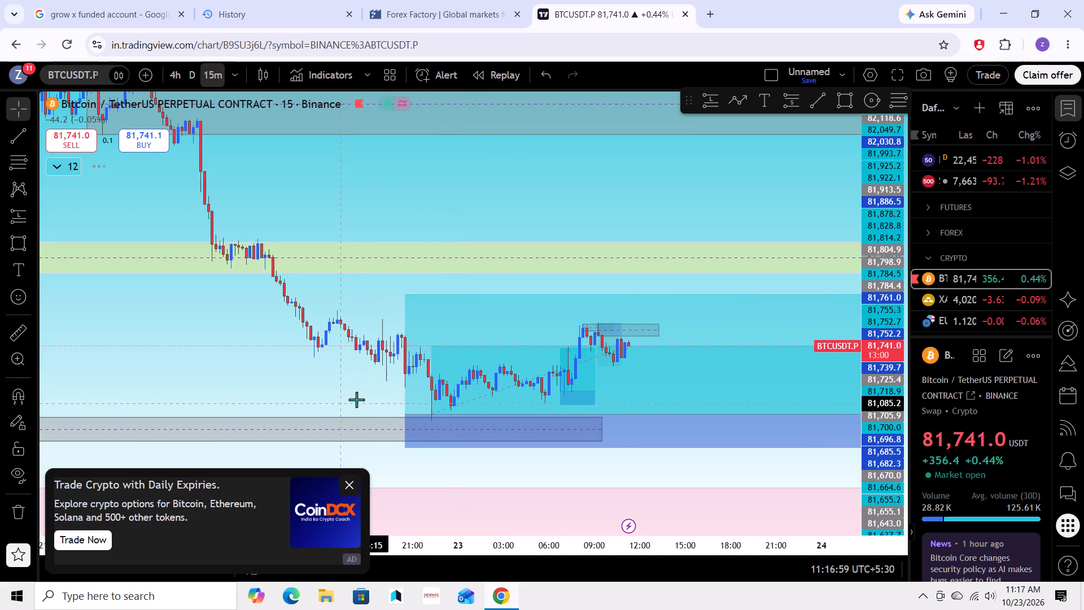
left_click_drag(370, 371, 309, 386)
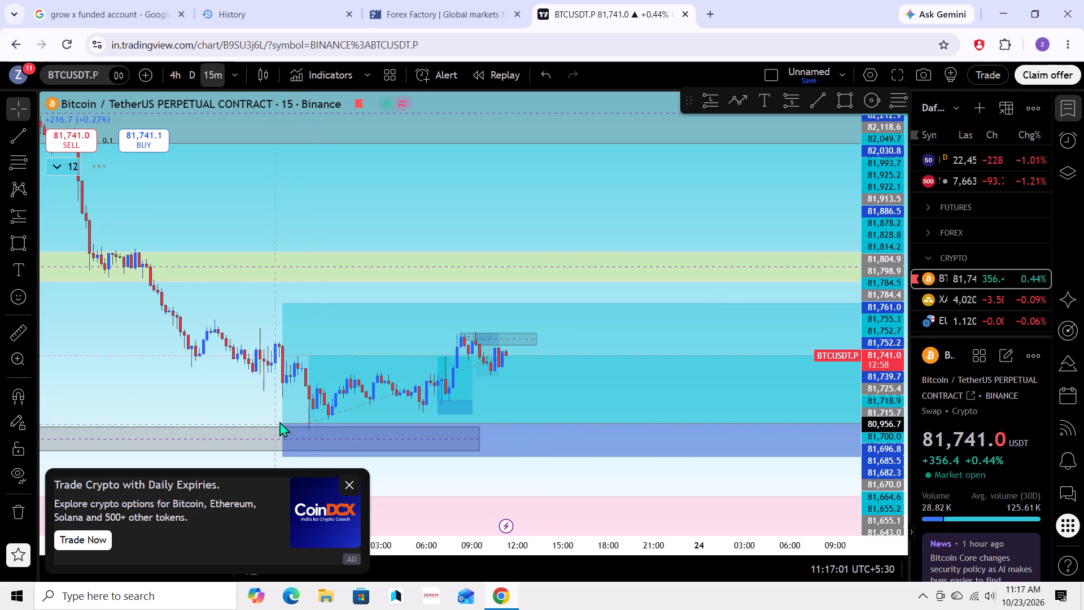
Move the long position's entry point to the low candle at 22:15 on 22 October, at about 80,940.
left_click_drag(279, 421, 304, 425)
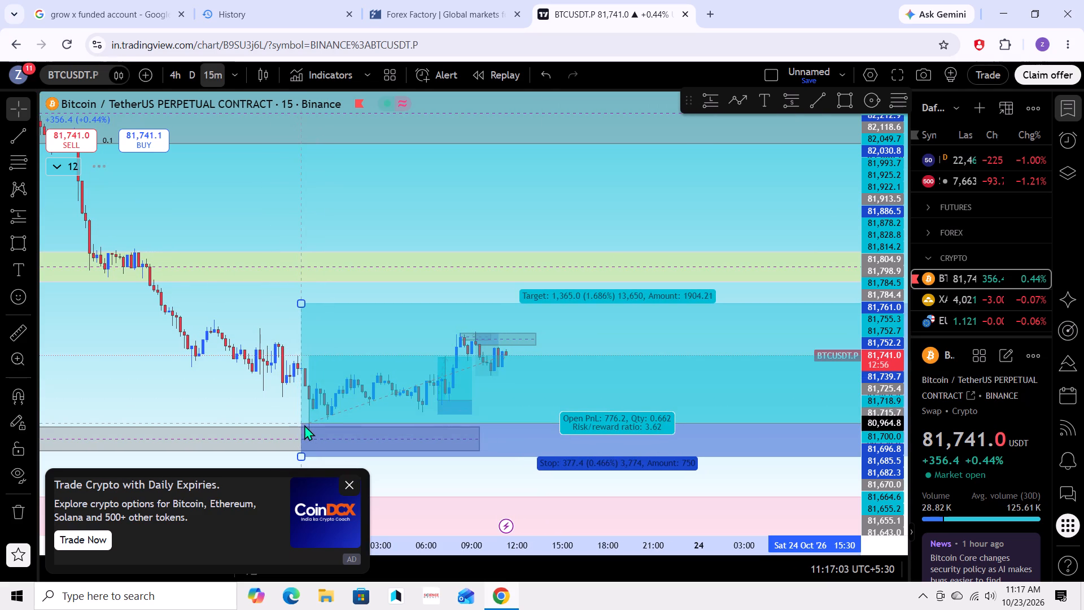
left_click_drag(304, 425, 308, 425)
Shorten the long position so that it ends at about 20:15 on 23 October.
left_click_drag(284, 408, 230, 411)
scroll(628, 479, "down", 2)
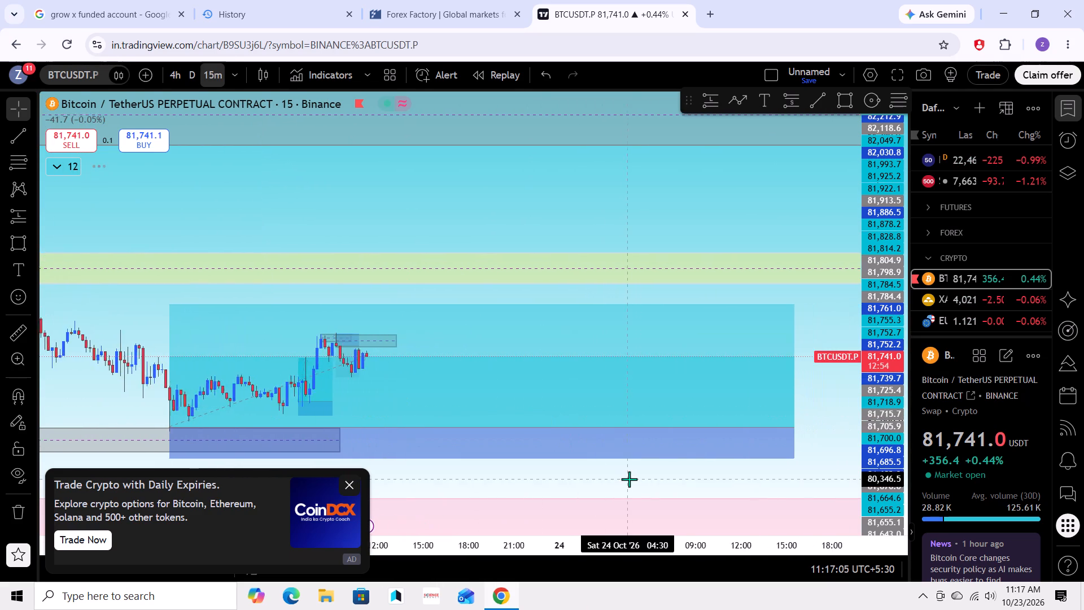
scroll(629, 479, "down", 8)
left_click_drag(505, 426, 470, 428)
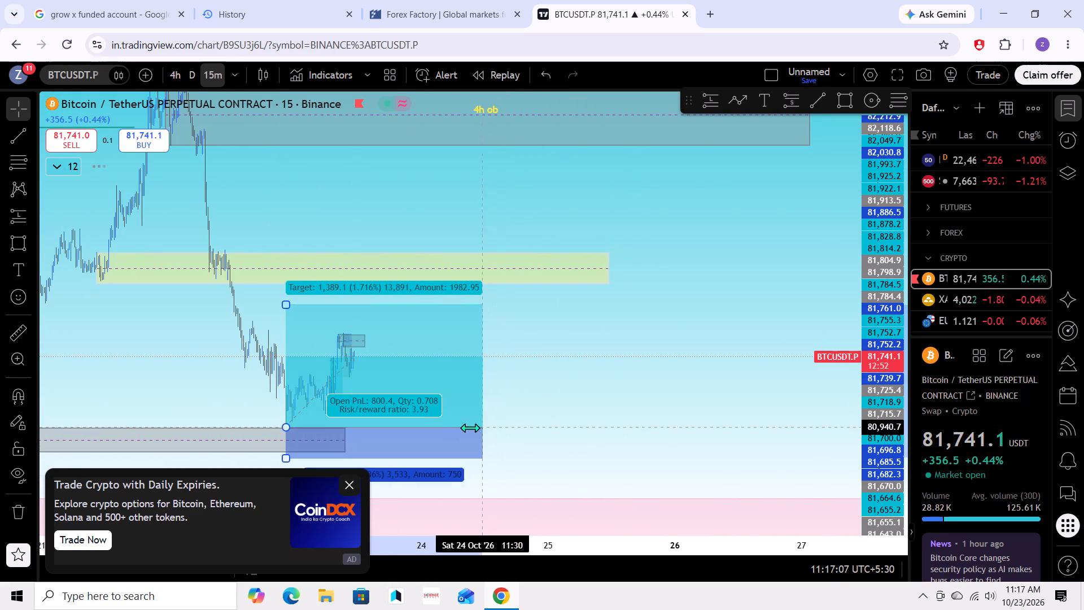
left_click_drag(470, 428, 467, 428)
left_click(522, 412)
left_click_drag(531, 432, 622, 432)
left_click_drag(692, 428, 687, 435)
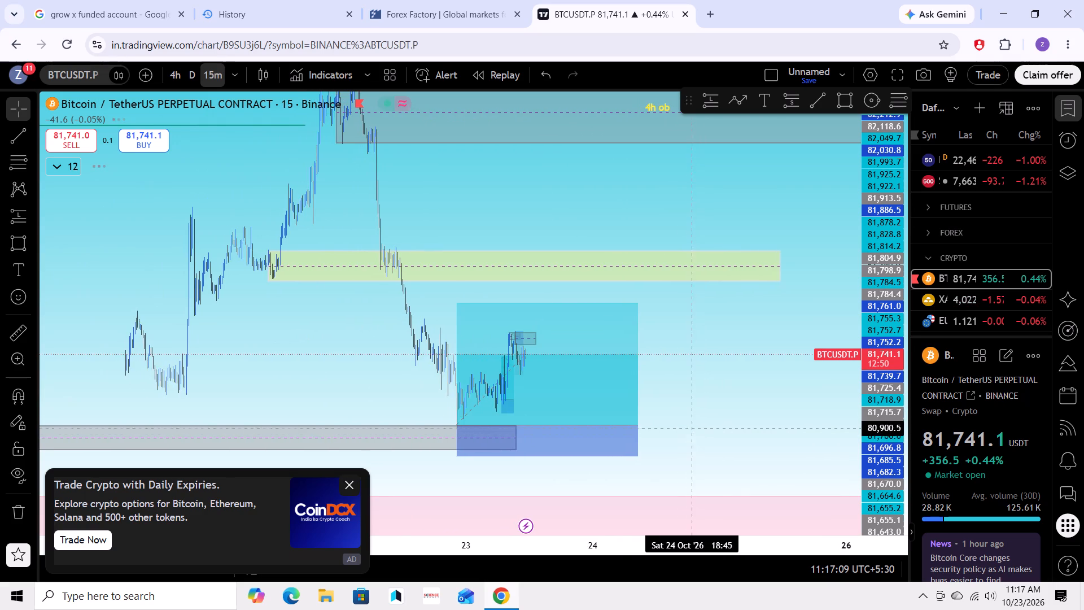
left_click_drag(687, 435, 678, 441)
left_click_drag(625, 434, 562, 442)
left_click(631, 435)
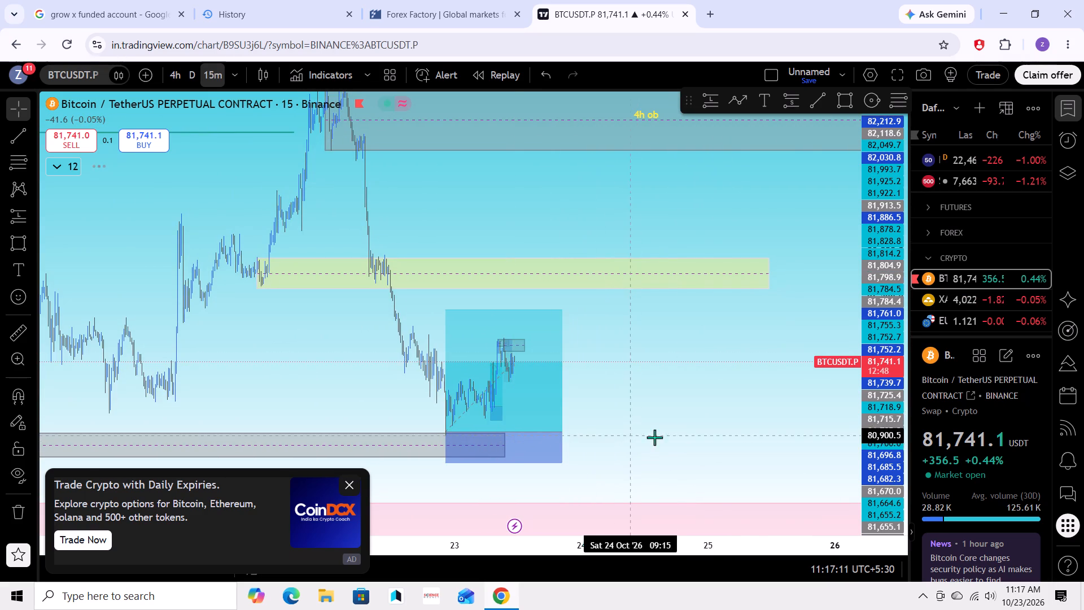
Examine the 15-minute price action inside the long position, from the 22 October decline to the latest candles.
scroll(891, 374, "up", 13)
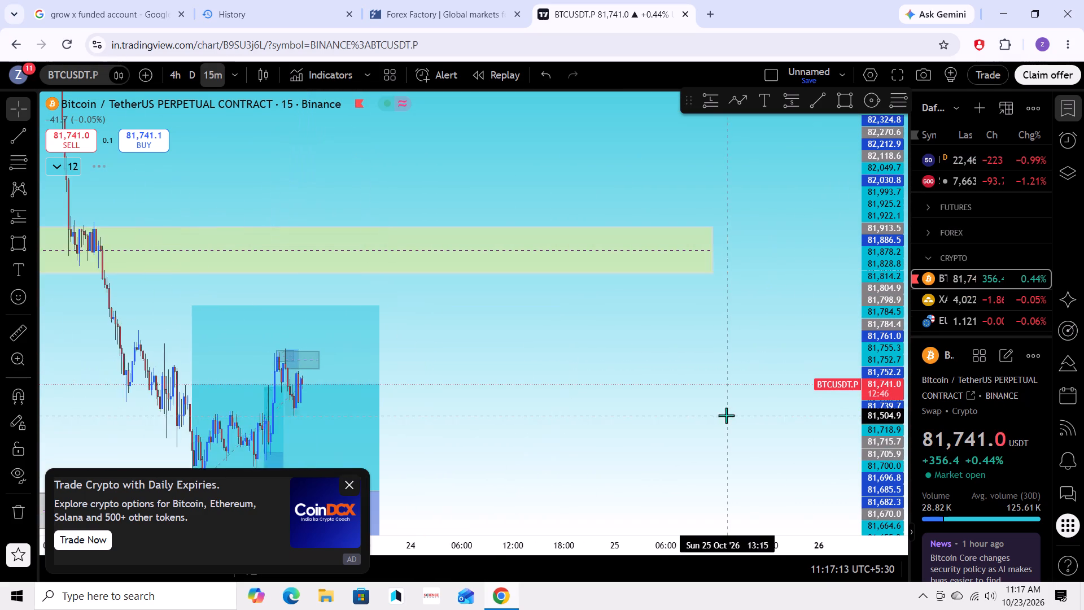
scroll(726, 415, "up", 4)
left_click_drag(551, 416, 754, 341)
left_click_drag(699, 380, 763, 378)
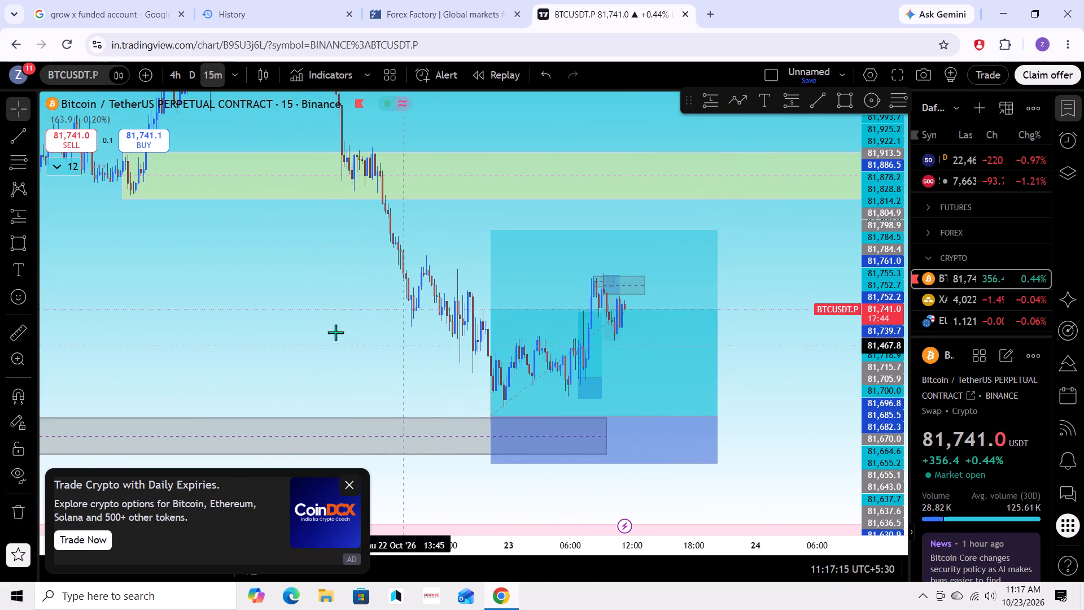
left_click_drag(336, 332, 413, 368)
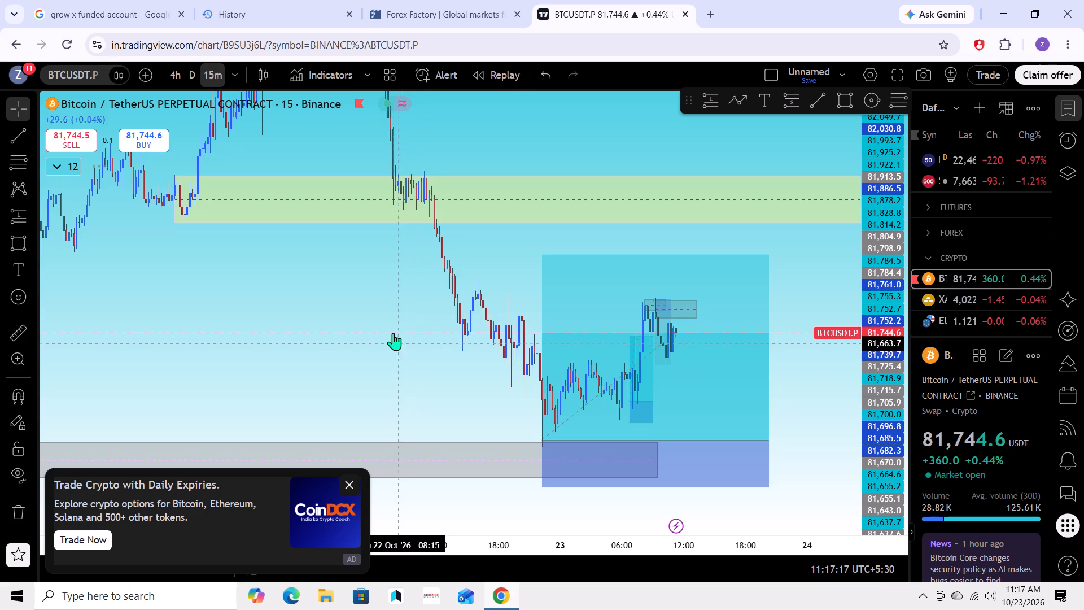
scroll(377, 368, "up", 3)
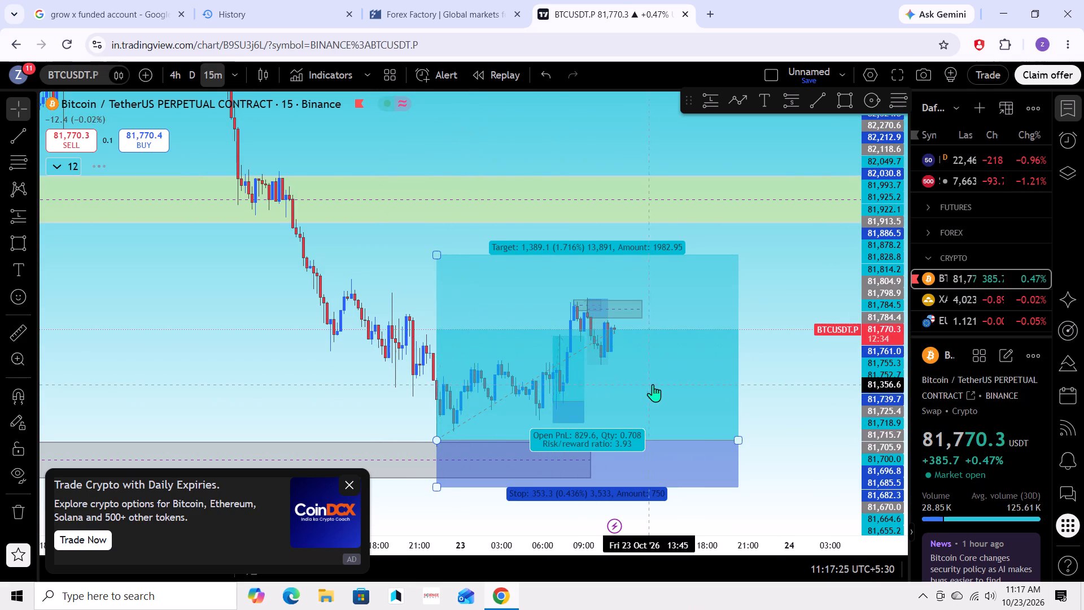
left_click_drag(787, 385, 748, 383)
scroll(753, 377, "up", 8)
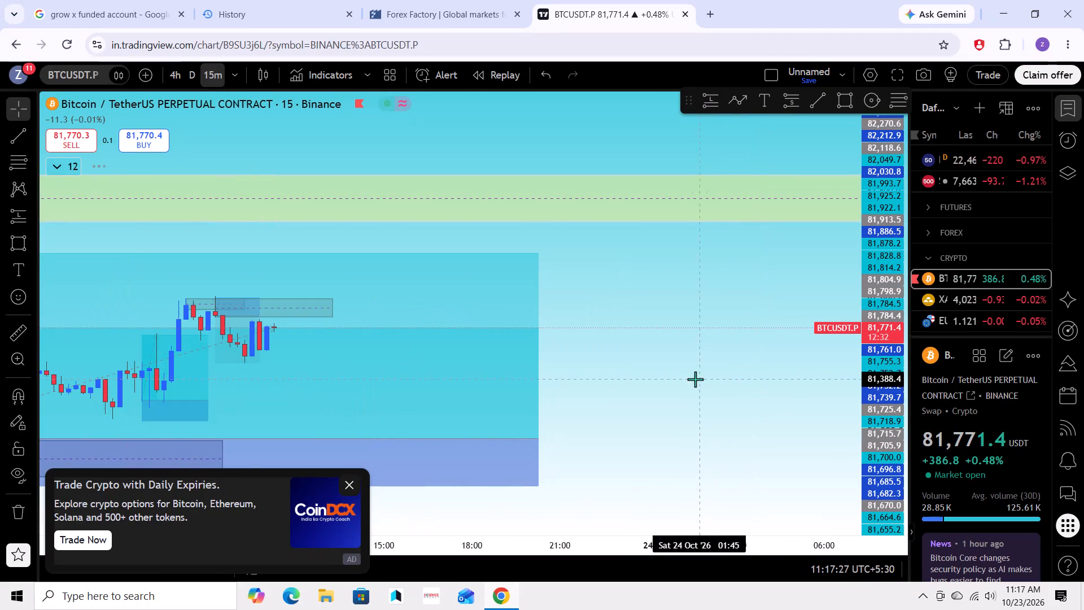
left_click_drag(695, 380, 735, 398)
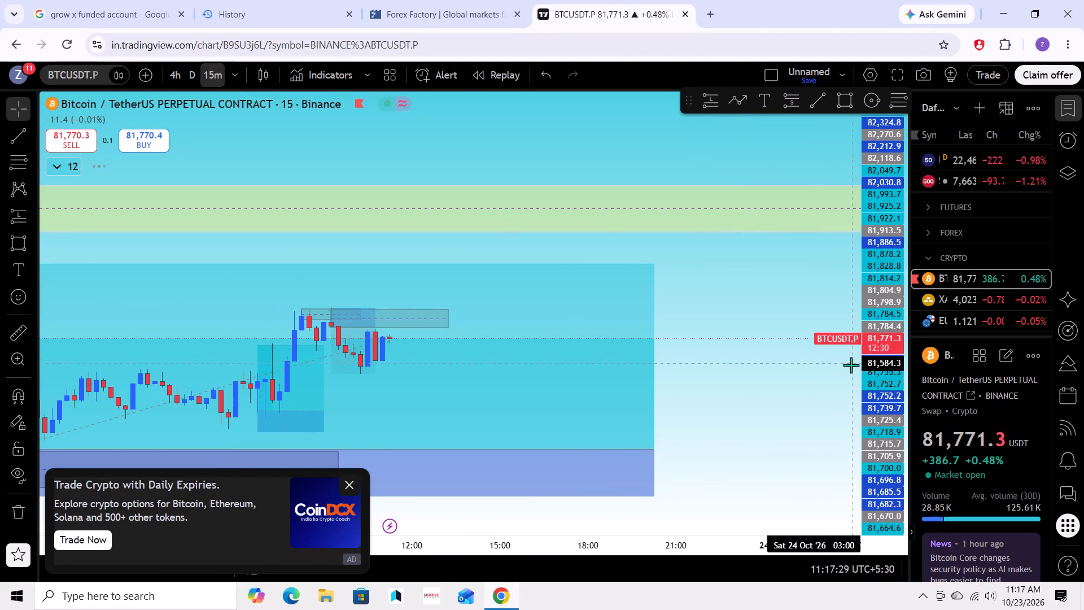
scroll(873, 354, "up", 10)
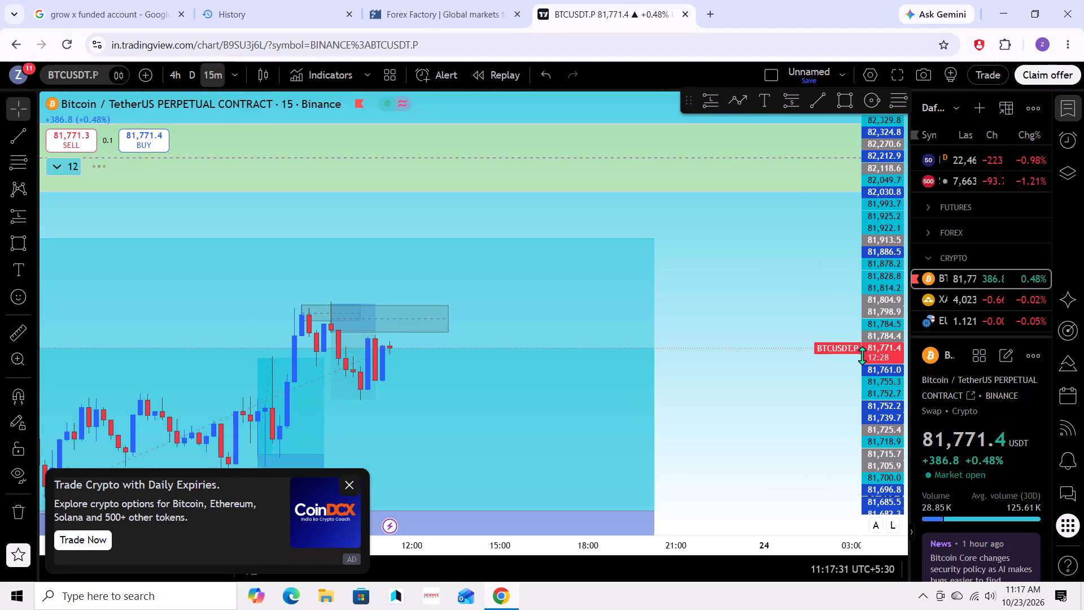
scroll(862, 355, "up", 5)
left_click_drag(749, 405, 864, 367)
scroll(852, 356, "down", 4)
left_click_drag(834, 371, 770, 380)
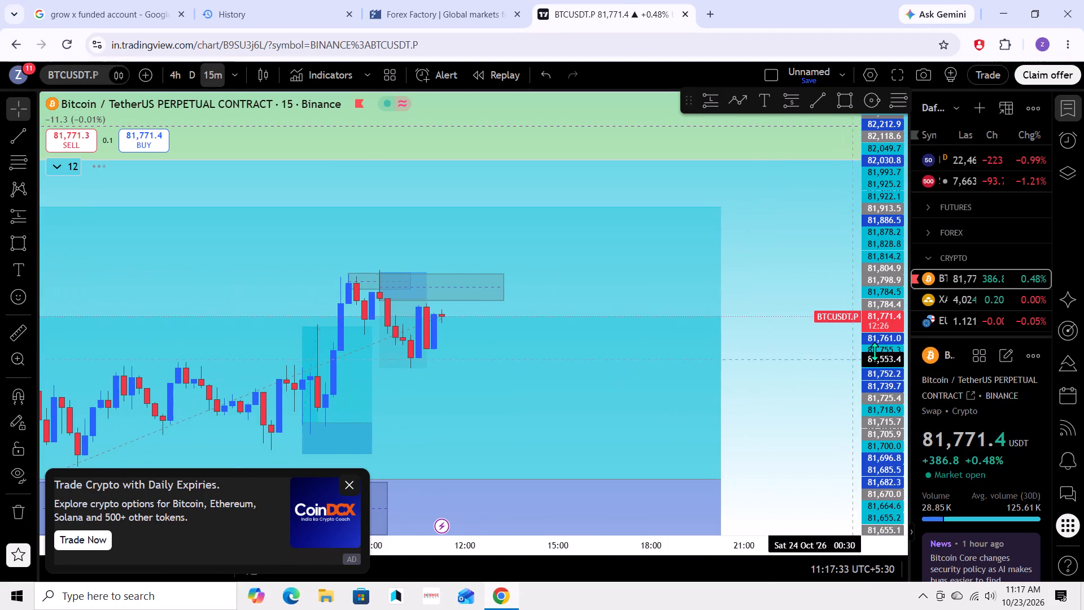
Raise the upper edge of the grey zone at the 23 October morning high closer to the candle wicks.
scroll(877, 346, "up", 14)
left_click_drag(832, 364, 851, 332)
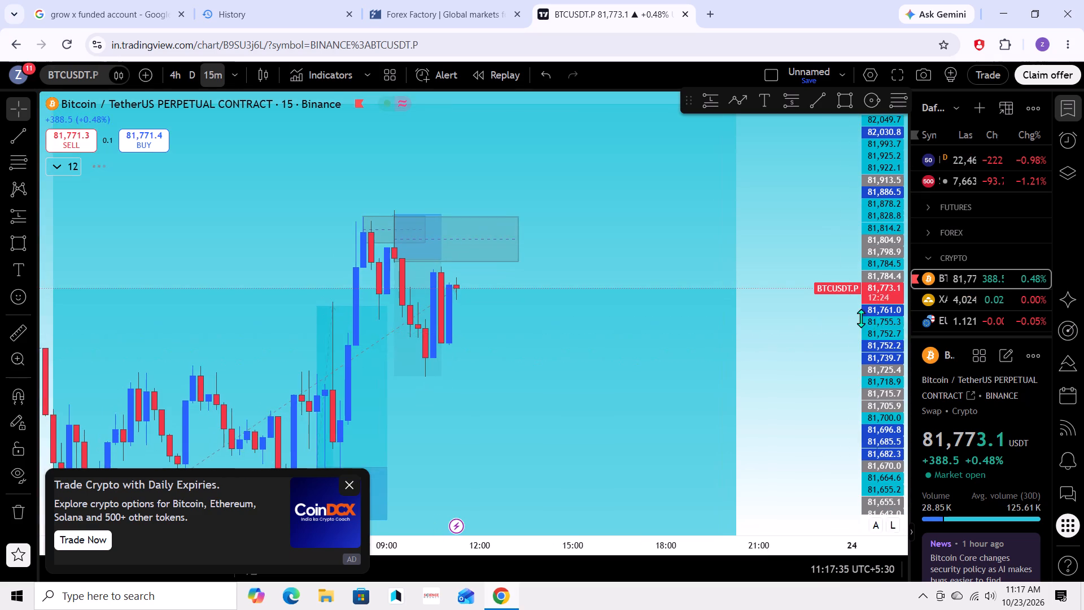
scroll(850, 338, "up", 3)
left_click_drag(401, 216, 417, 212)
left_click(751, 261)
Draw a rectangle zone from the 23 October 05:45 swing low to 09:30, spanning about 81,230 to 81,095.
left_click_drag(758, 343, 853, 291)
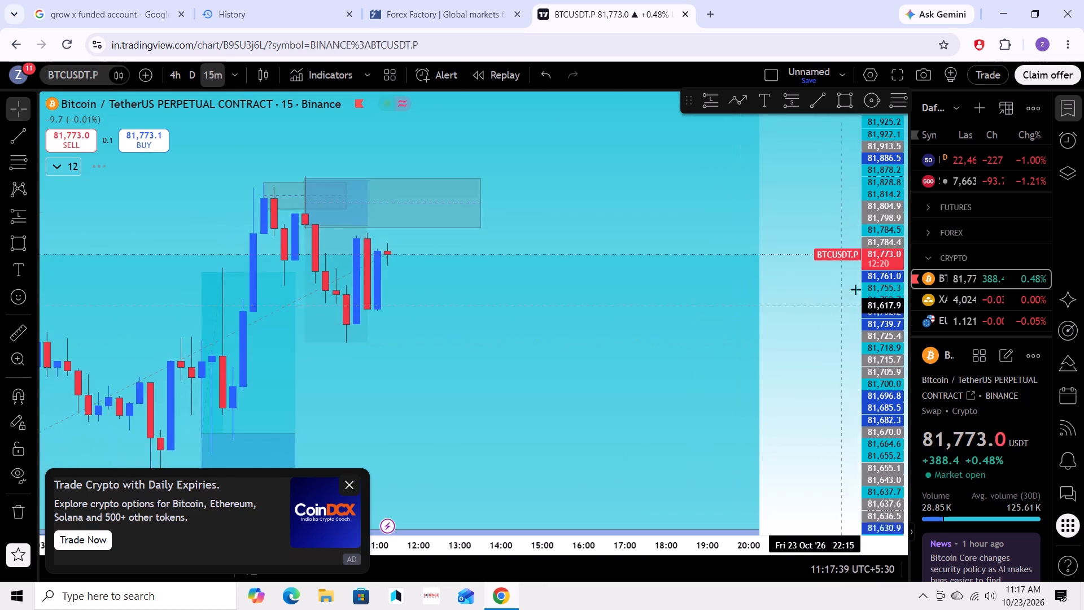
scroll(826, 291, "down", 4)
left_click_drag(118, 373, 145, 301)
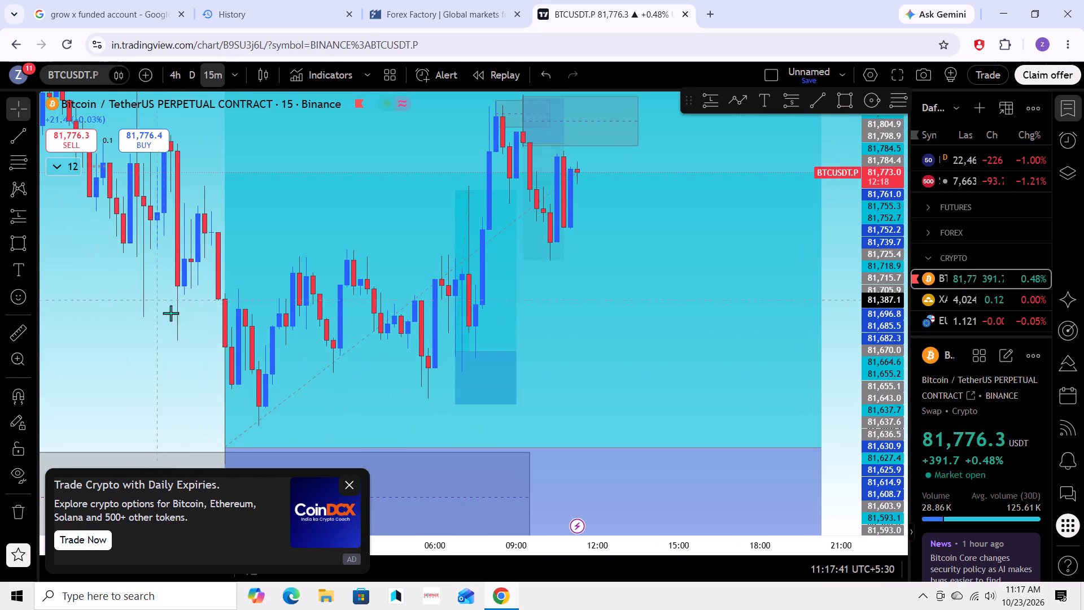
scroll(163, 350, "up", 3)
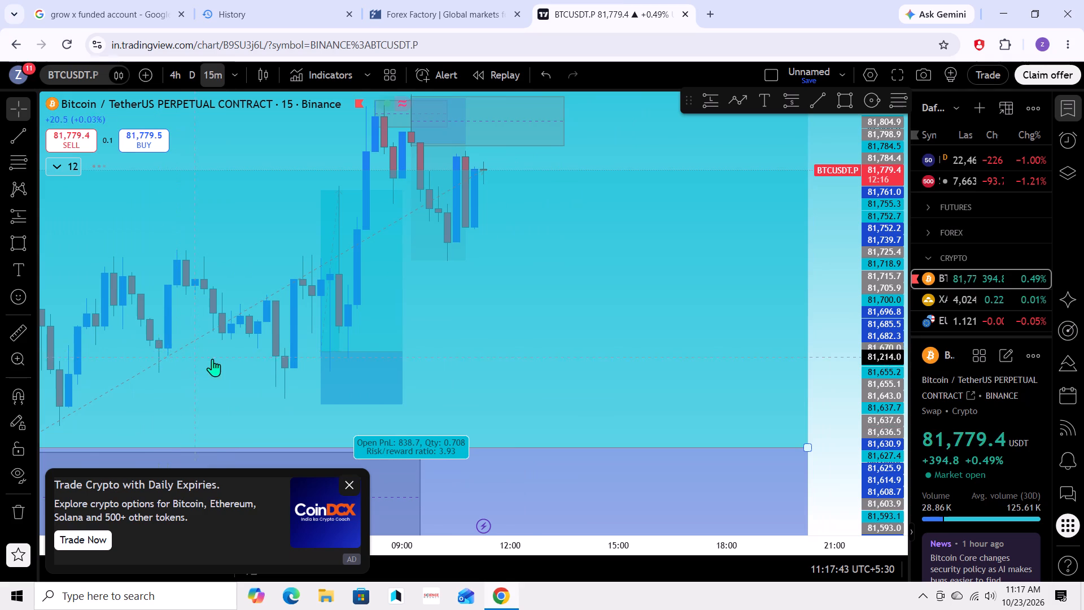
scroll(243, 356, "down", 4)
left_click_drag(236, 372, 258, 363)
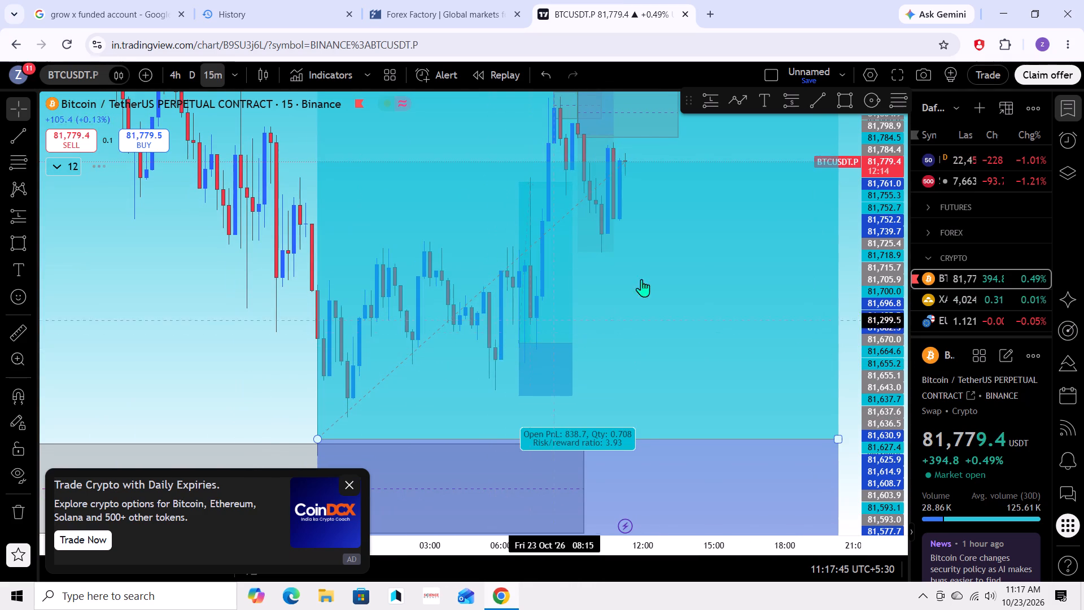
left_click(845, 98)
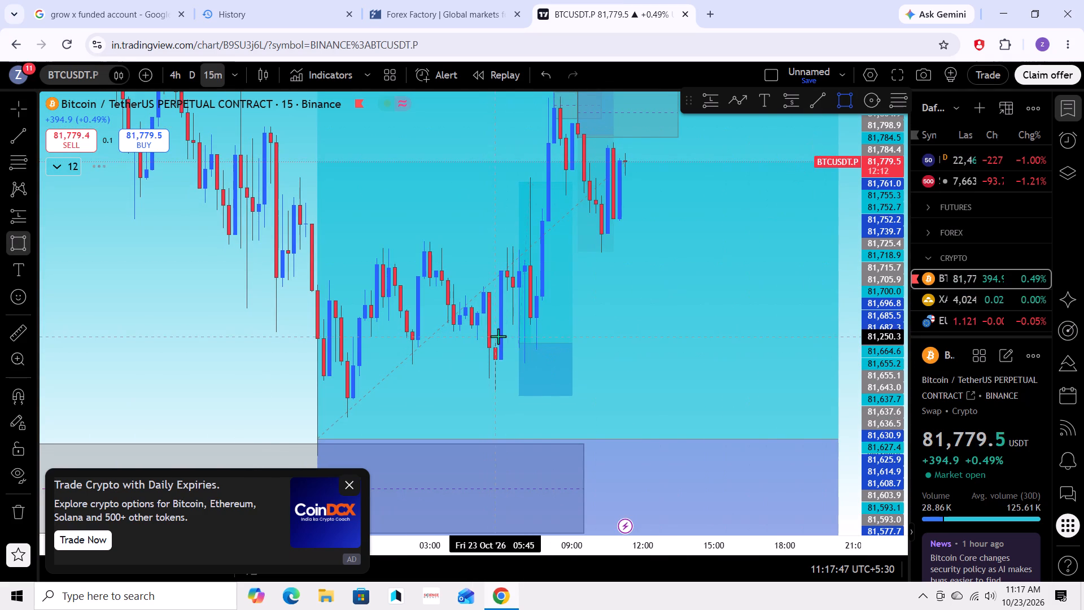
left_click_drag(496, 342, 583, 389)
left_click(583, 388)
left_click(264, 361)
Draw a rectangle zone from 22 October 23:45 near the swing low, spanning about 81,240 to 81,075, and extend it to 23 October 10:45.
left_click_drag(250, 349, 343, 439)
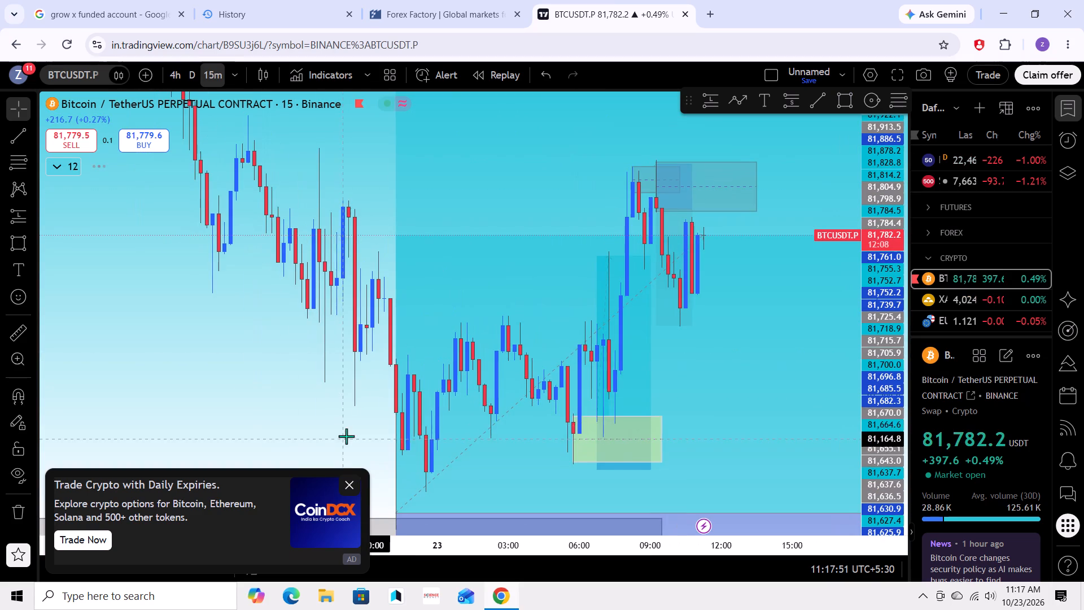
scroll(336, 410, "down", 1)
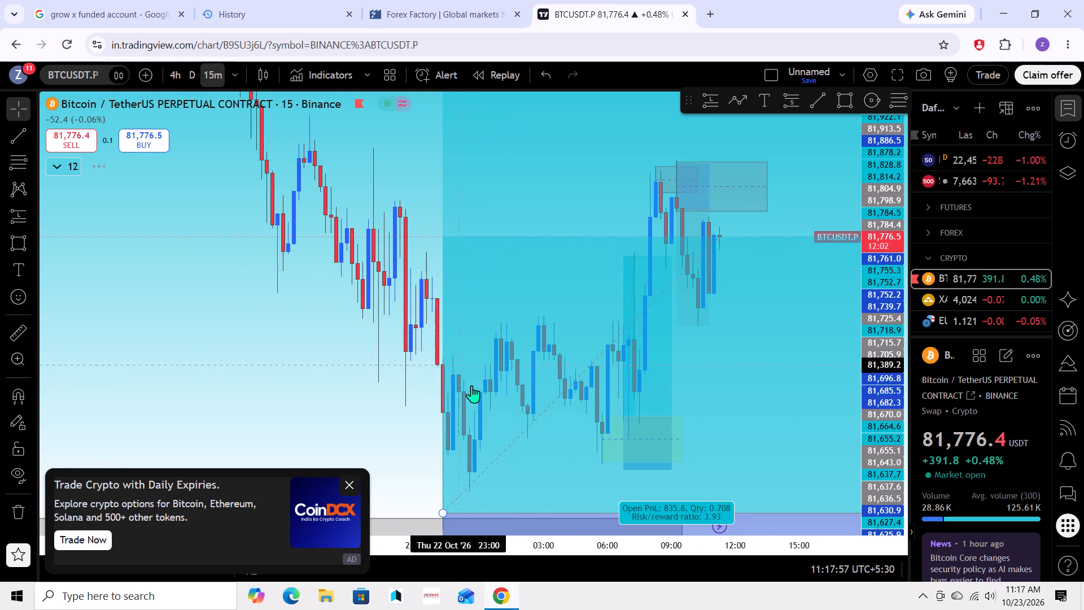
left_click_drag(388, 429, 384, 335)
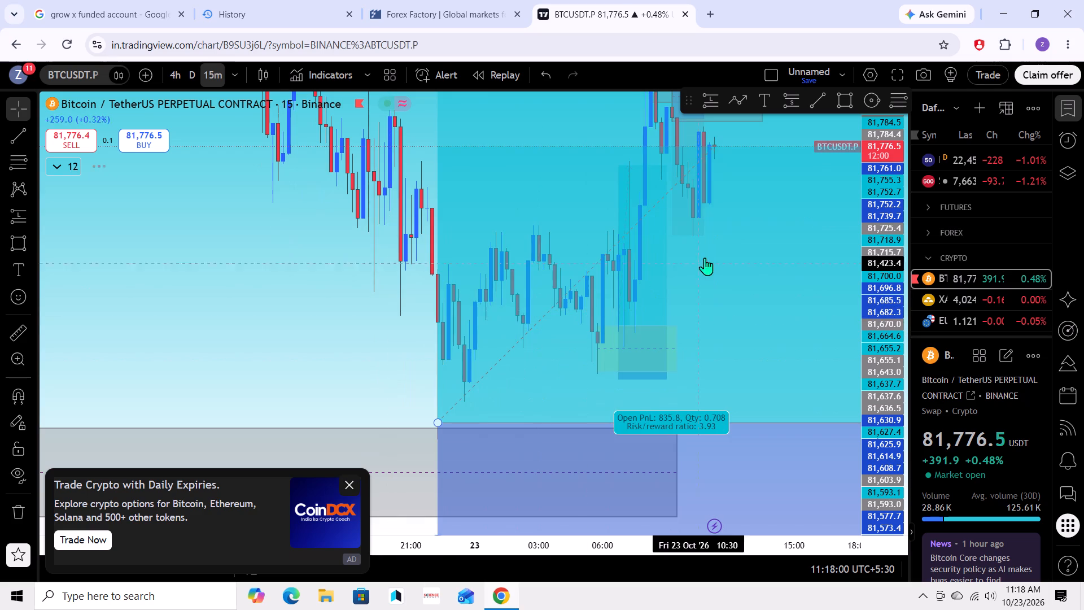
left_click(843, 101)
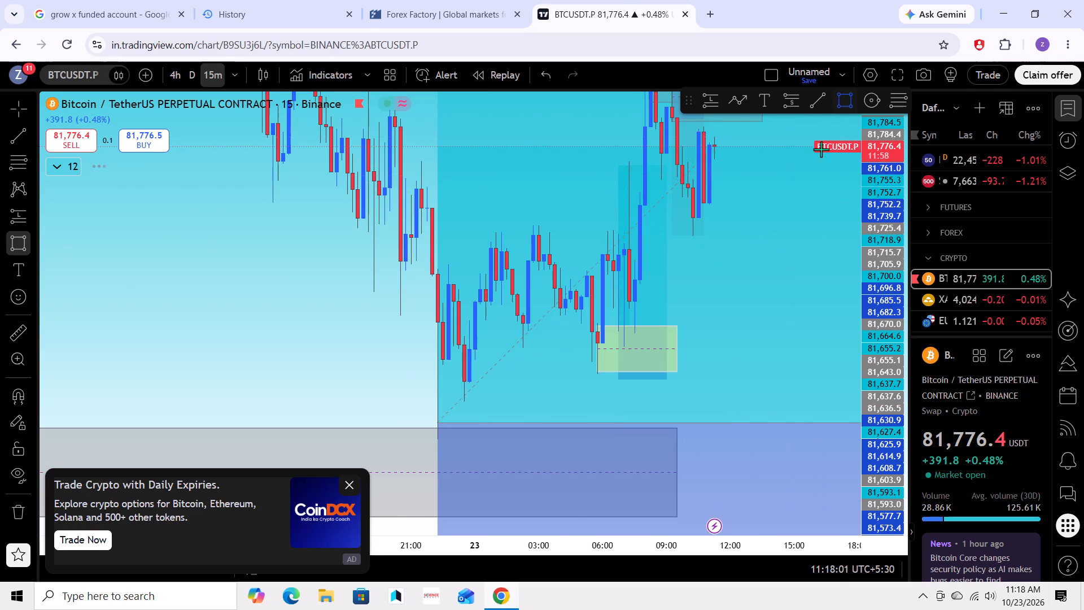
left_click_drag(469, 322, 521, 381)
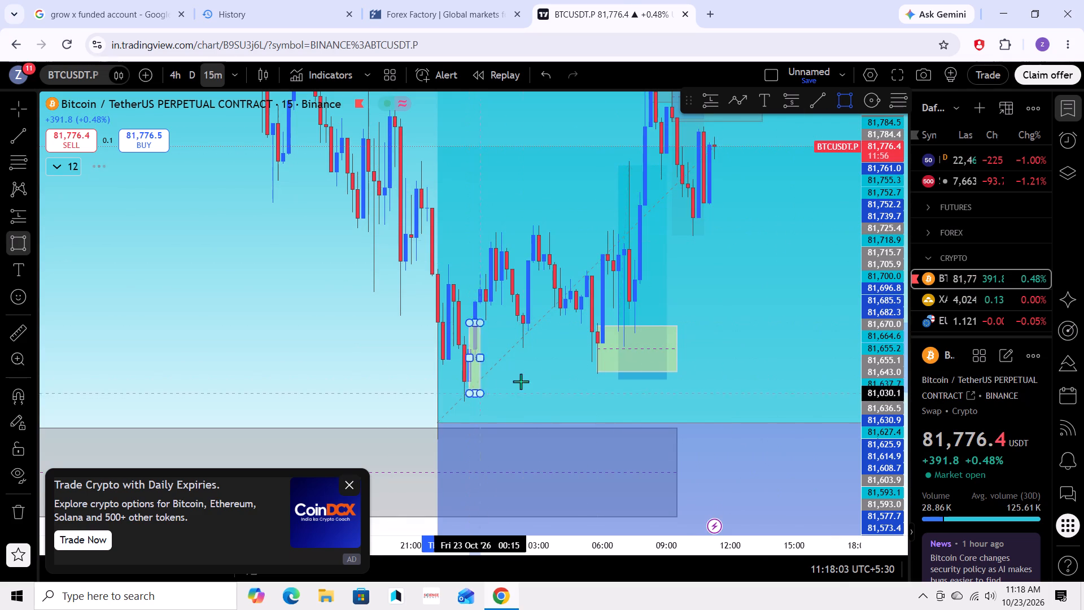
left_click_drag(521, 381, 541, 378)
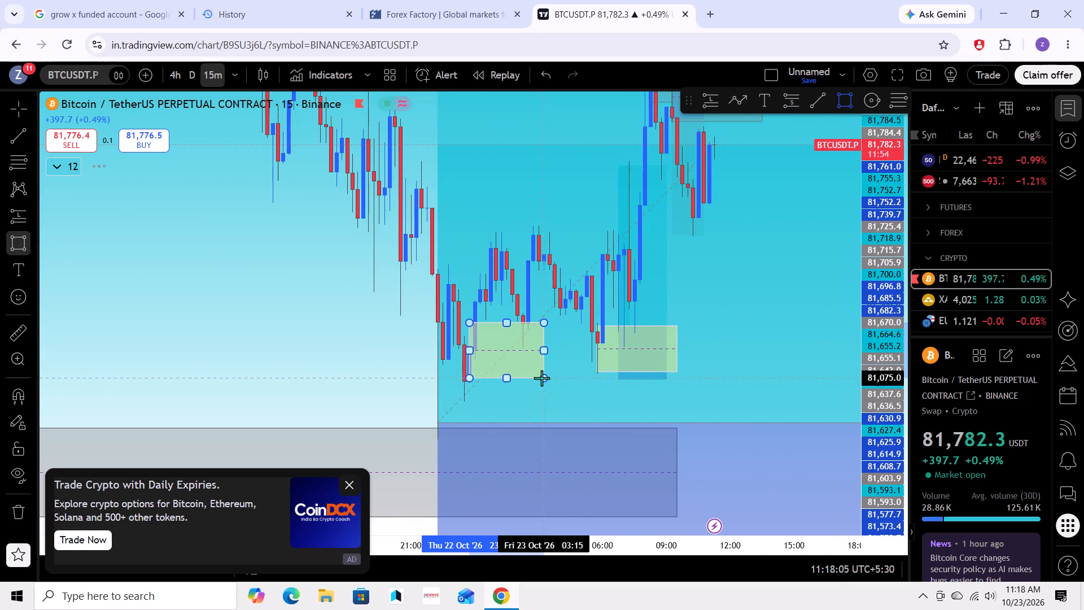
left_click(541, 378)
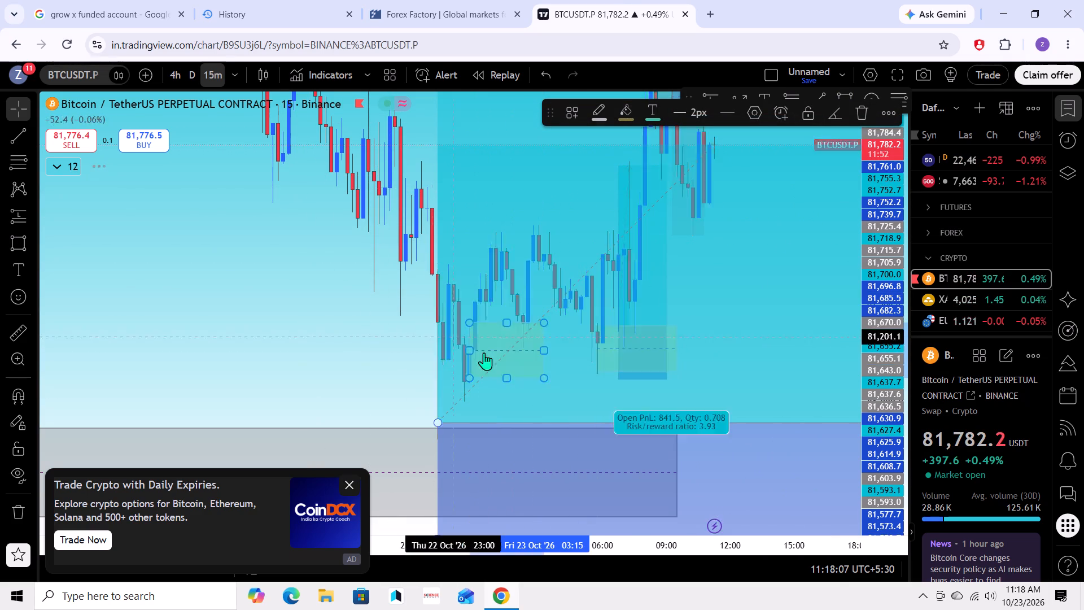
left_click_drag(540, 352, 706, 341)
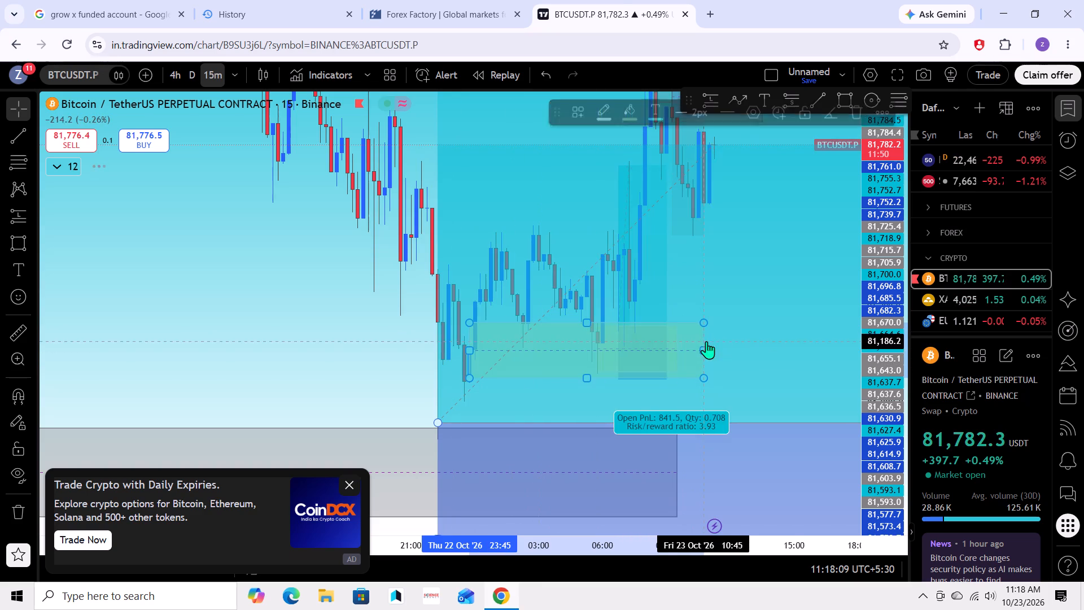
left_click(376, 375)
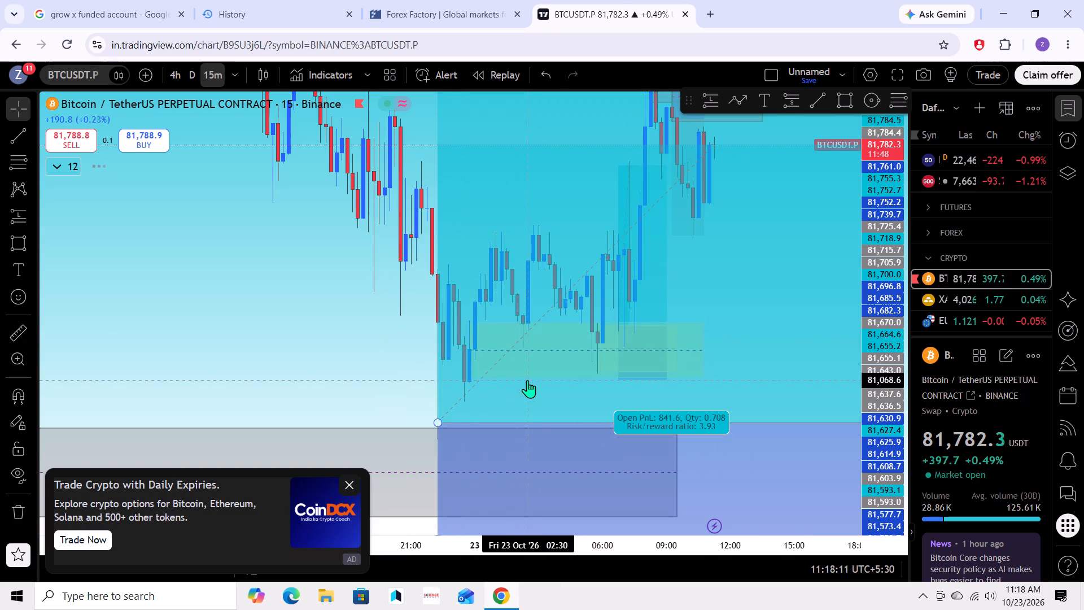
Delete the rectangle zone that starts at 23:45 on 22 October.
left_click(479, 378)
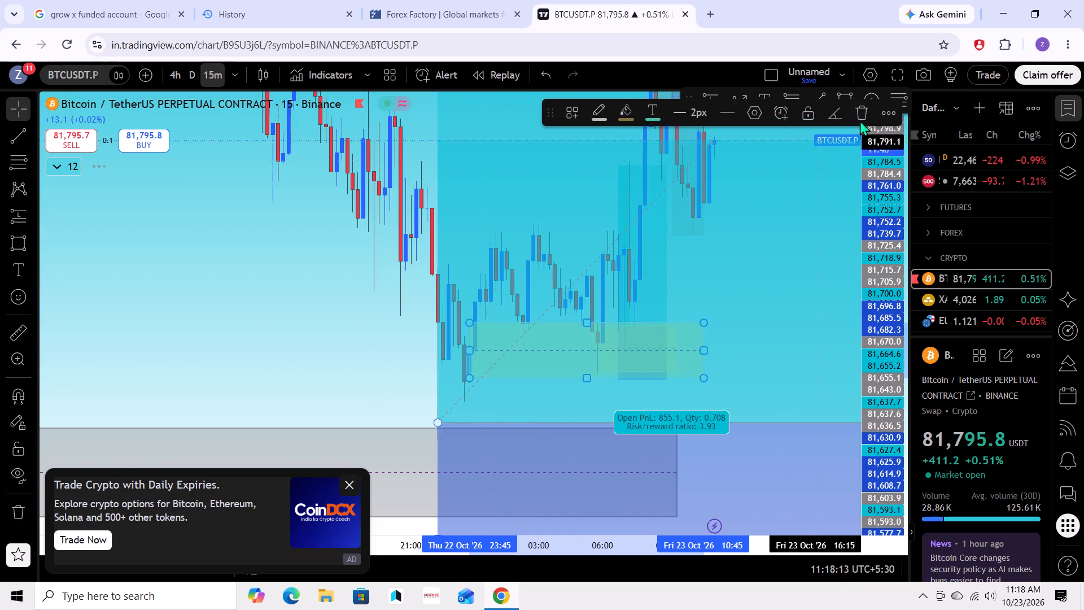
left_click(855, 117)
Examine the 15-minute price action around the new zone and review the chart's list of applied indicators.
left_click_drag(374, 302, 370, 307)
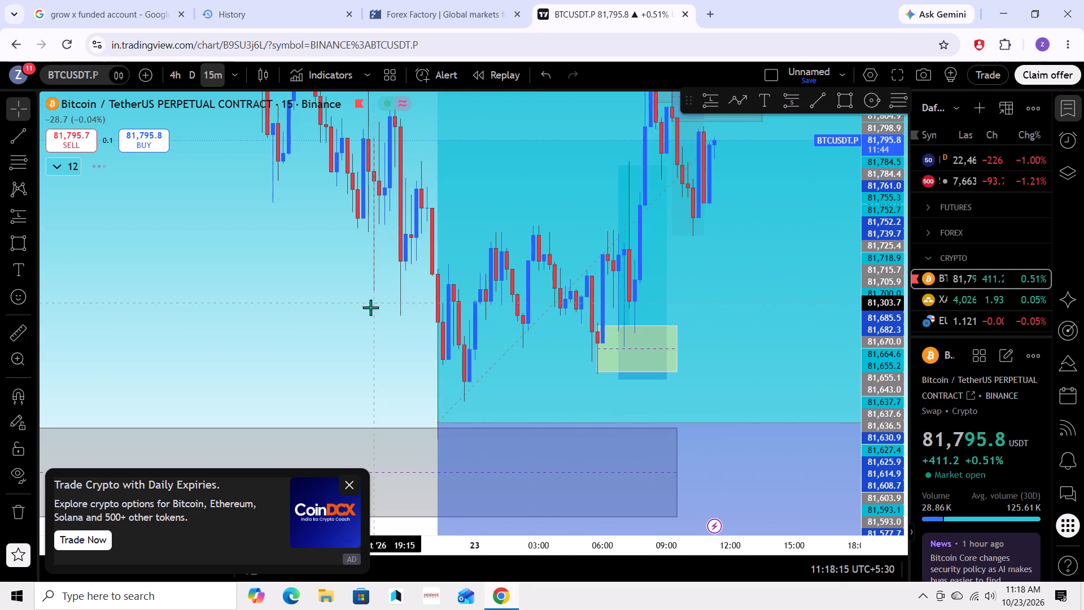
left_click_drag(370, 307, 342, 310)
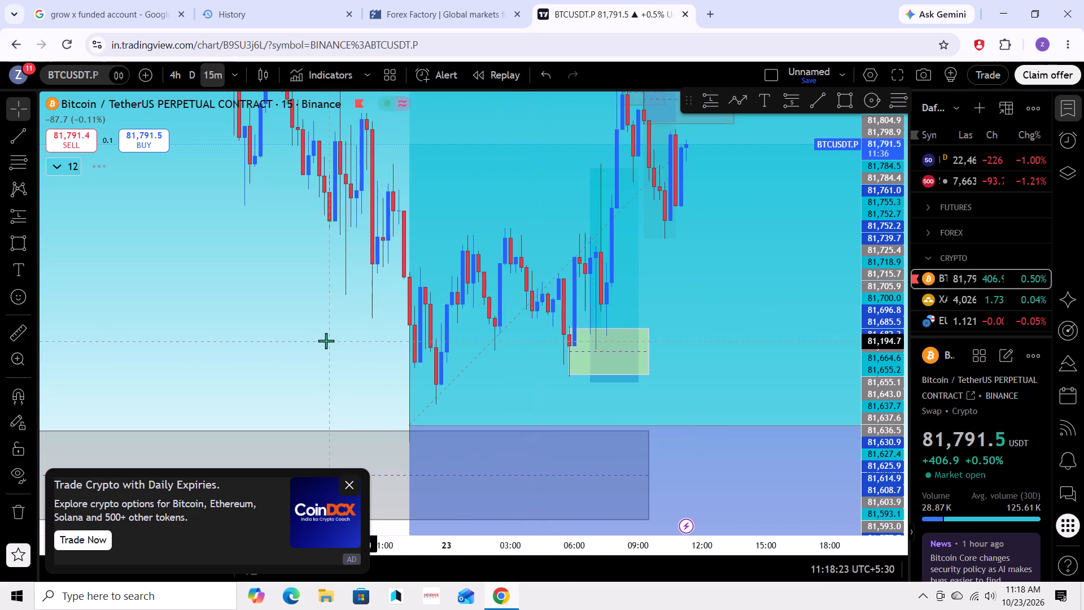
left_click_drag(351, 339, 287, 364)
scroll(284, 363, "down", 4)
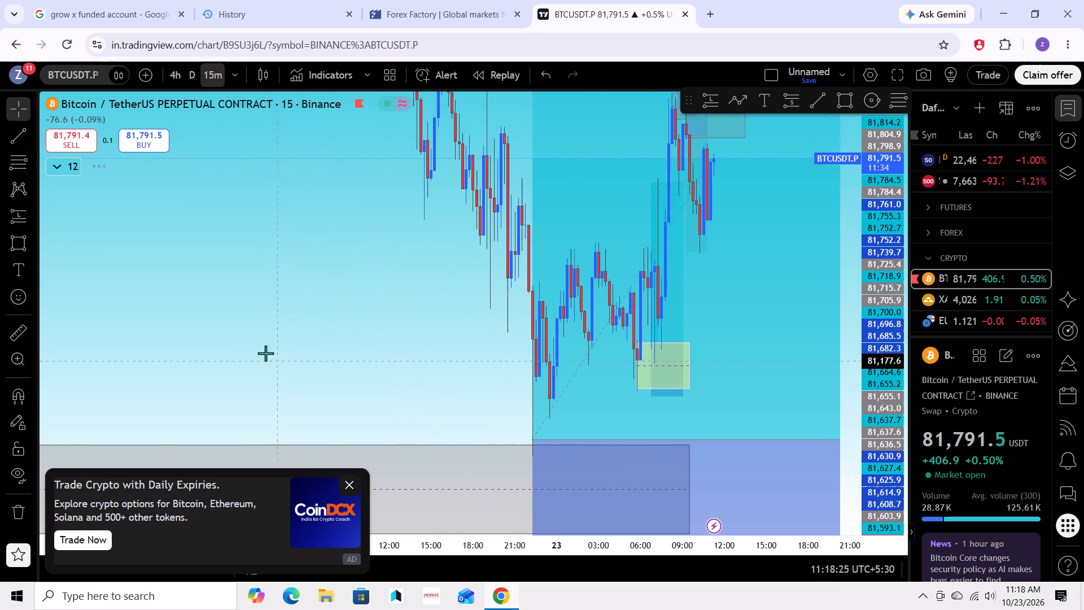
left_click(61, 171)
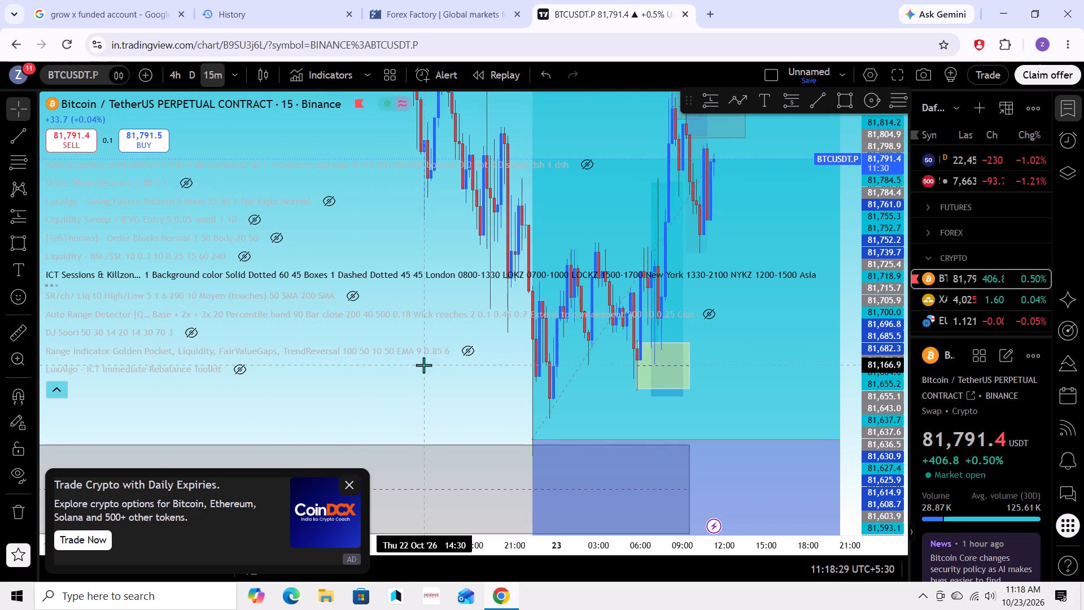
scroll(424, 368, "down", 6)
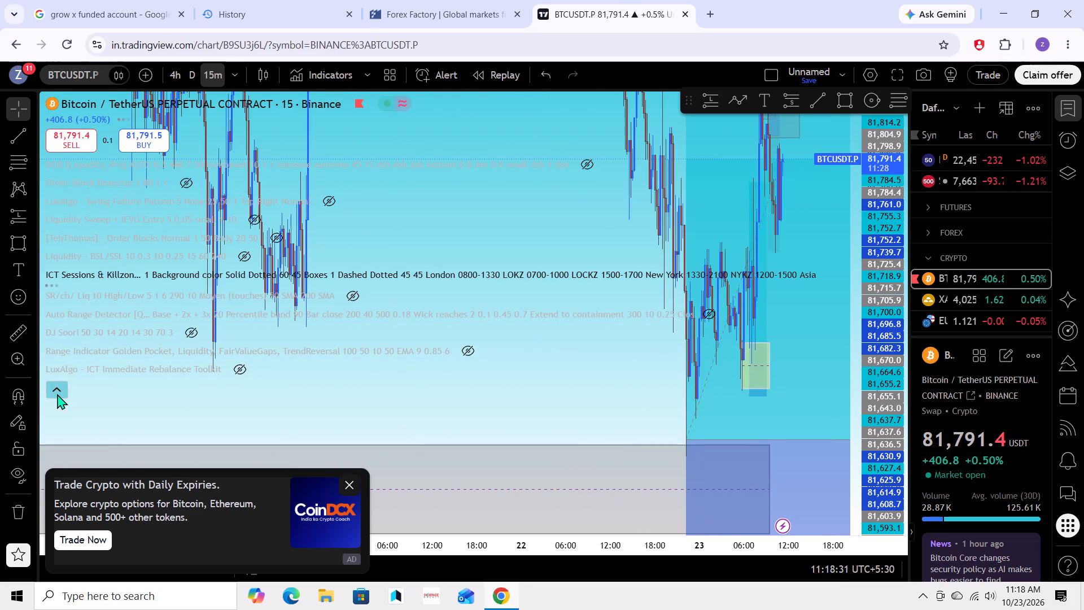
left_click_drag(57, 394, 65, 393)
left_click_drag(488, 330, 299, 376)
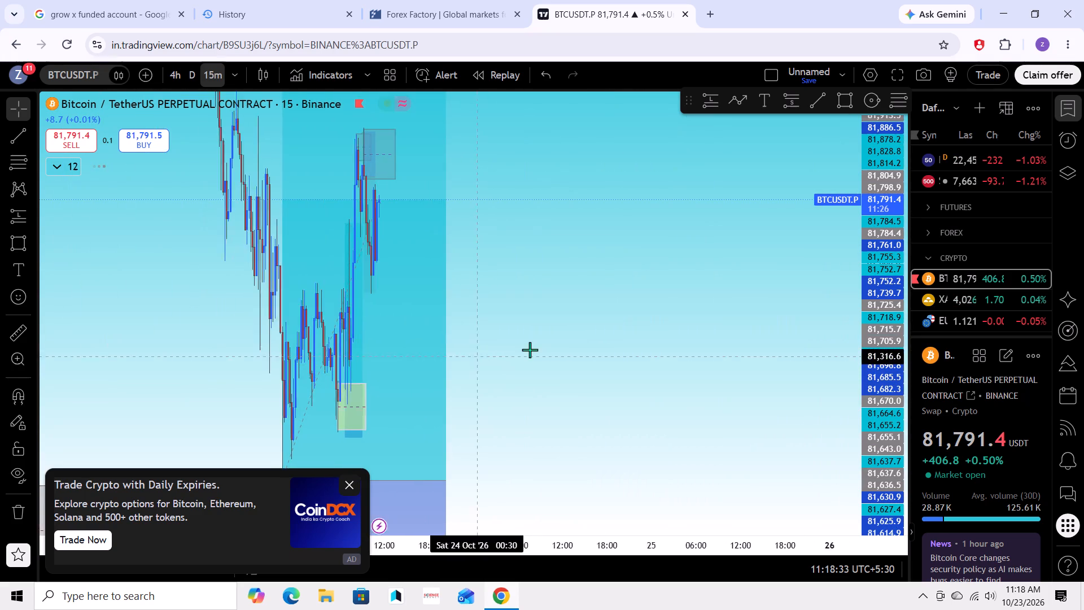
Examine the 15-minute price action around the drawn supply and demand zones and the open long position.
scroll(885, 276, "down", 13)
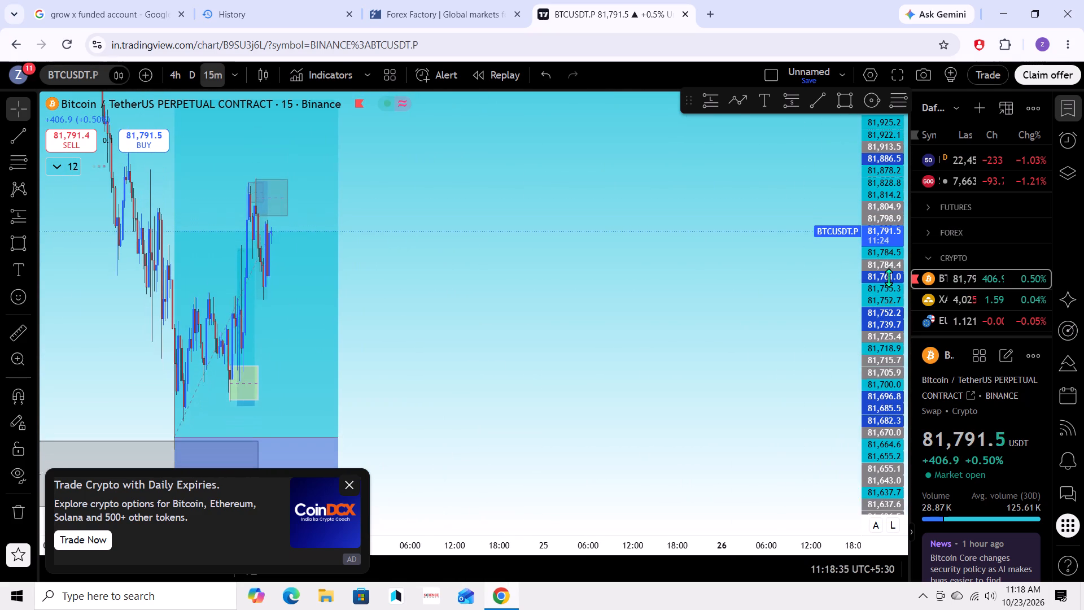
scroll(889, 277, "down", 2)
scroll(628, 297, "down", 5)
left_click_drag(642, 289, 667, 330)
scroll(660, 335, "up", 9)
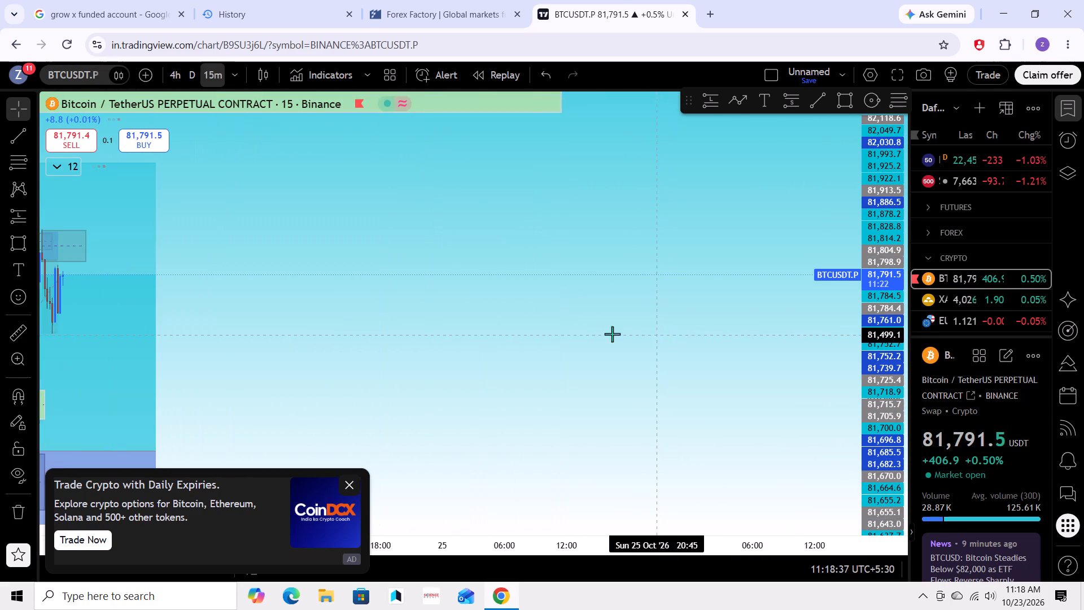
left_click_drag(342, 359, 596, 348)
left_click_drag(483, 342, 683, 350)
scroll(683, 350, "up", 4)
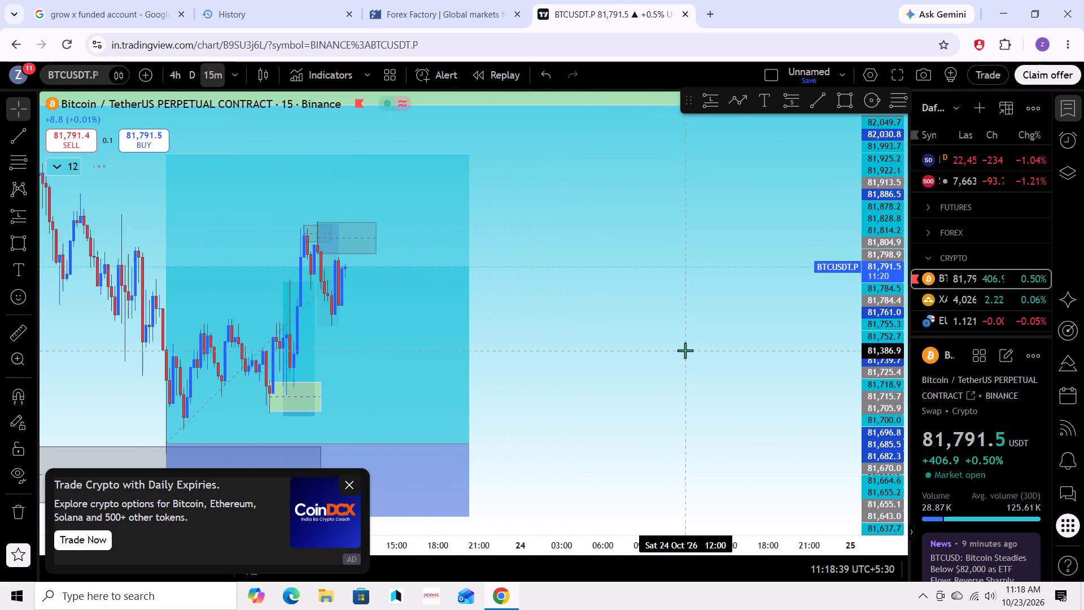
left_click_drag(560, 350, 728, 357)
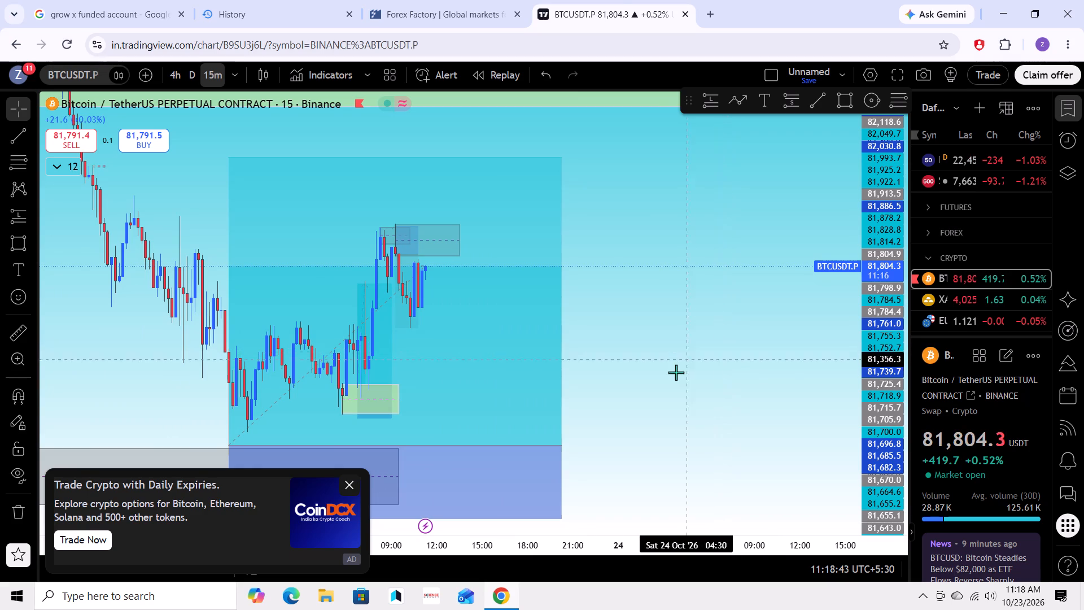
left_click_drag(678, 372, 741, 344)
scroll(722, 360, "up", 3)
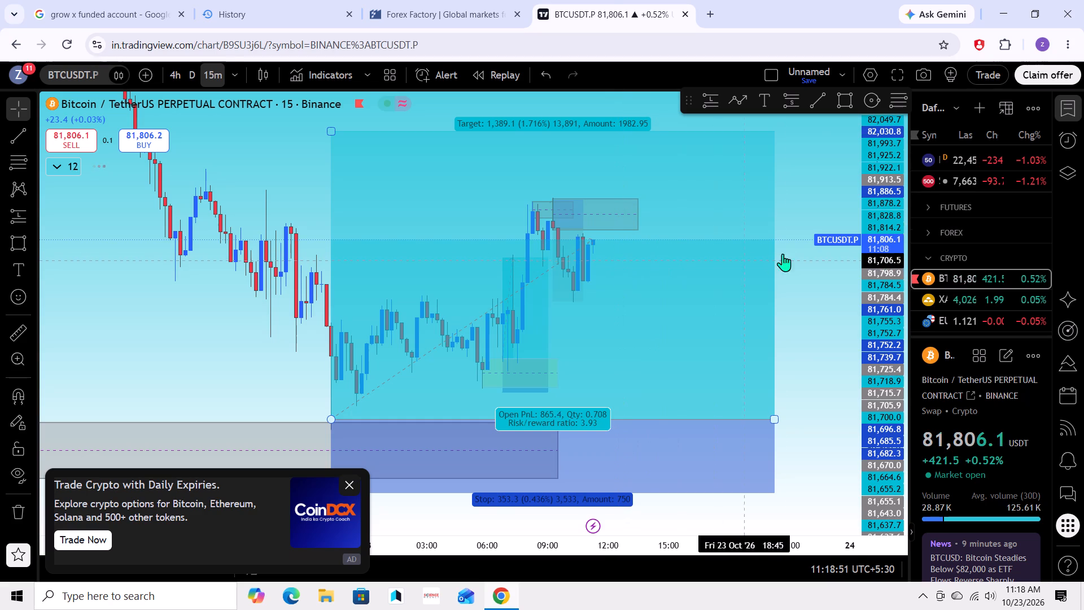
left_click_drag(813, 264, 766, 278)
scroll(766, 278, "up", 1)
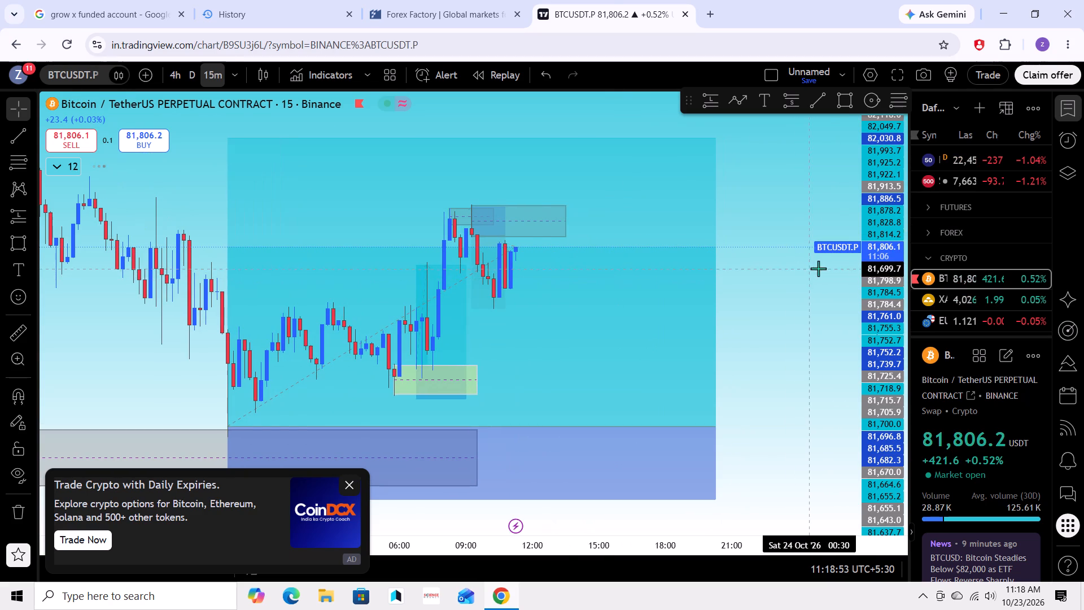
scroll(875, 270, "up", 5)
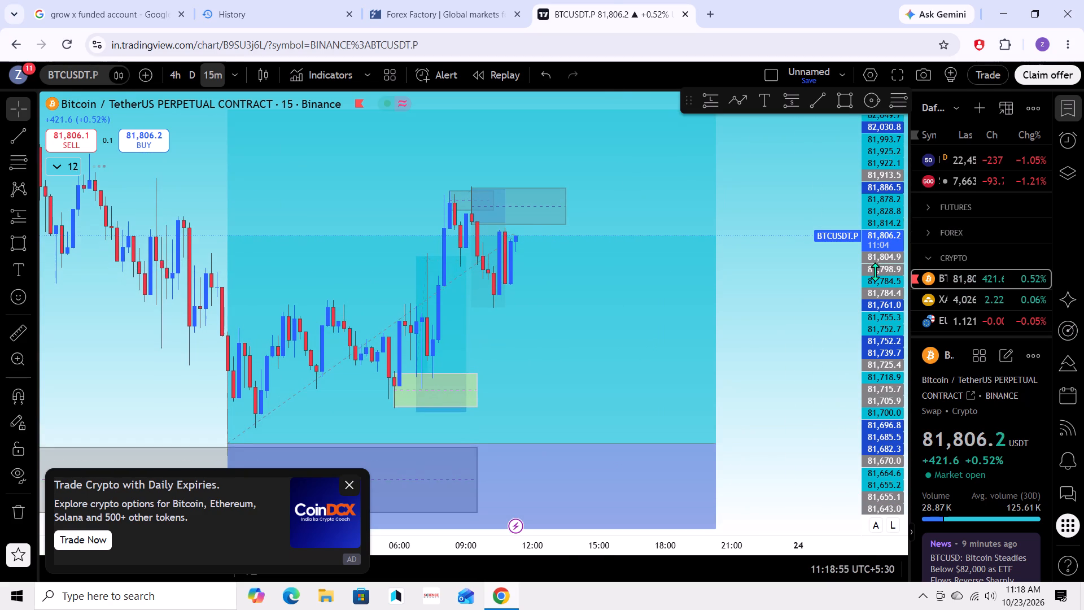
scroll(875, 272, "up", 3)
left_click_drag(765, 313, 771, 345)
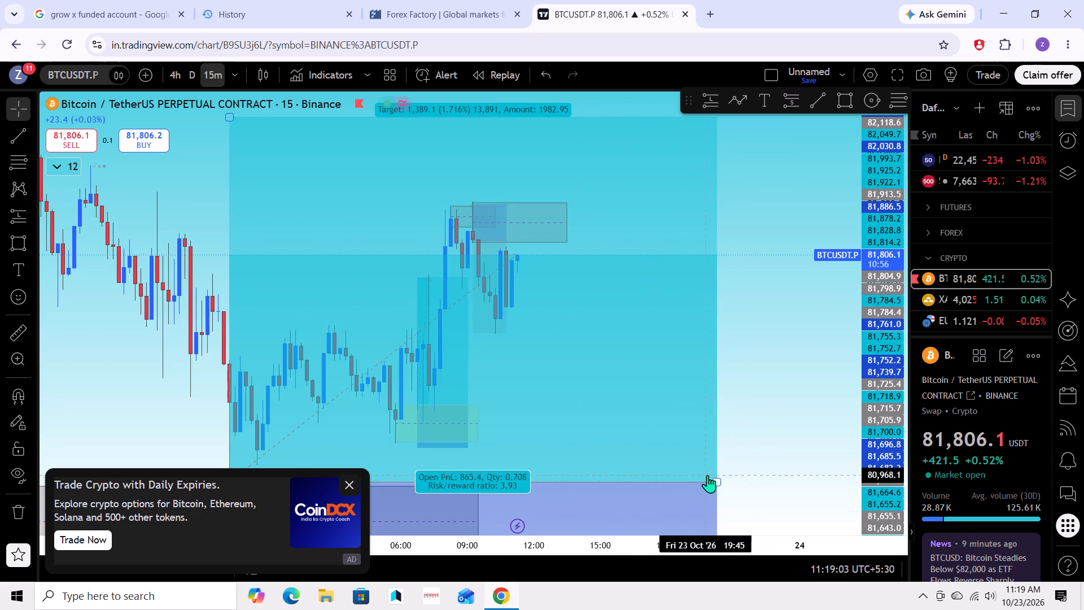
Reposition the large long position to start at 22:15 on 22 October, with its entry at about 80,920.
left_click_drag(714, 474, 690, 481)
left_click_drag(650, 464, 683, 467)
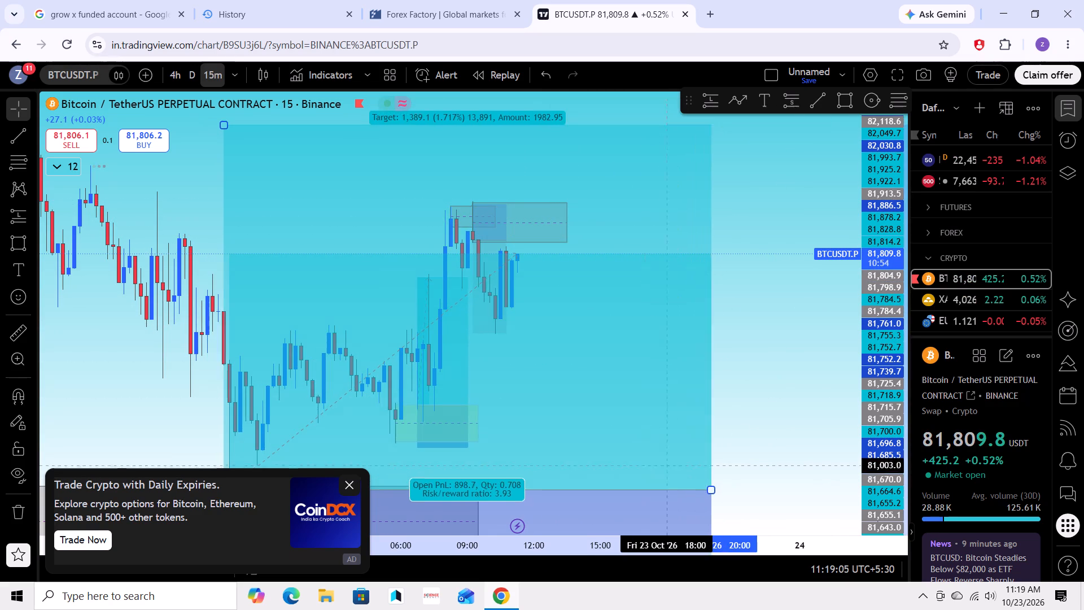
left_click_drag(683, 467, 702, 461)
left_click_drag(782, 403, 777, 416)
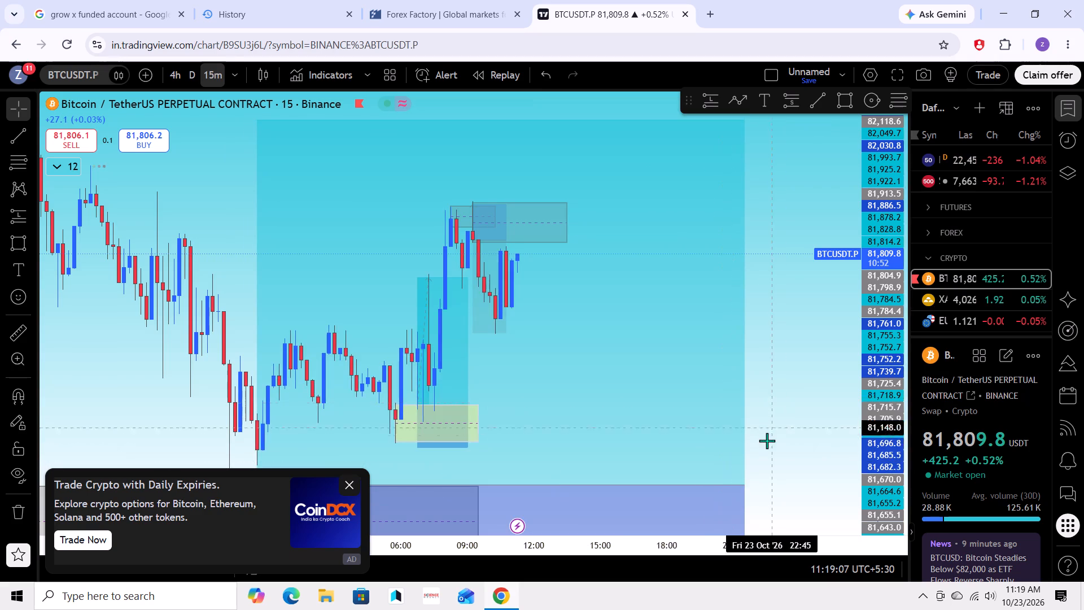
left_click_drag(766, 443, 779, 342)
left_click_drag(712, 355, 710, 356)
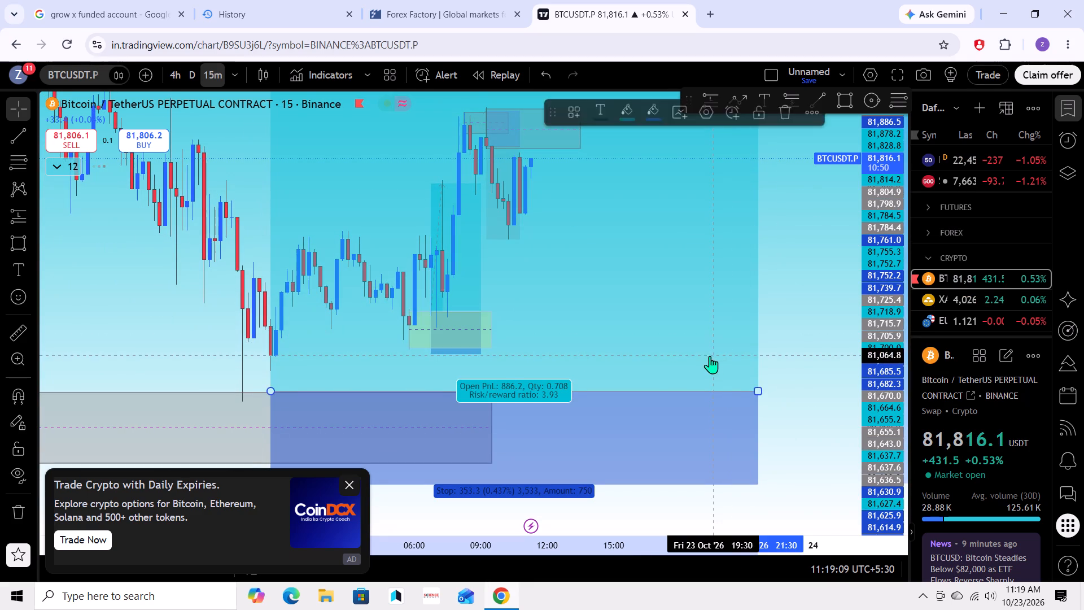
left_click_drag(710, 356, 683, 358)
left_click(684, 357)
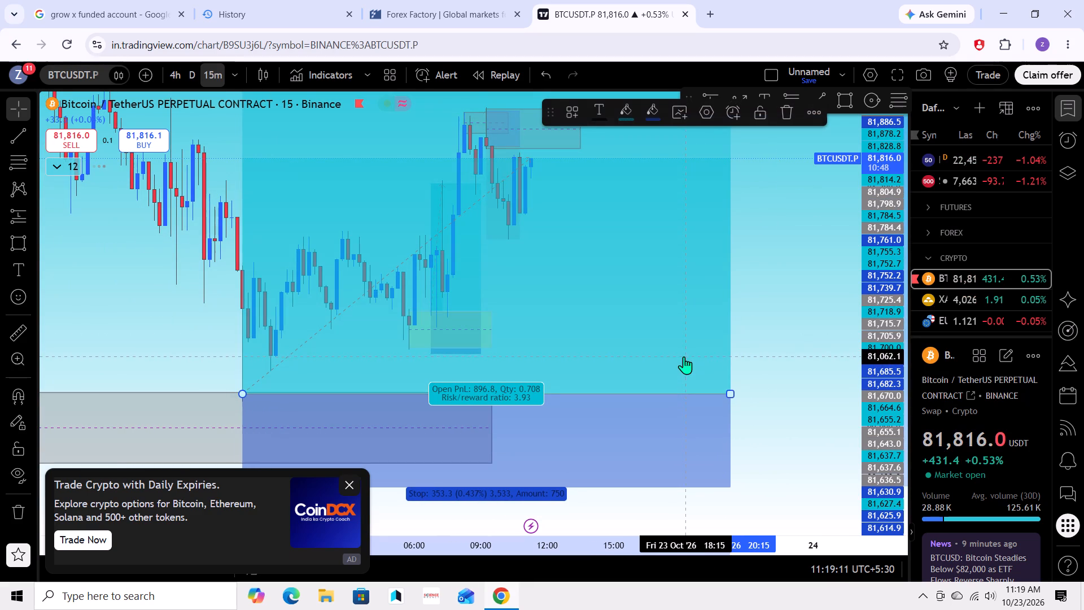
Shorten the large long position so that it ends at about 08:45 on 23 October.
left_click(723, 393)
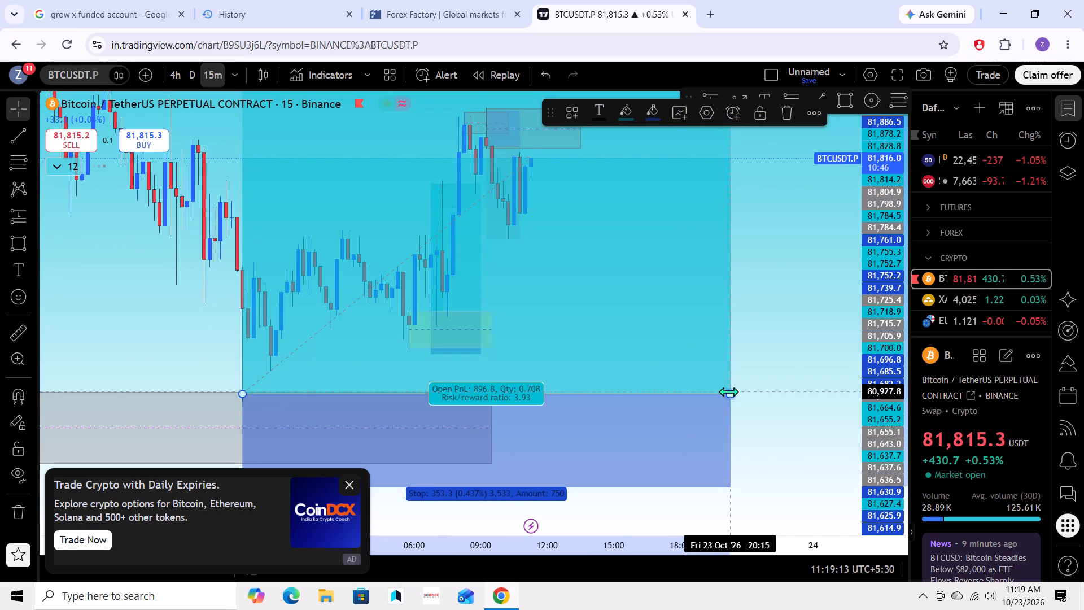
left_click_drag(728, 391, 477, 415)
left_click(613, 368)
Place a short position at 11:30 on 23 October with entry 81,851.5 and stop 82,012.6, ending at about 13:45.
left_click_drag(595, 330, 643, 425)
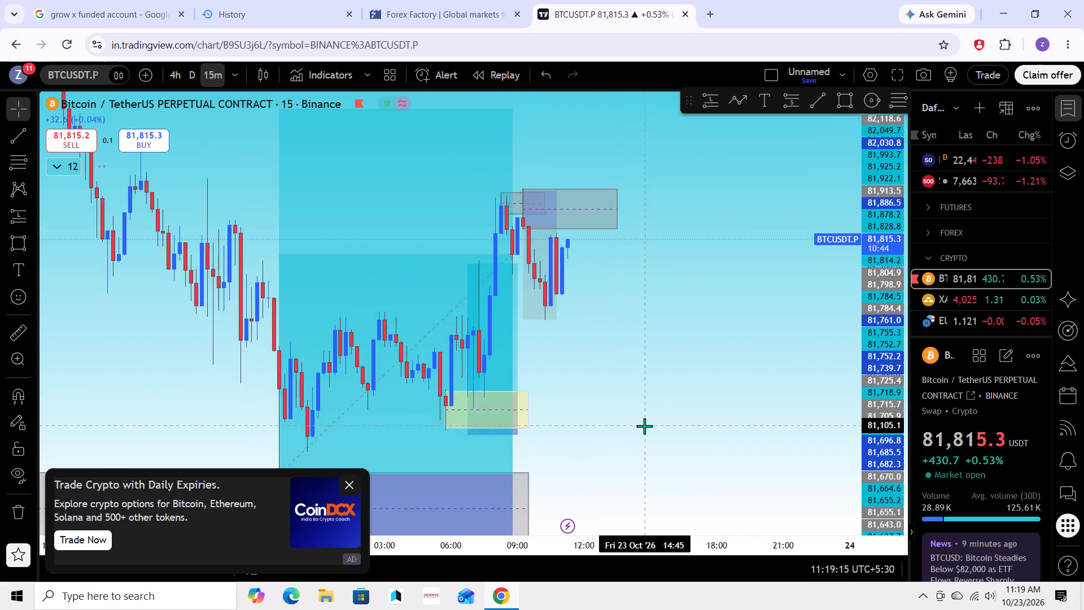
scroll(644, 424, "up", 4)
left_click_drag(615, 402, 674, 461)
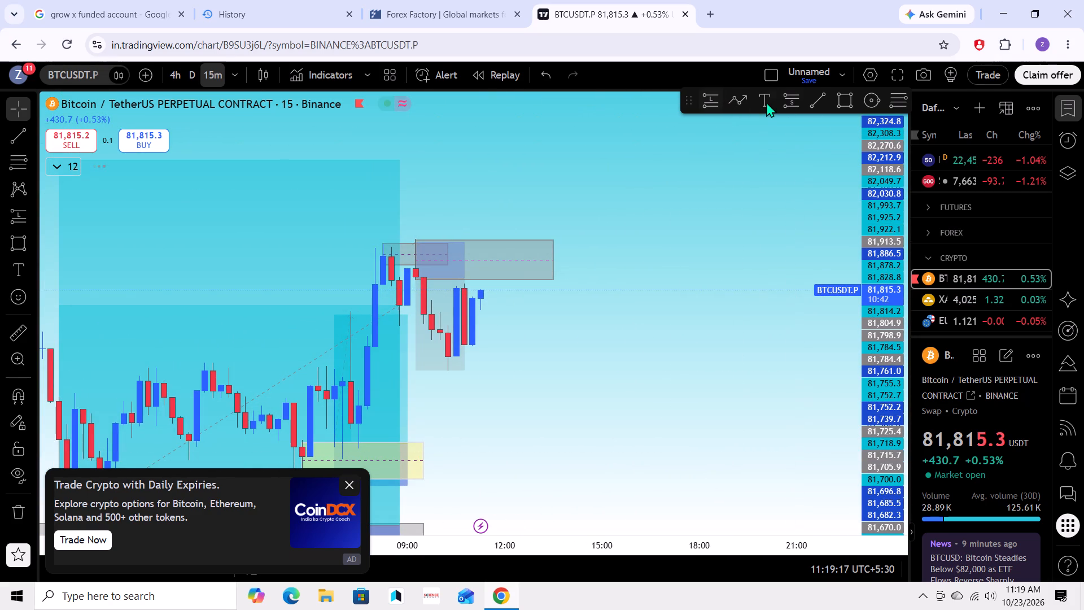
left_click(788, 97)
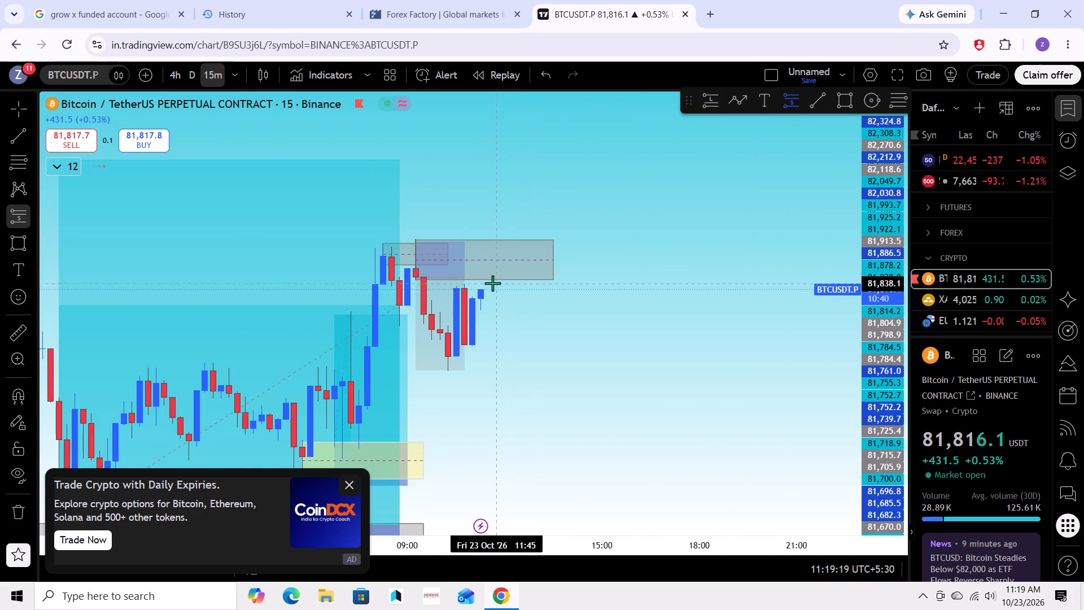
left_click(488, 280)
left_click_drag(667, 284, 701, 321)
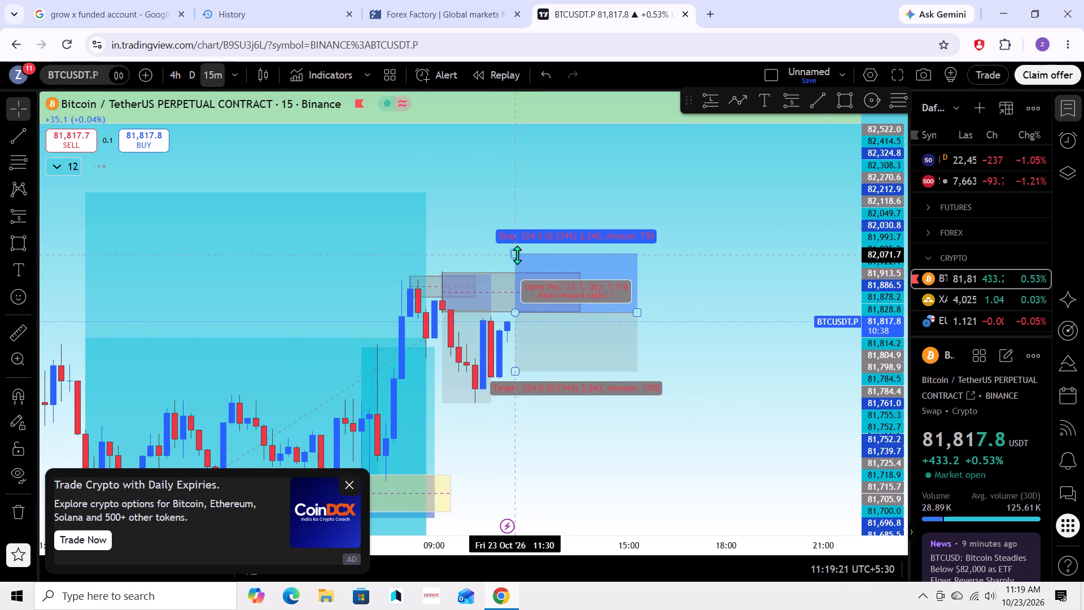
left_click_drag(517, 255, 543, 270)
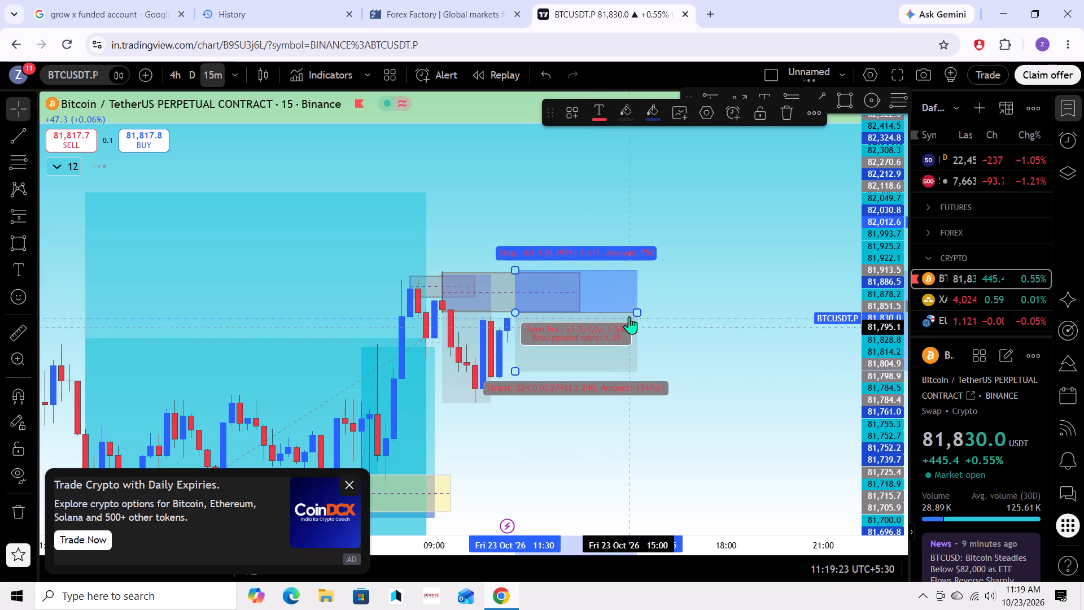
left_click_drag(635, 314, 587, 320)
left_click(647, 317)
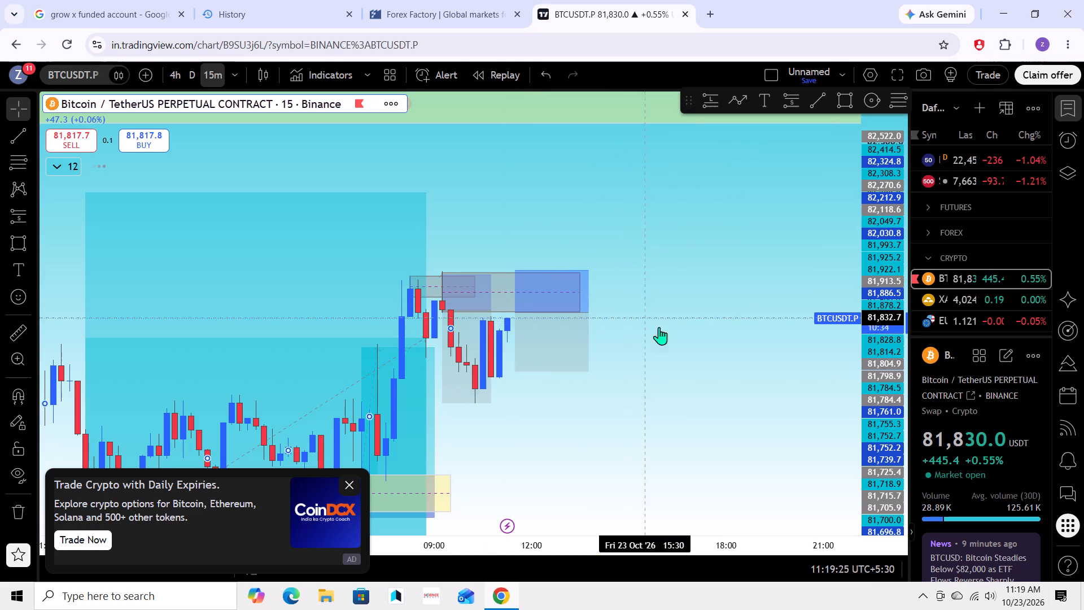
Extend the new short position's target down to 81,362.8.
left_click_drag(683, 341, 739, 266)
left_click_drag(642, 299, 651, 353)
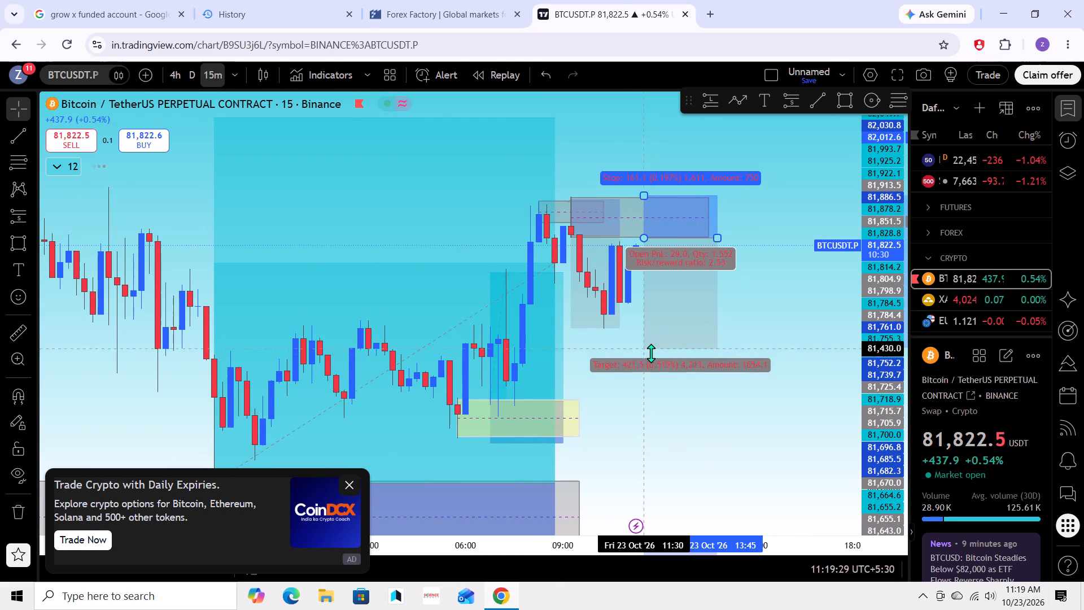
left_click_drag(651, 353, 646, 371)
left_click(645, 370)
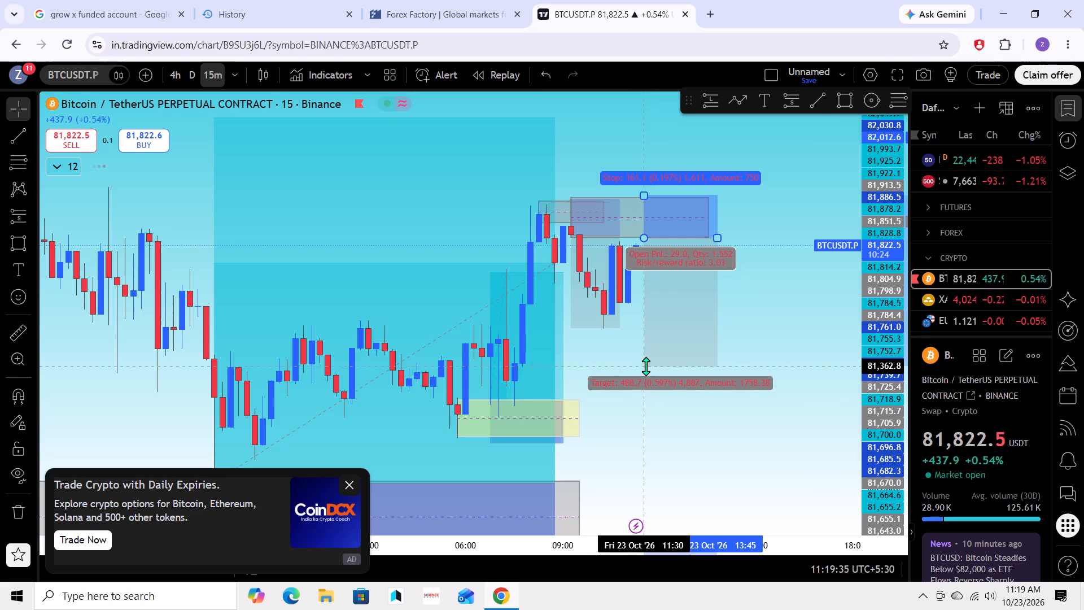
left_click(614, 347)
Shorten the yellow rectangle zone at the 05:45 swing low so that it ends at about 07:30 on 23 October.
scroll(617, 356, "up", 3)
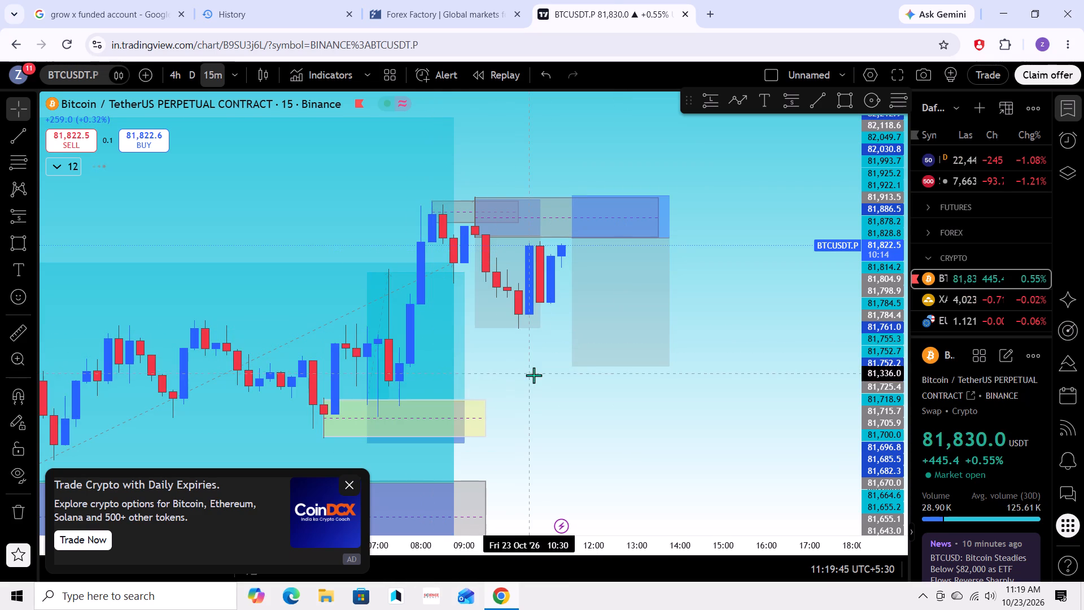
left_click_drag(535, 393, 572, 377)
scroll(575, 373, "down", 3)
left_click_drag(645, 378, 630, 382)
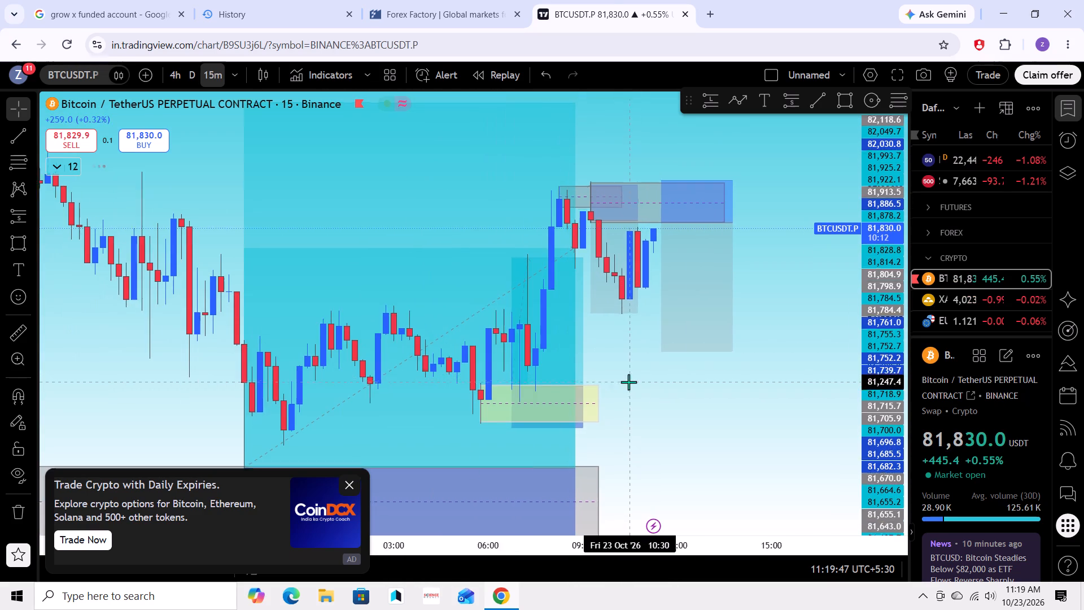
left_click_drag(595, 404, 575, 404)
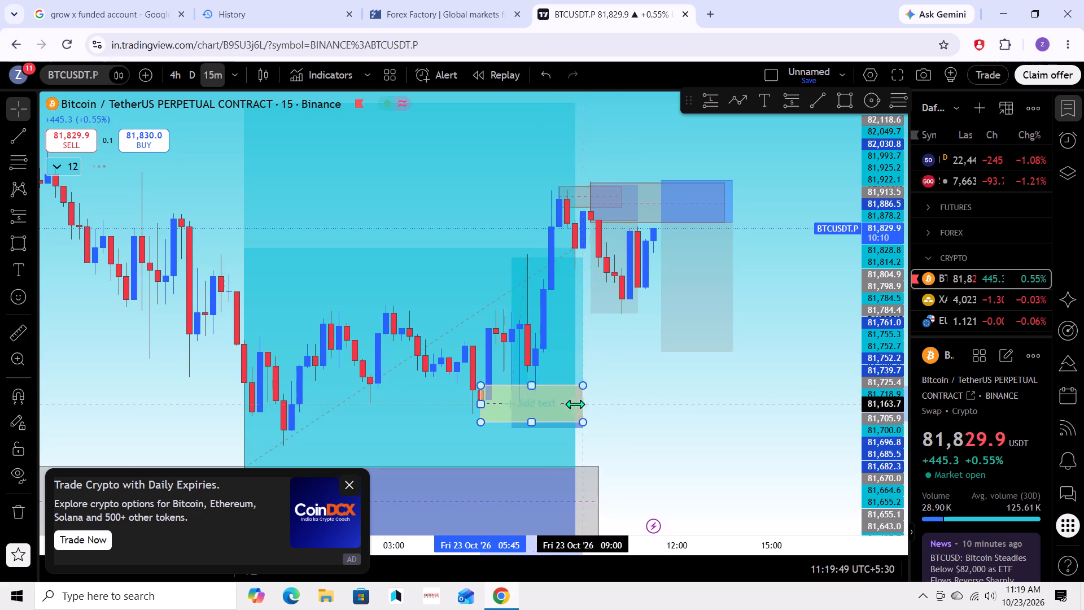
left_click_drag(575, 404, 536, 404)
left_click(638, 386)
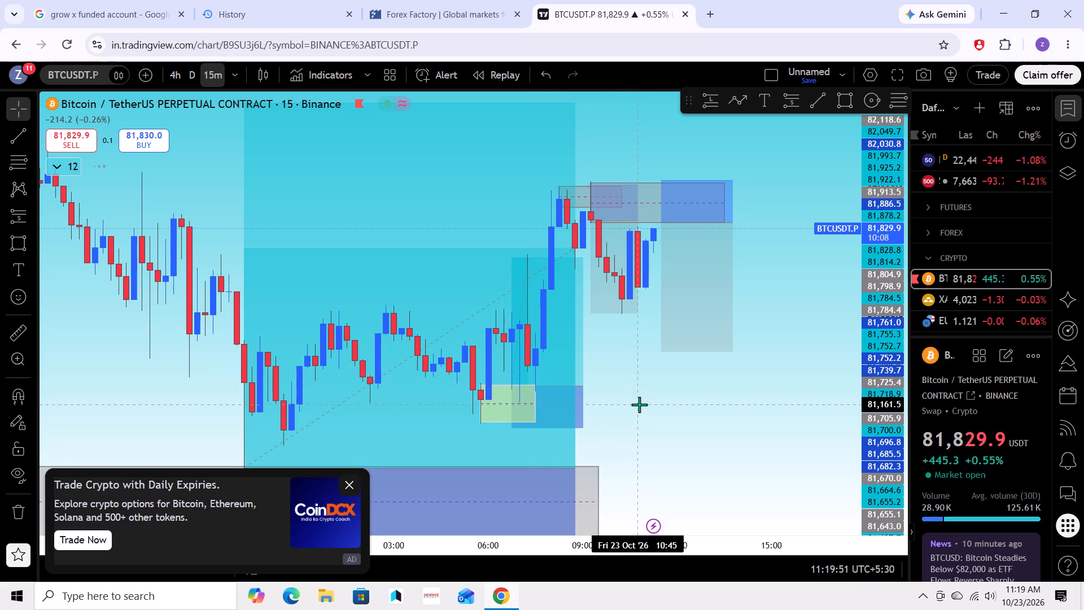
Move the smaller long position to start at 07:00 on 23 October, with its entry at about 81,241.5.
scroll(639, 404, "up", 3)
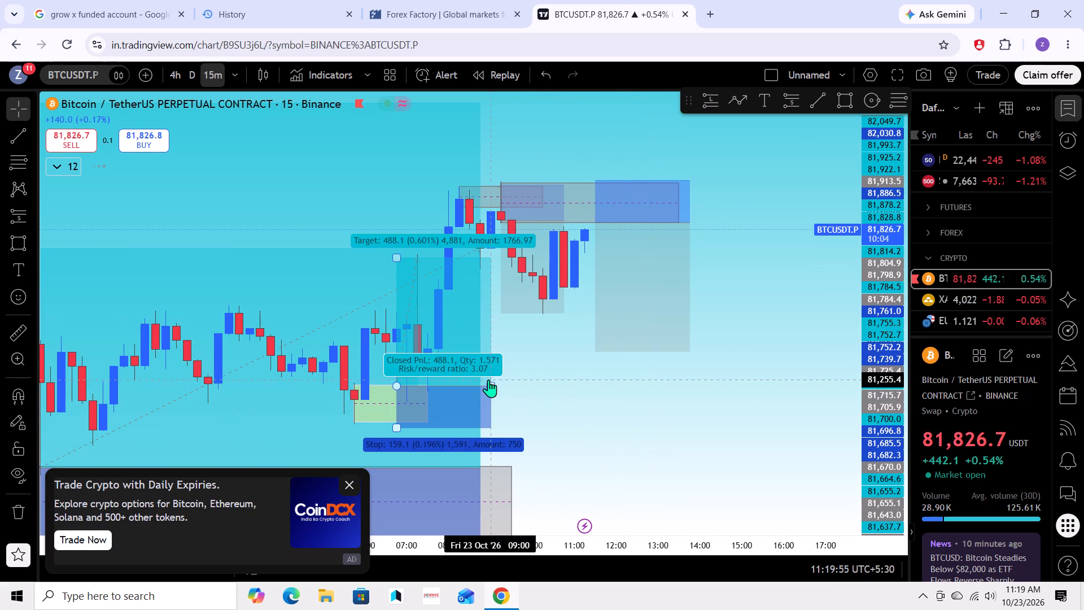
left_click_drag(488, 380, 474, 376)
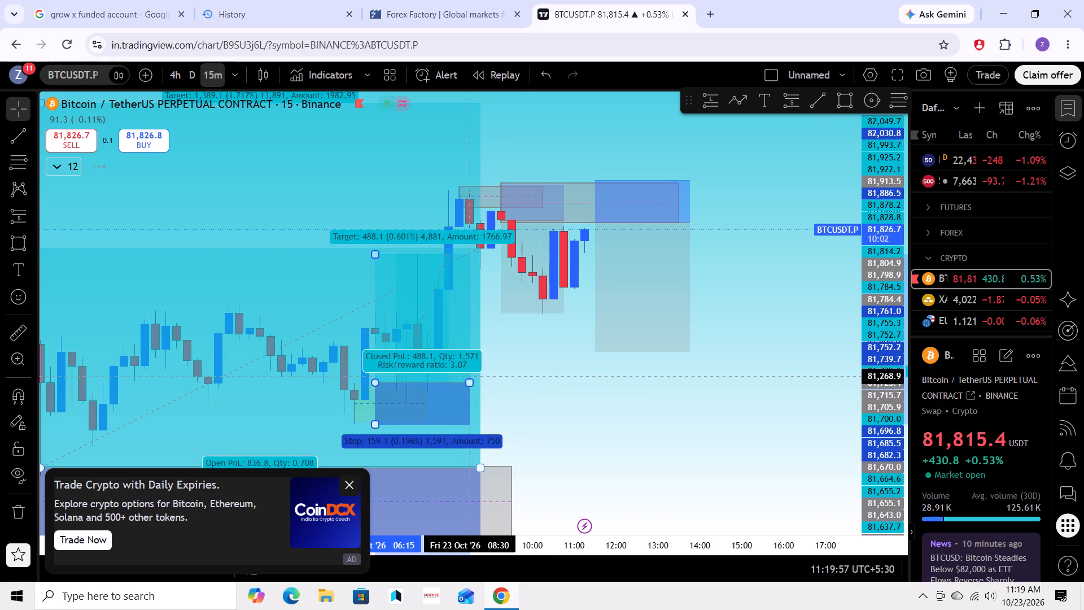
left_click_drag(474, 376, 500, 377)
left_click(567, 374)
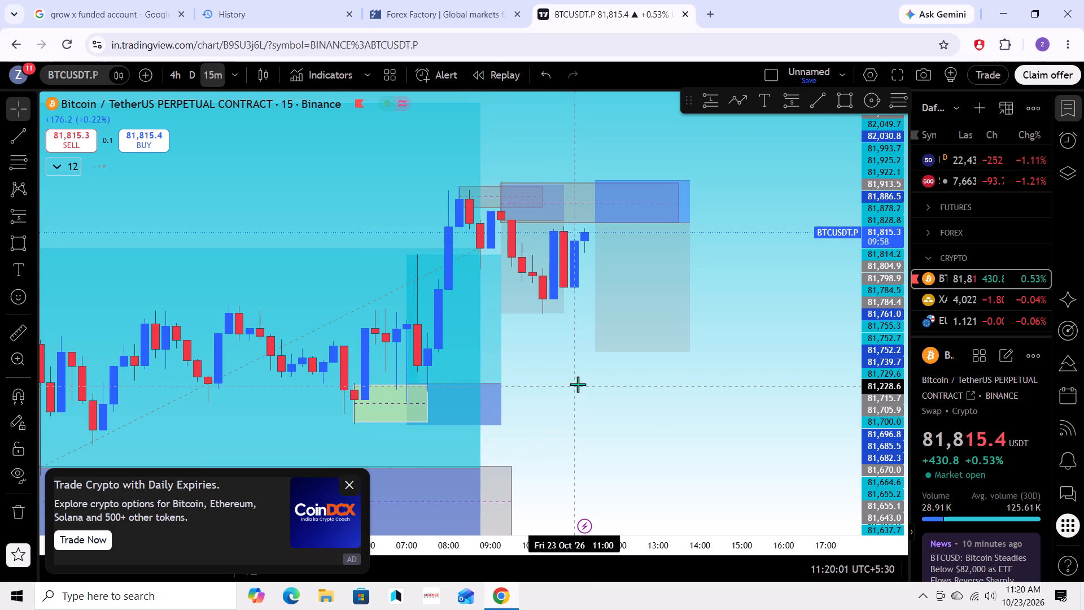
Examine the 15-minute price action from late 22 October through the adjusted zones and position setups.
scroll(580, 381, "down", 2)
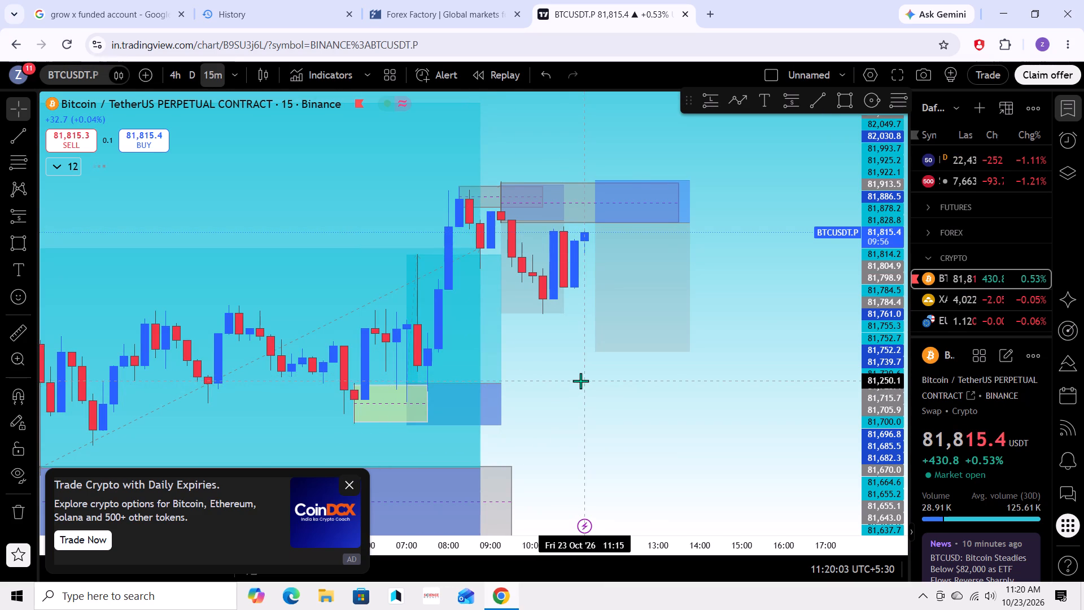
scroll(580, 381, "down", 3)
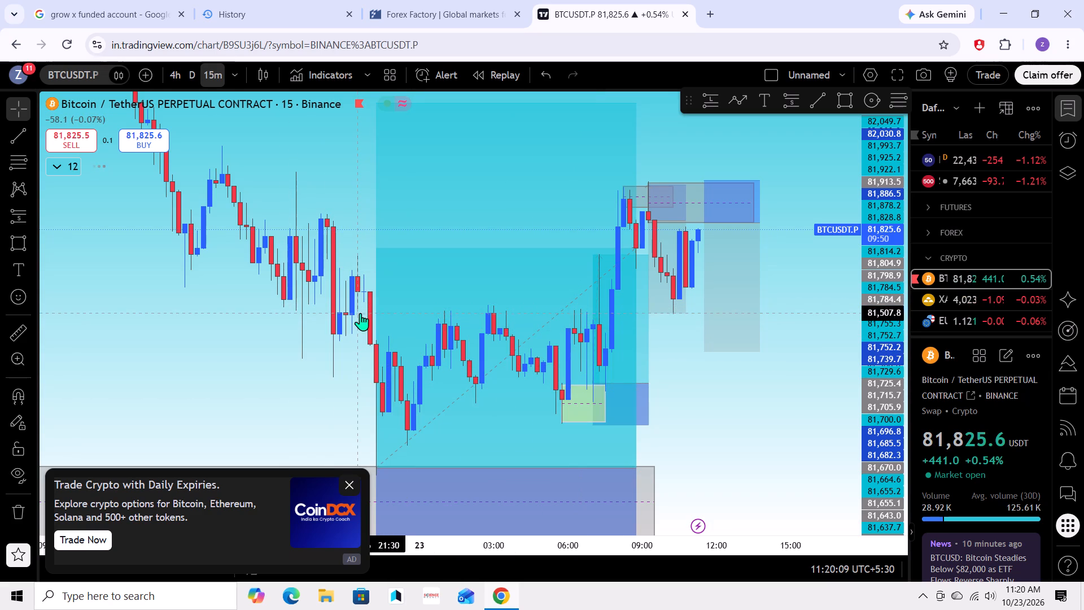
left_click(270, 355)
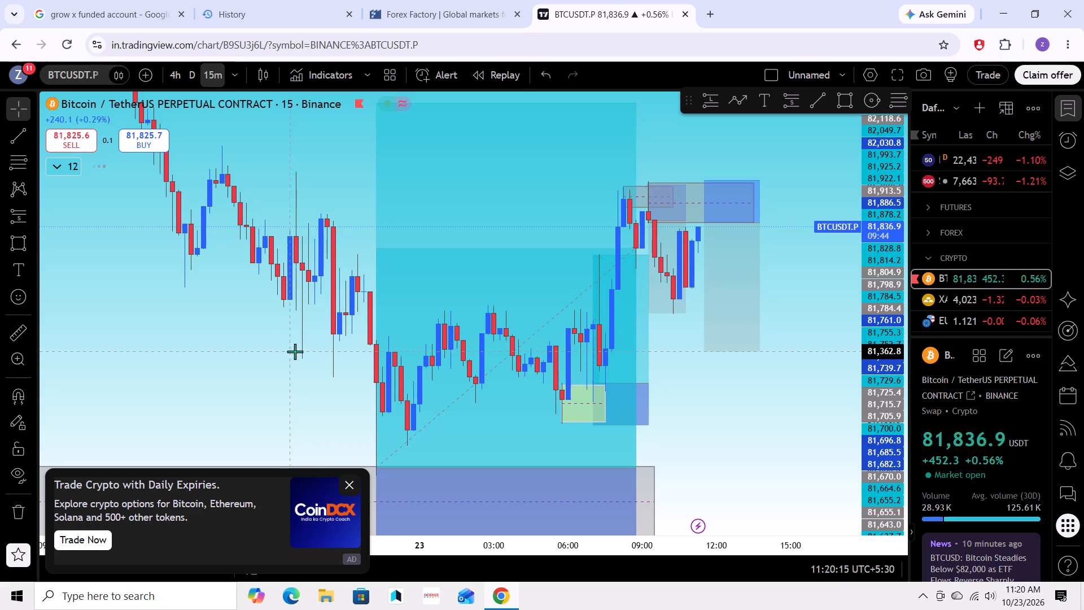
left_click_drag(339, 383, 314, 380)
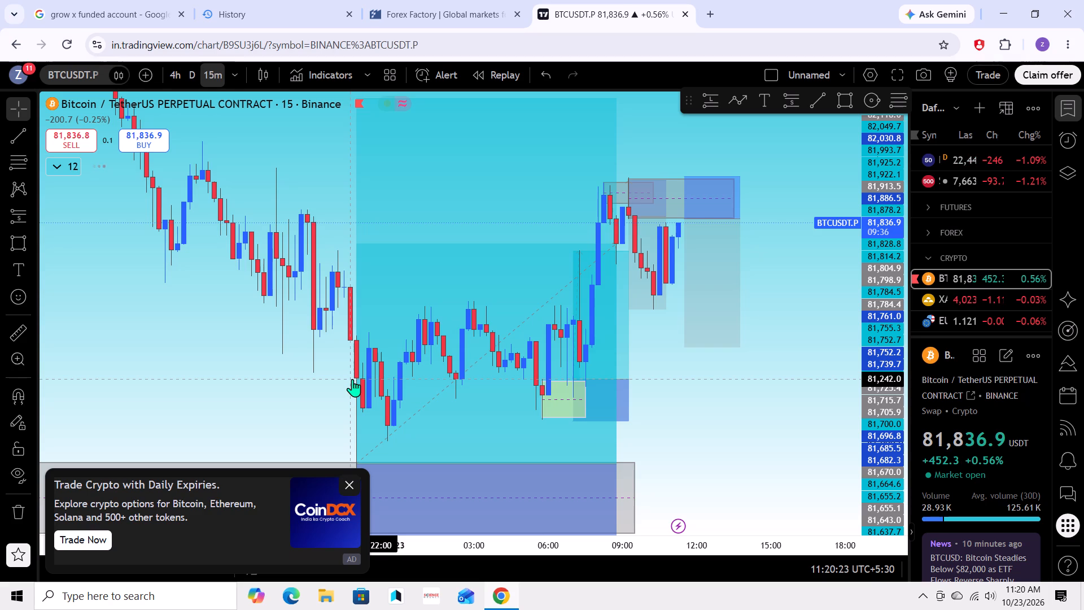
left_click_drag(300, 384, 261, 384)
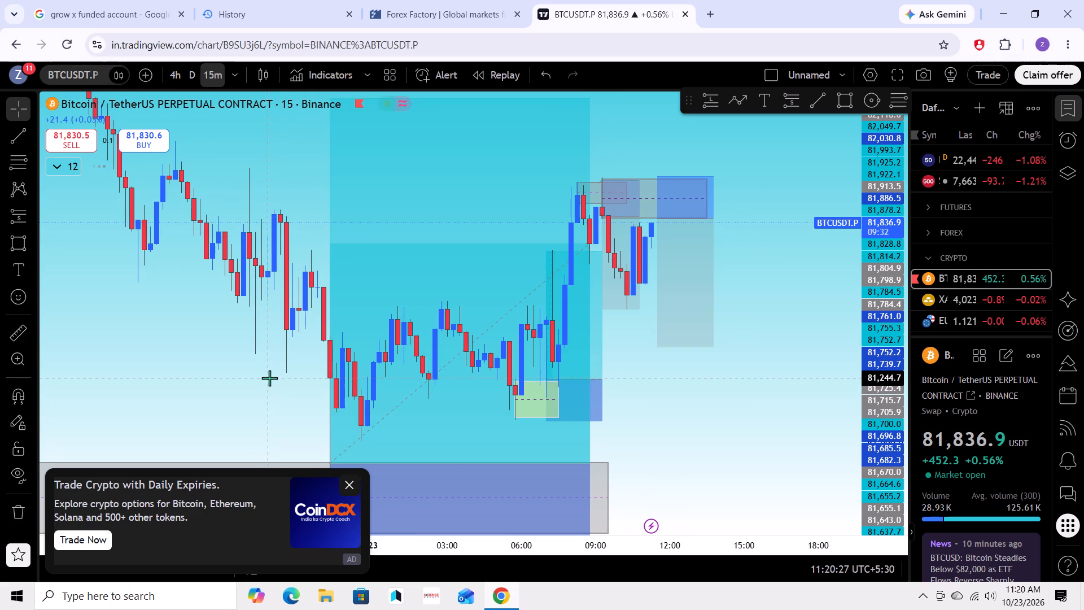
left_click_drag(267, 378, 207, 392)
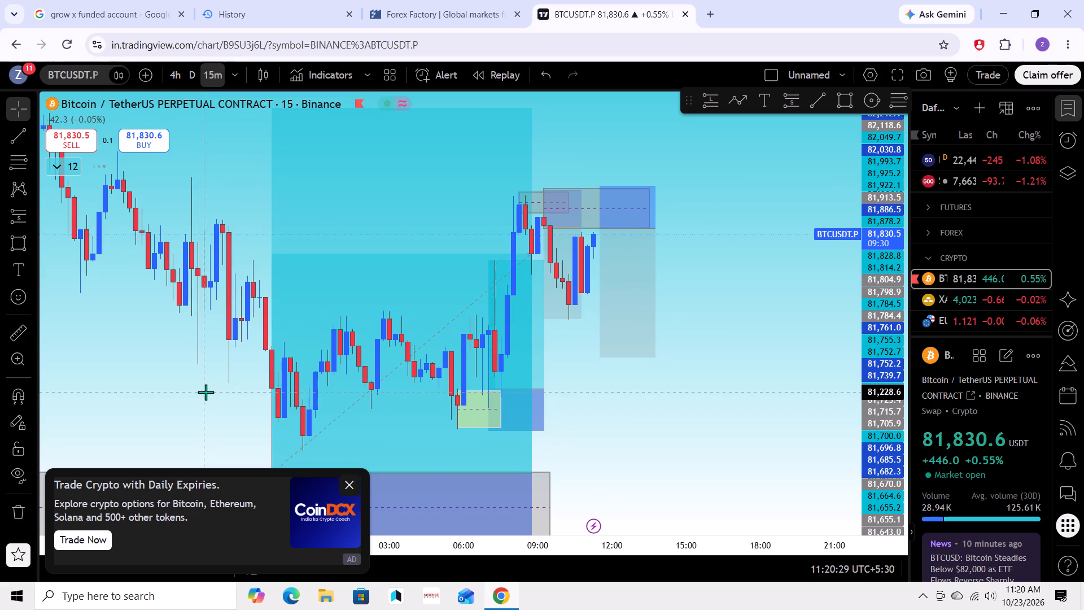
left_click_drag(603, 408, 566, 432)
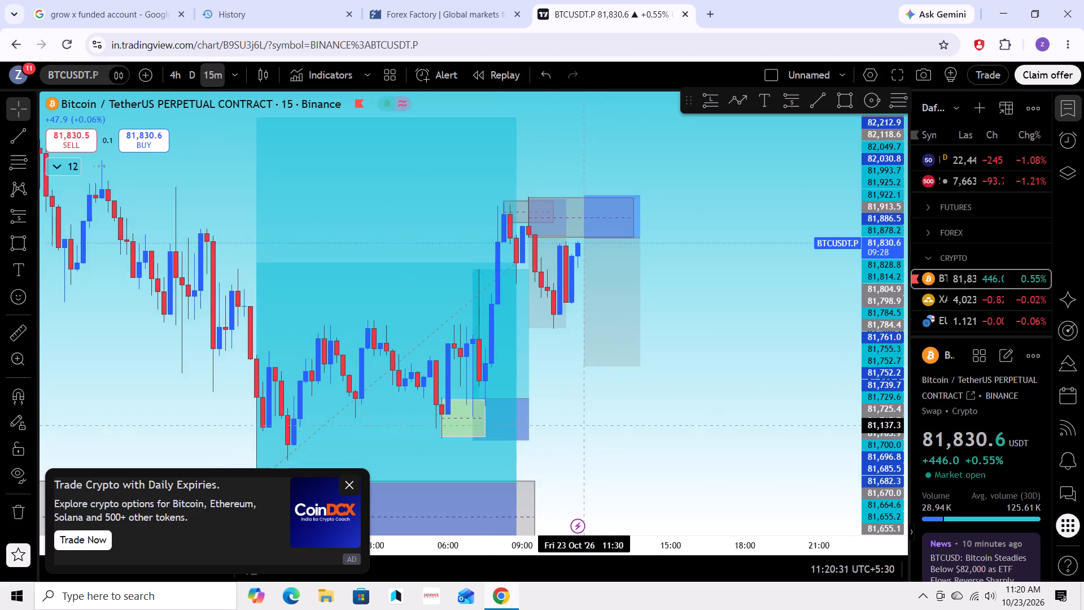
Raise the larger long position's target up to the lower edge of the green zone above the price.
left_click_drag(566, 432, 555, 435)
scroll(558, 433, "down", 3)
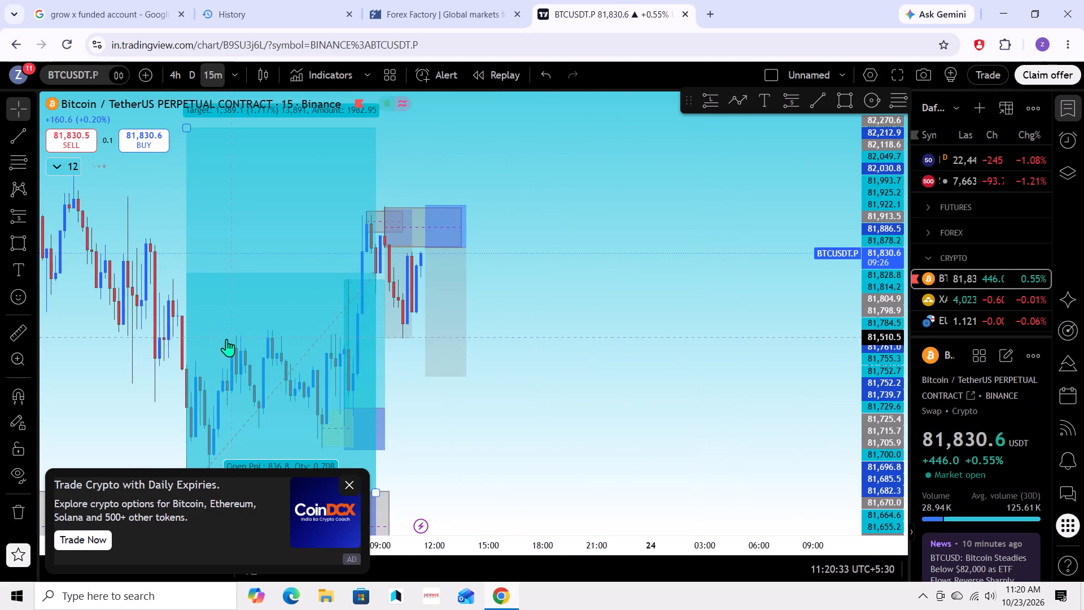
left_click_drag(677, 223, 672, 343)
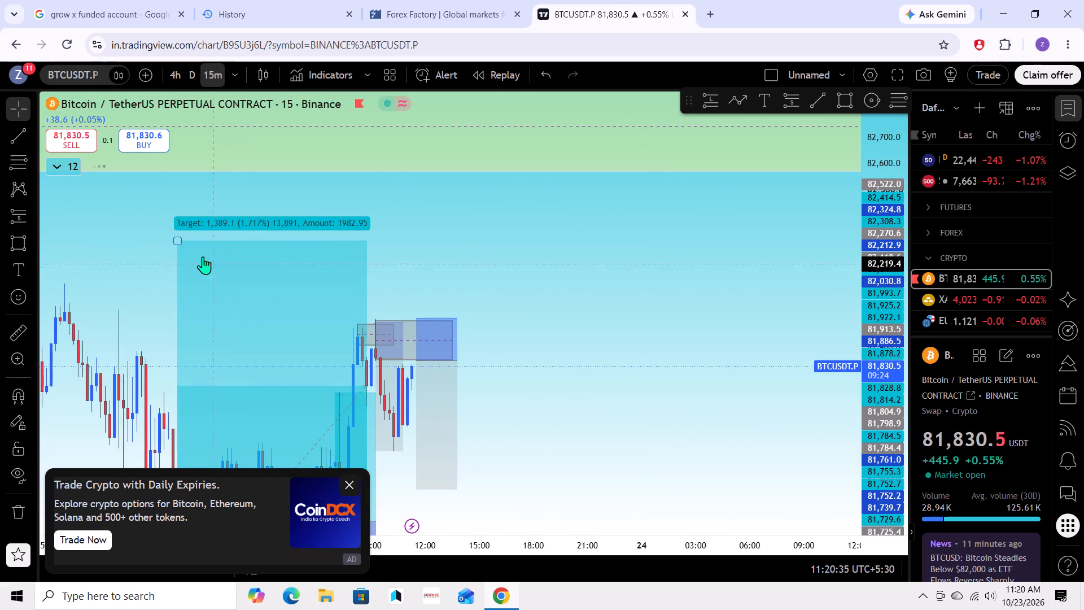
left_click_drag(174, 241, 200, 178)
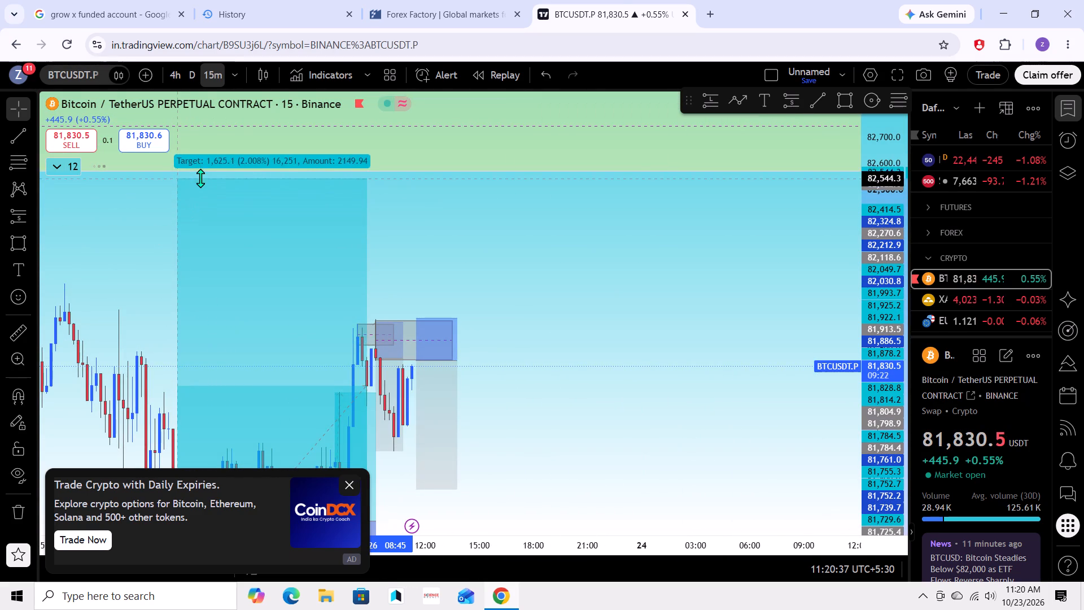
left_click_drag(200, 178, 204, 167)
left_click(502, 269)
Examine the 15-minute price action from 22 October through the long and short setups and their zones.
left_click_drag(517, 300, 663, 229)
scroll(677, 210, "down", 3)
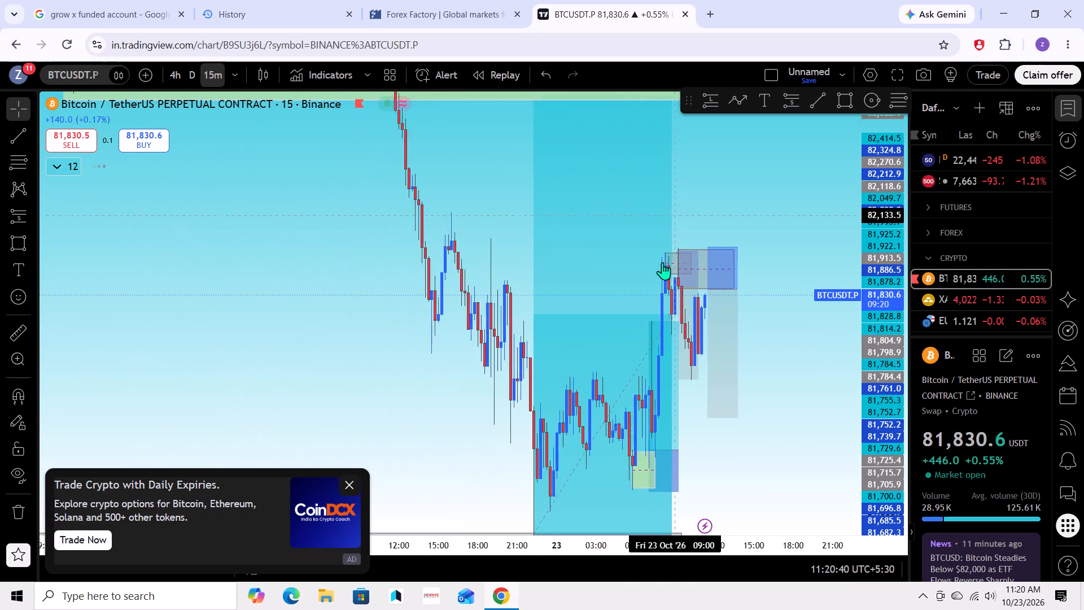
left_click_drag(355, 468, 337, 267)
left_click_drag(394, 334, 288, 193)
left_click_drag(675, 355, 663, 387)
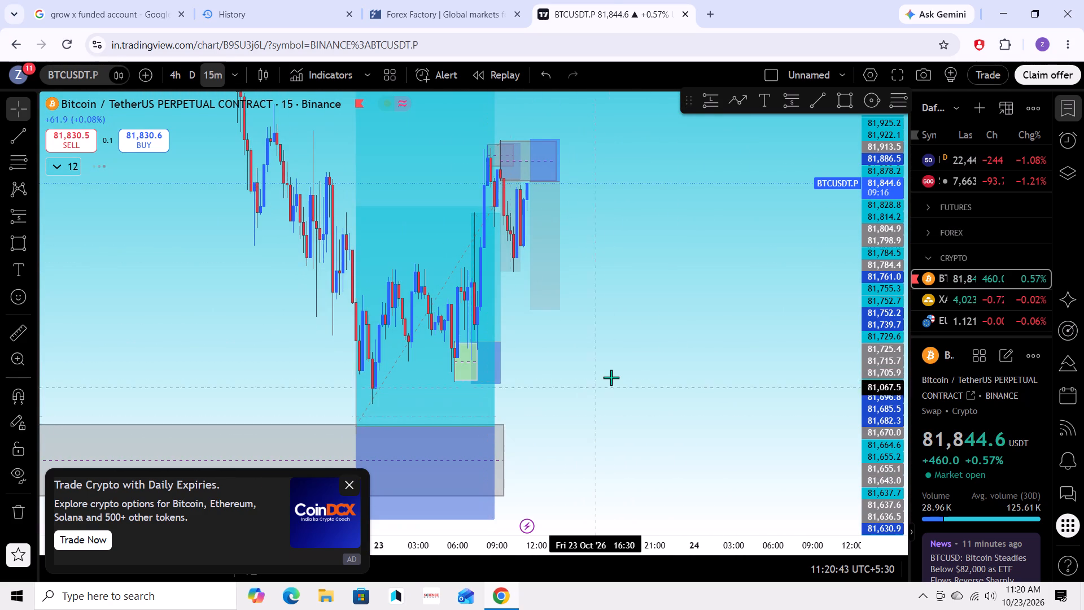
left_click(616, 377)
left_click_drag(635, 361, 633, 400)
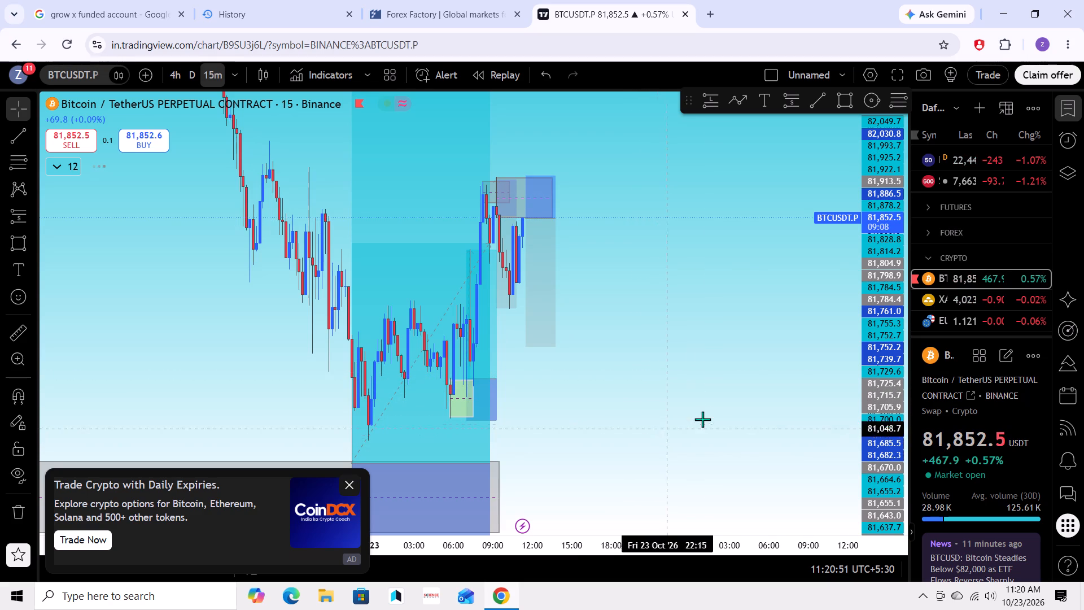
scroll(702, 418, "up", 2)
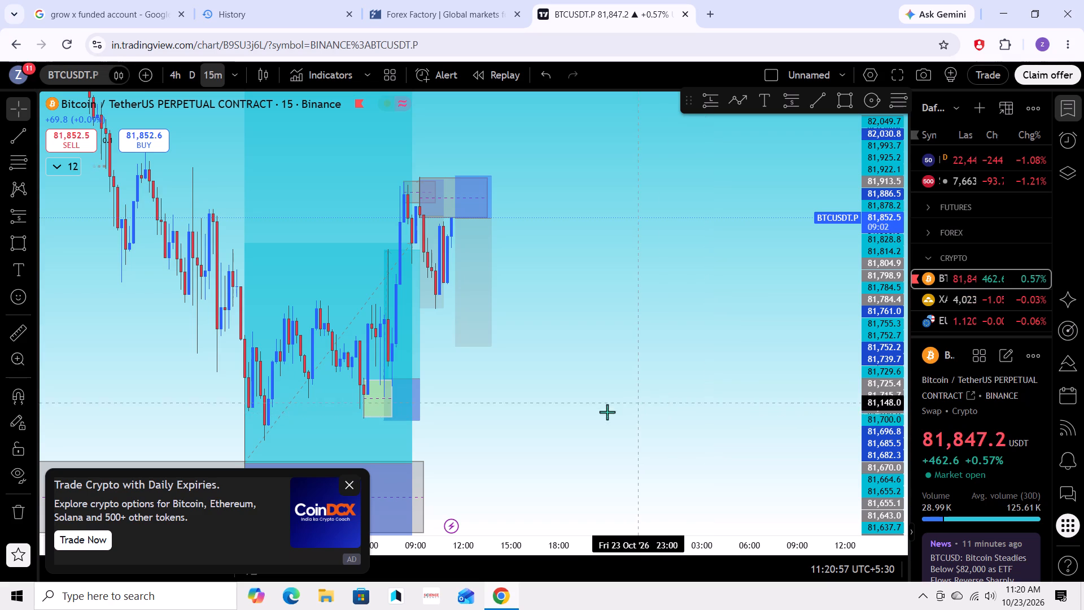
scroll(598, 420, "up", 4)
left_click_drag(525, 367, 615, 414)
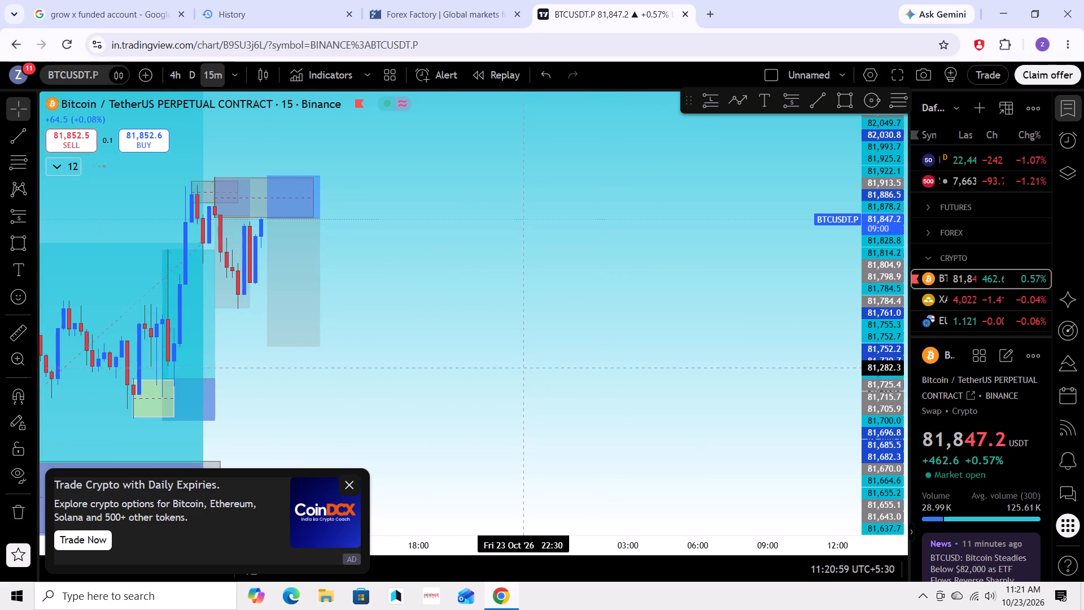
left_click_drag(615, 414, 653, 422)
scroll(647, 422, "up", 3)
left_click_drag(566, 403, 661, 416)
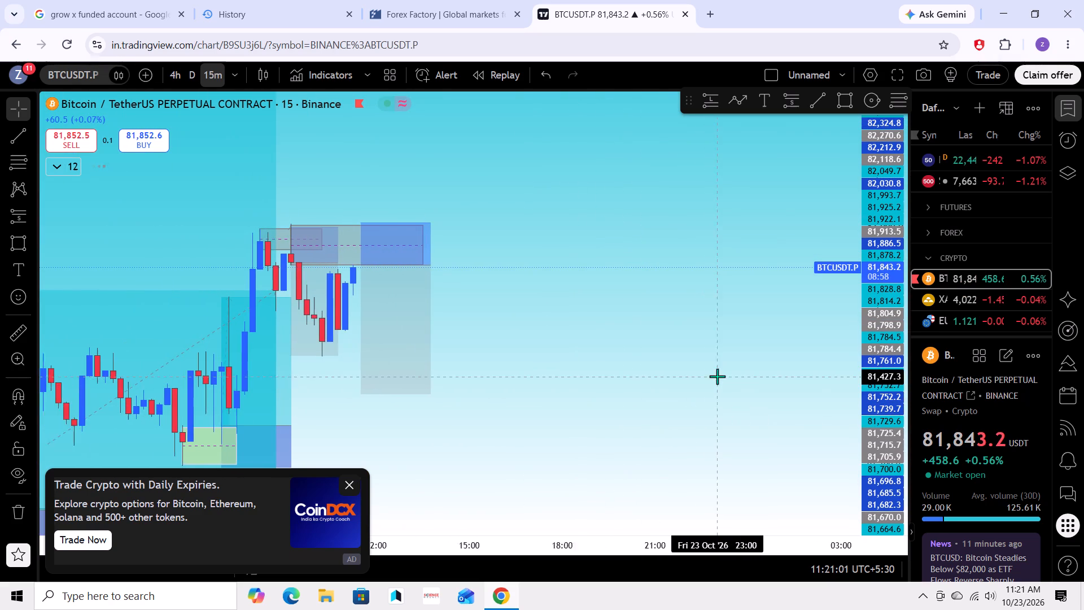
scroll(878, 335, "up", 4)
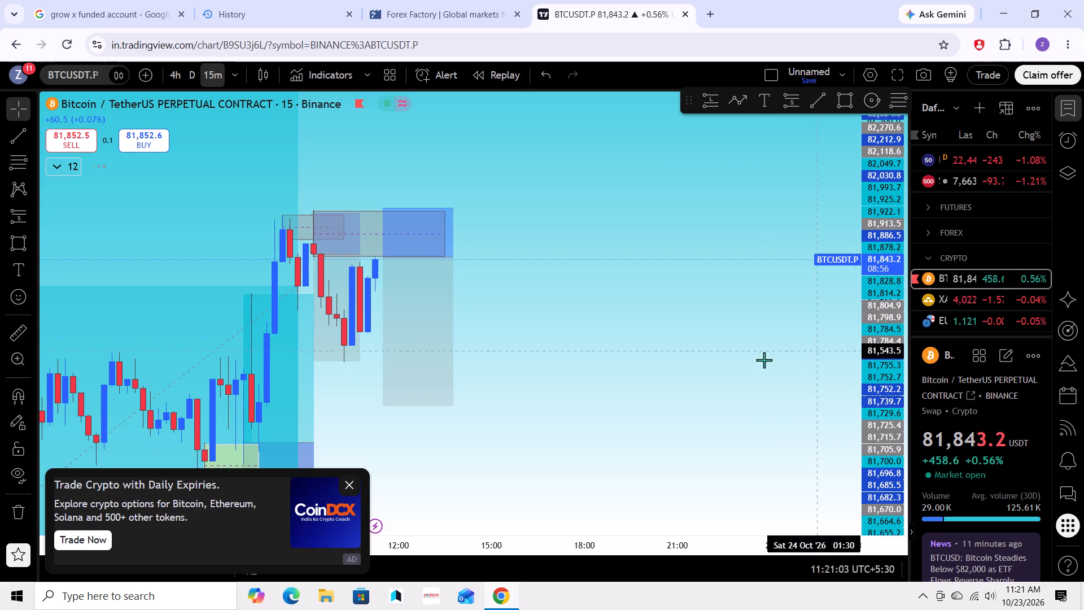
left_click_drag(684, 377, 747, 425)
scroll(751, 417, "up", 3)
left_click_drag(652, 386, 671, 393)
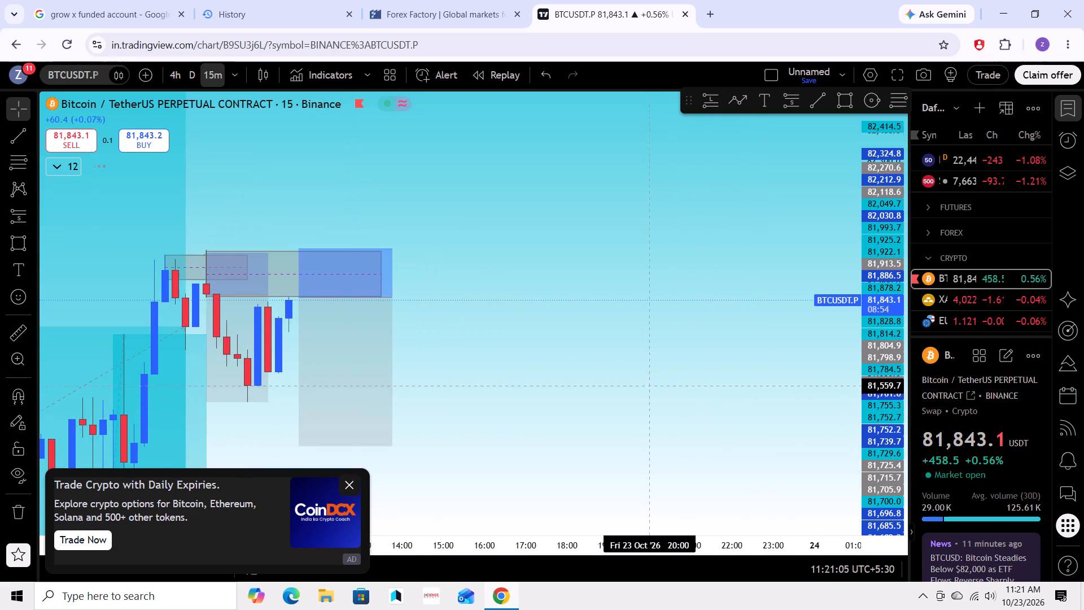
Extend the grey rectangle zone behind the short position's stop area so that it ends at 14:00 on 23 October.
left_click_drag(671, 393, 690, 396)
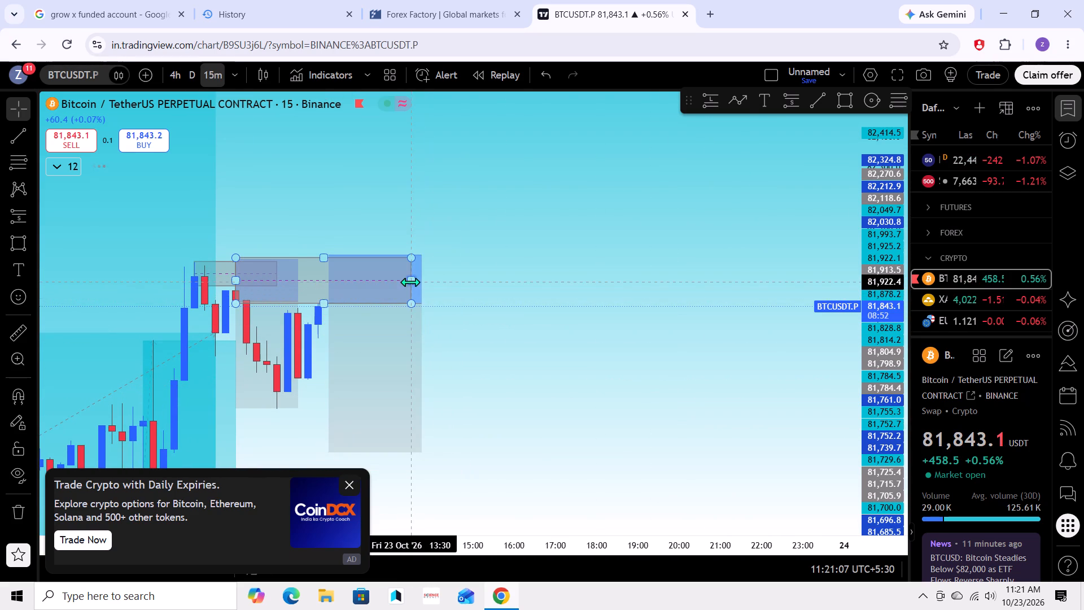
left_click_drag(411, 282, 434, 281)
left_click(480, 275)
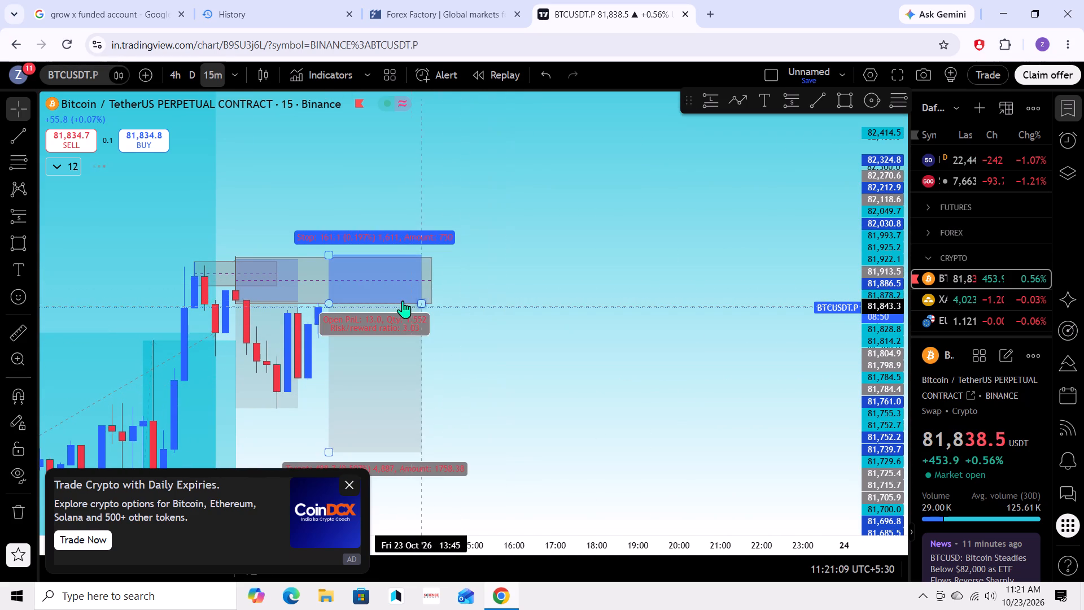
left_click(477, 318)
Draw a nearly horizontal trend line from the 10:15 swing low to 15:00 on 23 October at about 81,510.9.
left_click_drag(520, 359, 558, 375)
left_click_drag(563, 385, 598, 321)
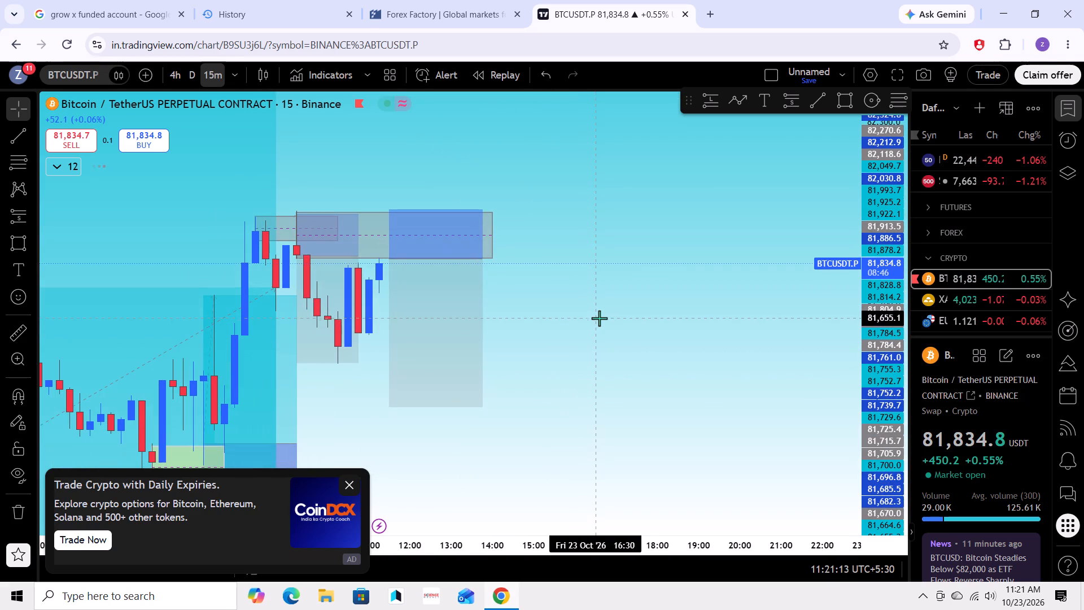
left_click_drag(434, 307, 426, 308)
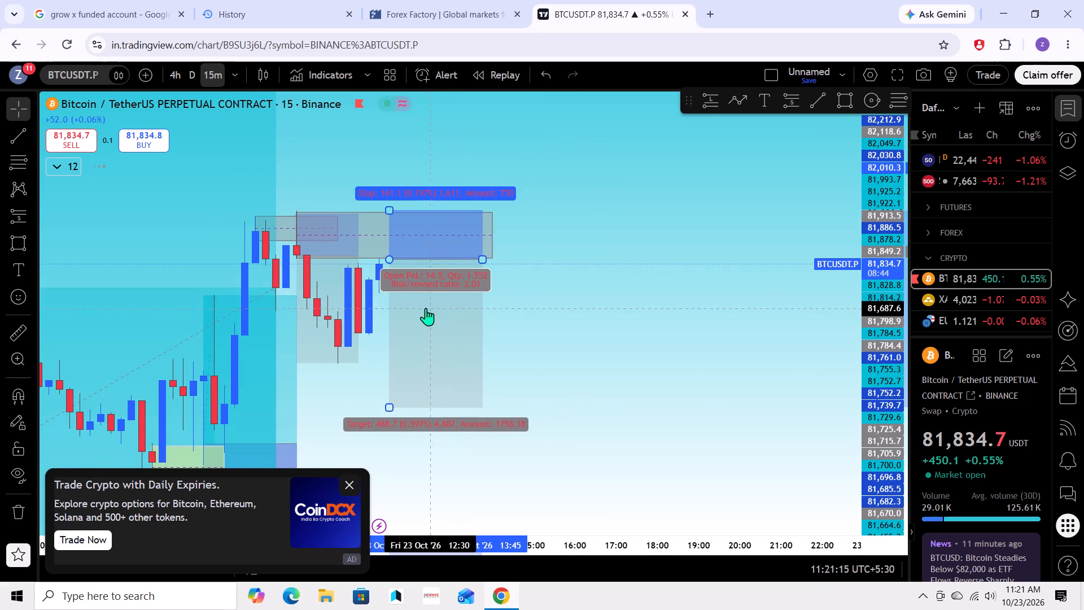
left_click(621, 352)
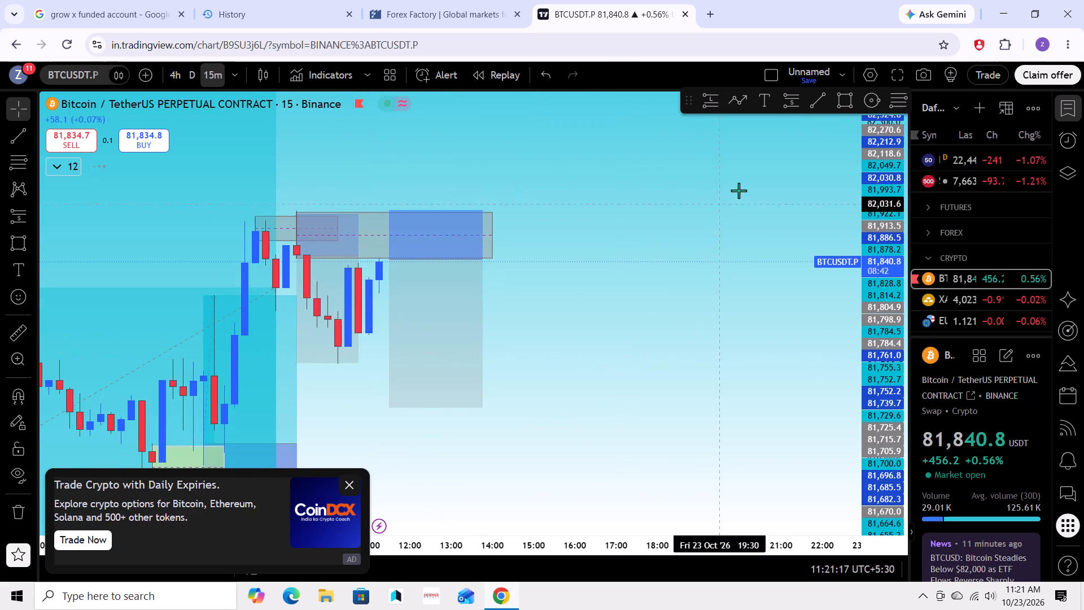
left_click(815, 99)
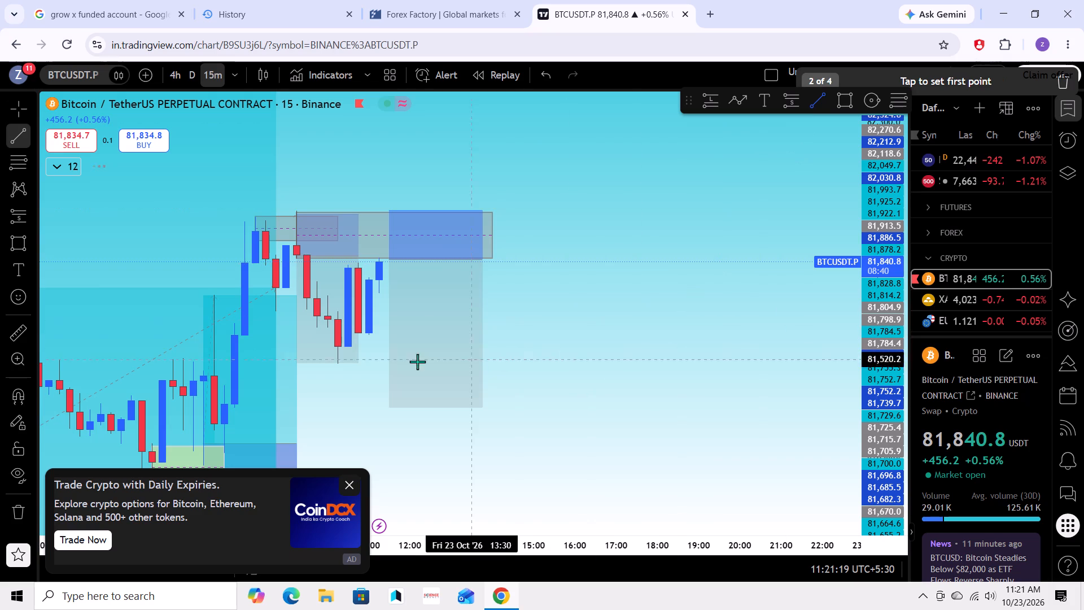
left_click_drag(338, 363, 504, 359)
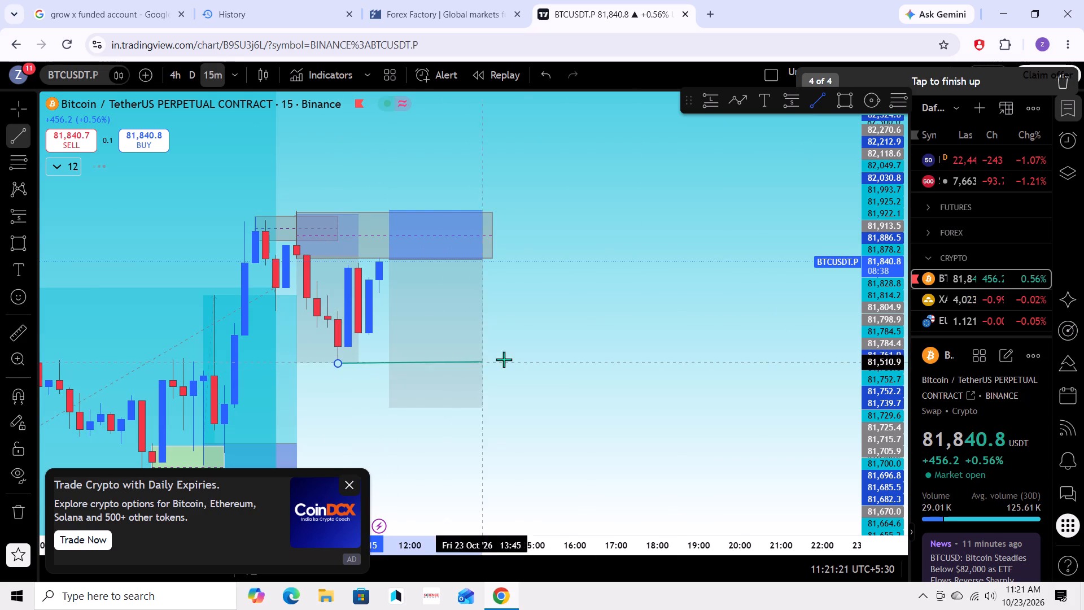
left_click_drag(504, 359, 531, 364)
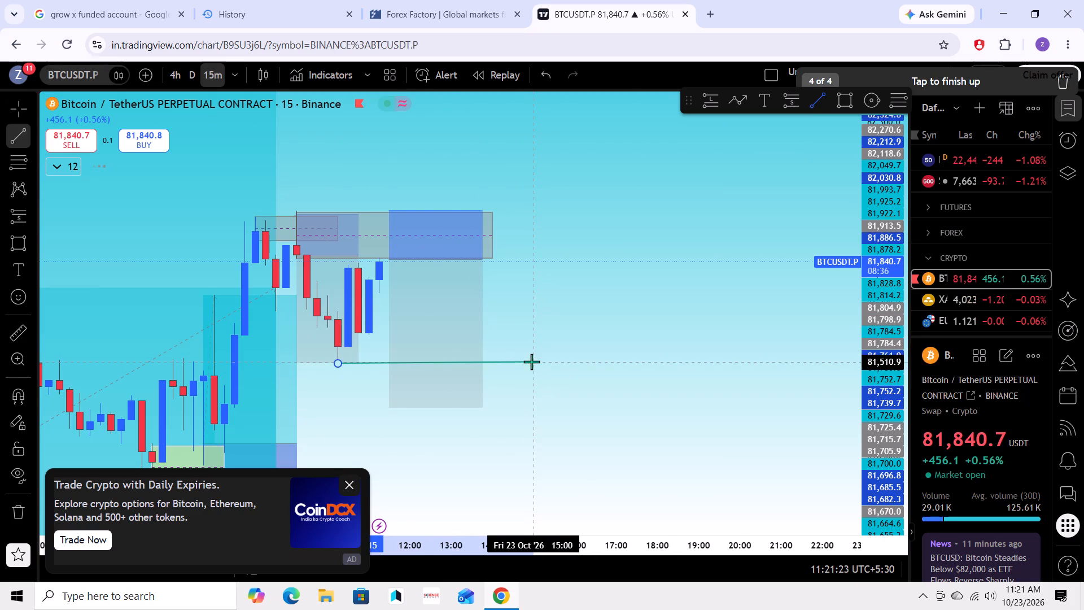
left_click(531, 361)
left_click(542, 351)
left_click(572, 331)
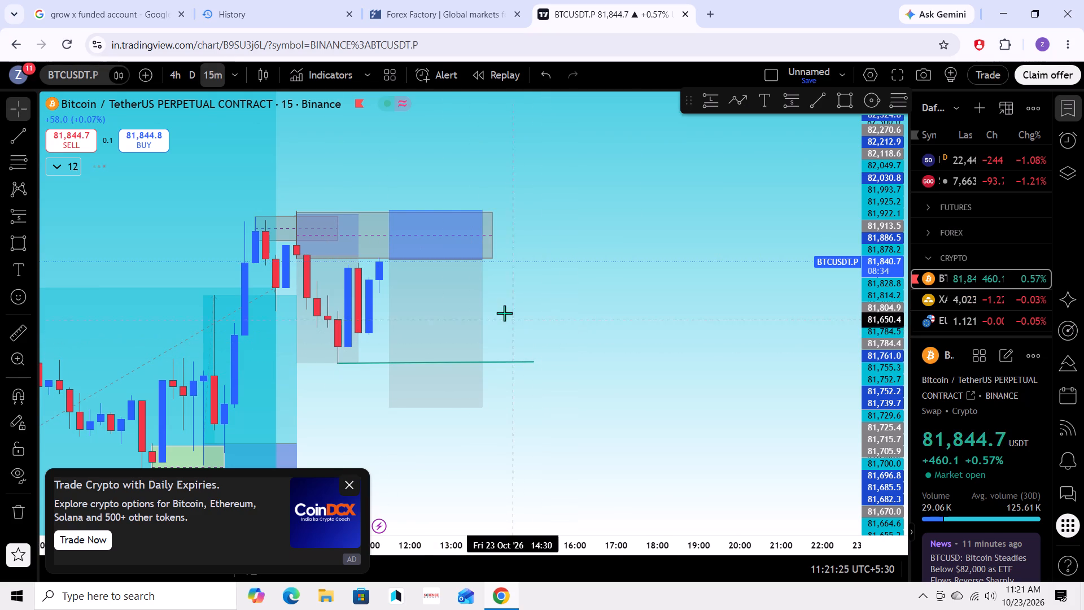
Raise the short position's target to the new trend line at the swing low.
left_click_drag(388, 407, 483, 362)
left_click(519, 331)
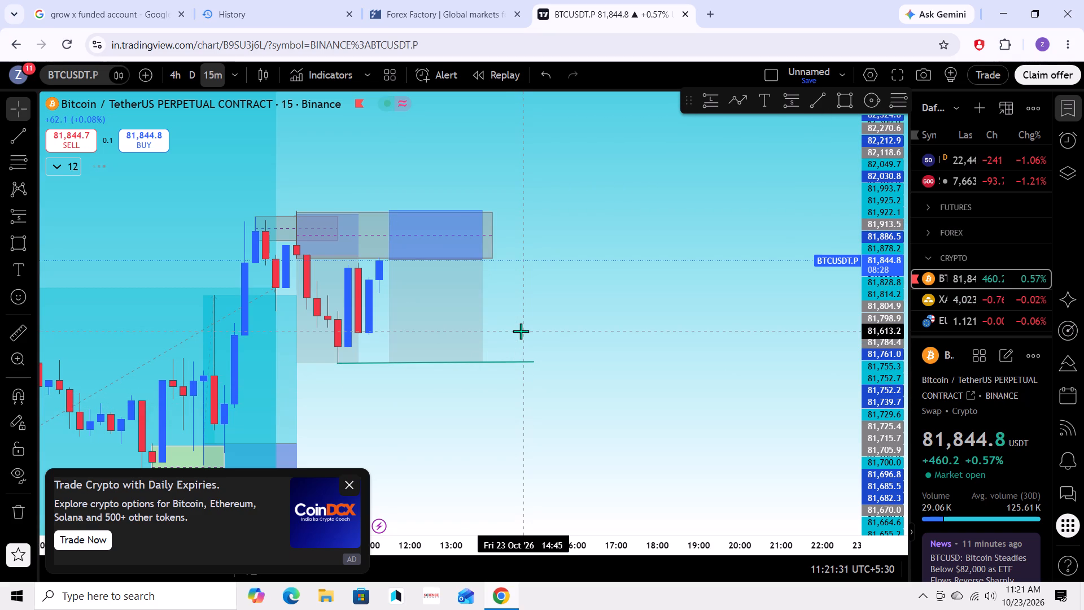
left_click(554, 319)
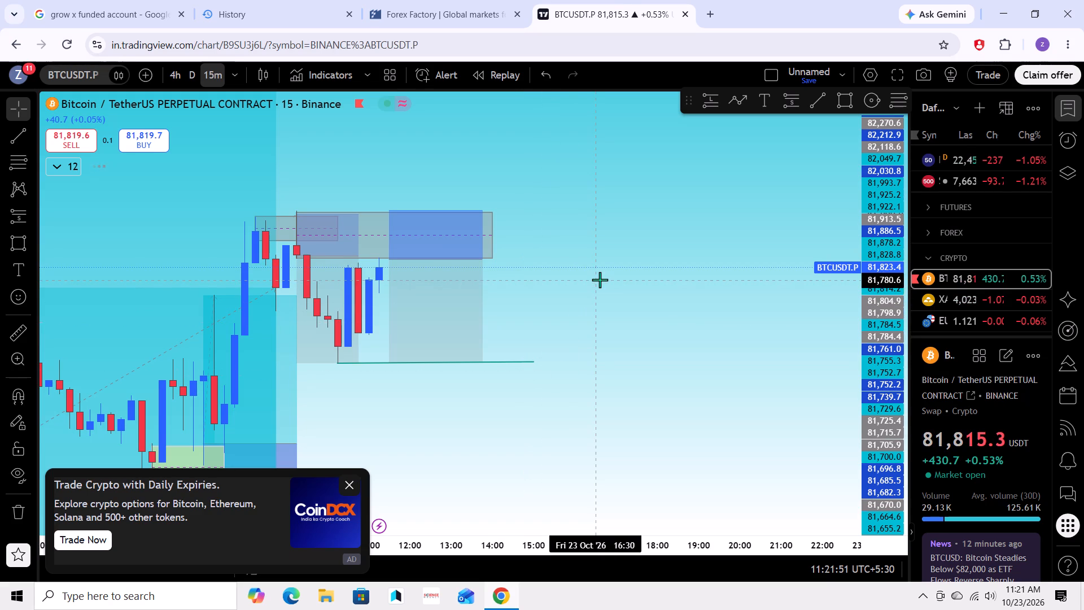
Switch the chart to the 5-minute timeframe.
key("5")
key("Return")
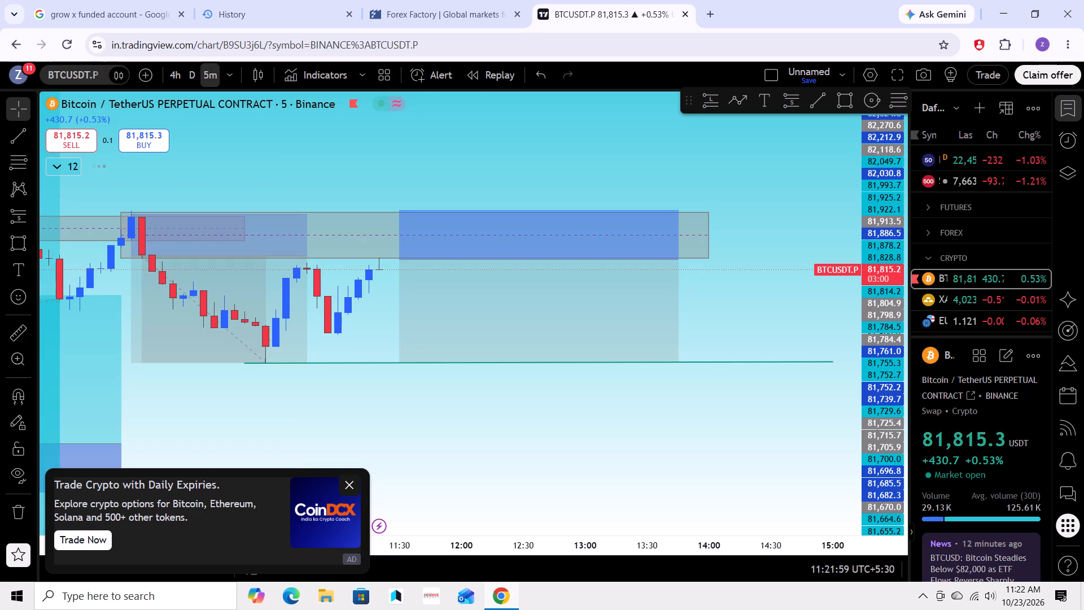
Examine the 5-minute candles around the short position, the overlapping grey zones and the swing-low trend line.
scroll(600, 280, "up", 1)
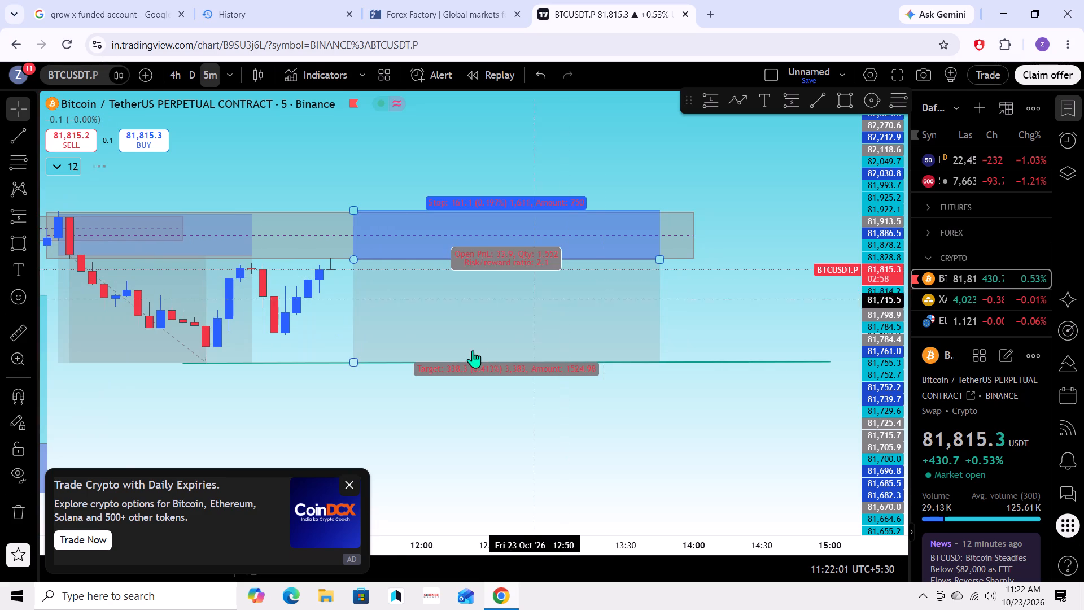
scroll(357, 378, "down", 5)
left_click_drag(502, 419, 453, 442)
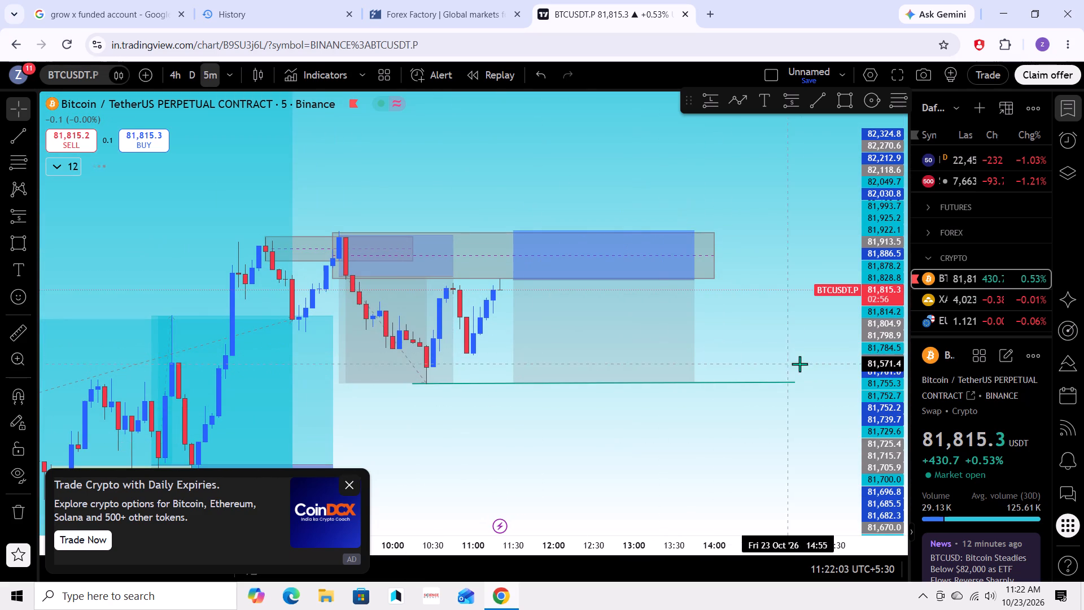
scroll(886, 350, "up", 14)
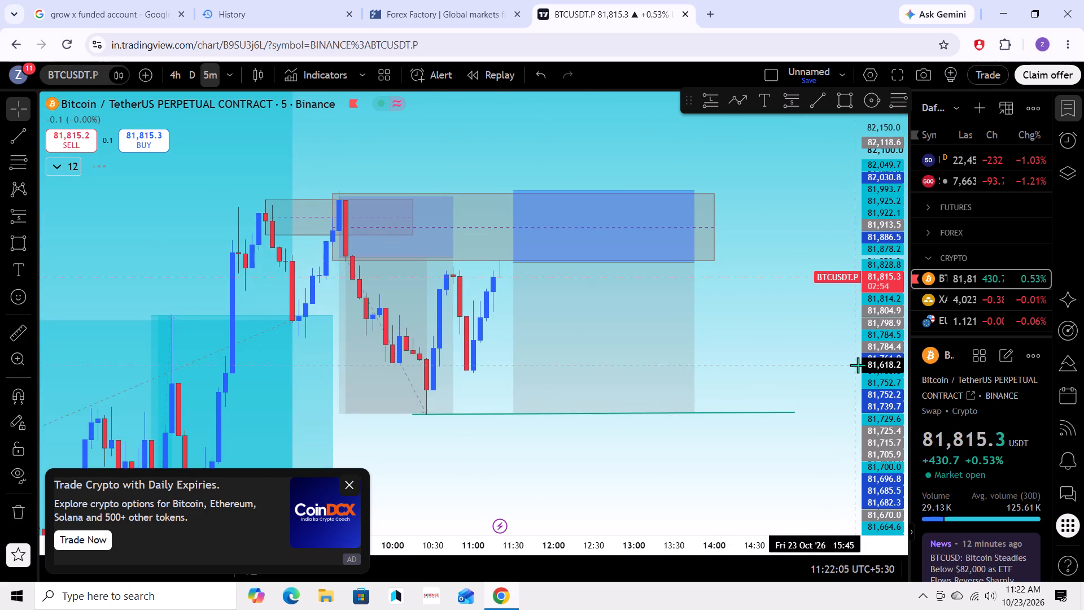
scroll(654, 367, "down", 3)
left_click_drag(747, 330, 753, 346)
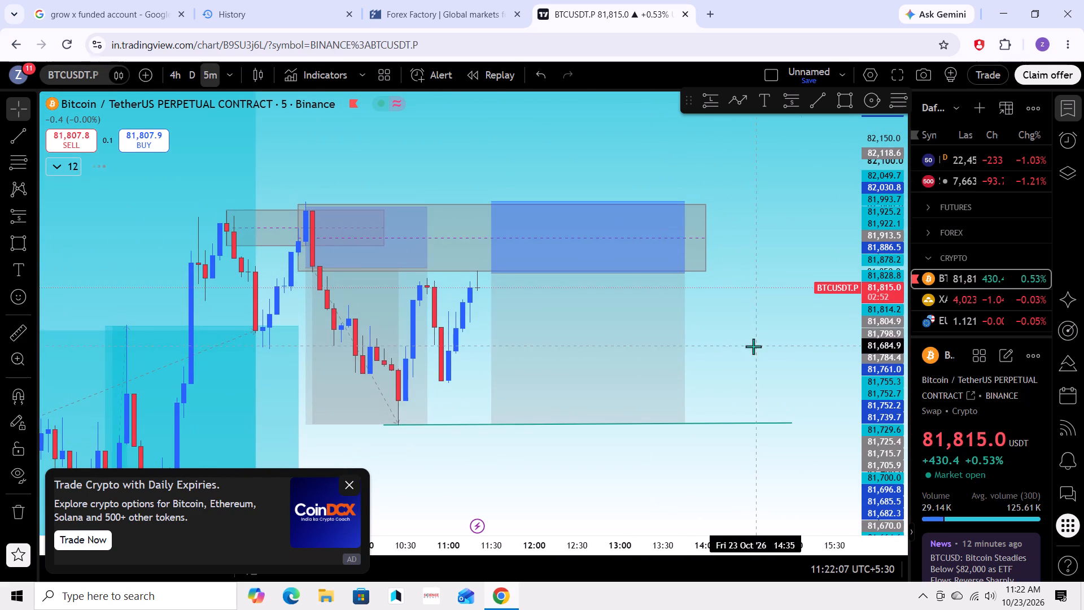
scroll(871, 319, "up", 9)
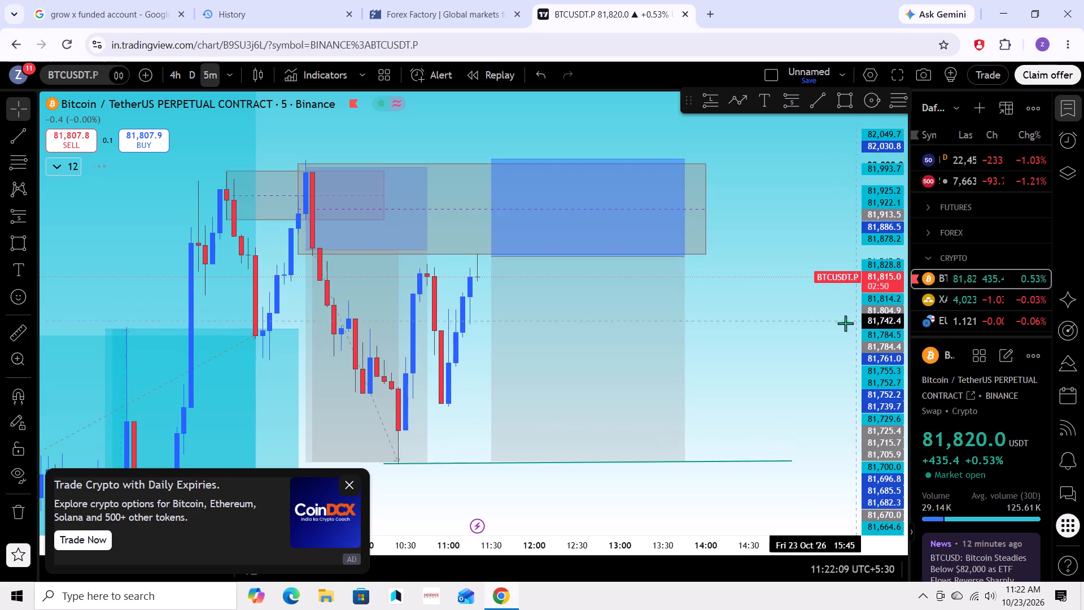
left_click_drag(764, 334, 741, 374)
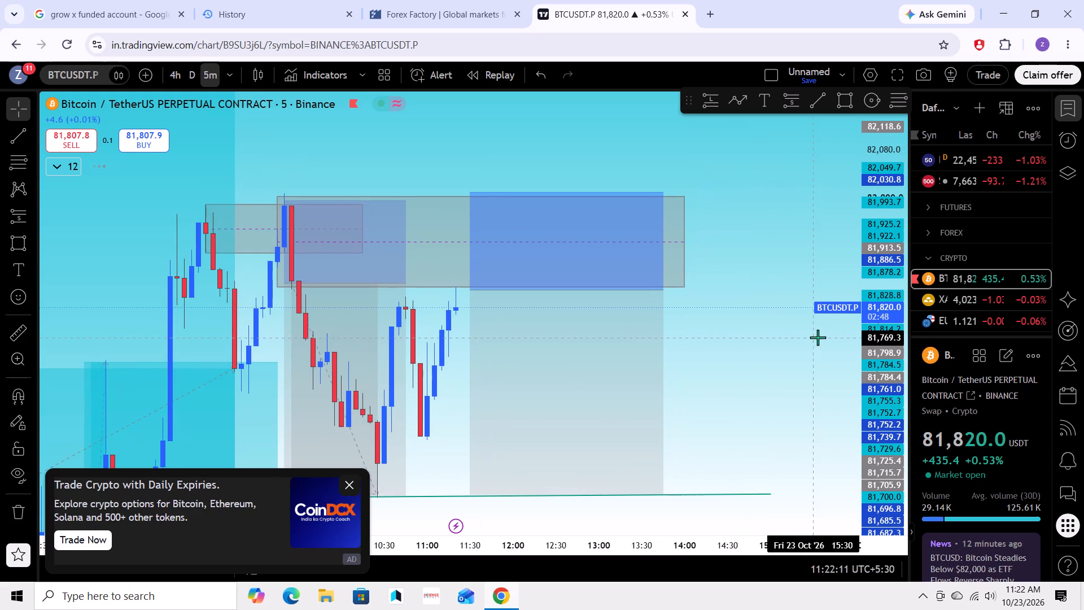
scroll(818, 337, "down", 2)
left_click_drag(762, 345, 753, 398)
scroll(786, 382, "up", 4)
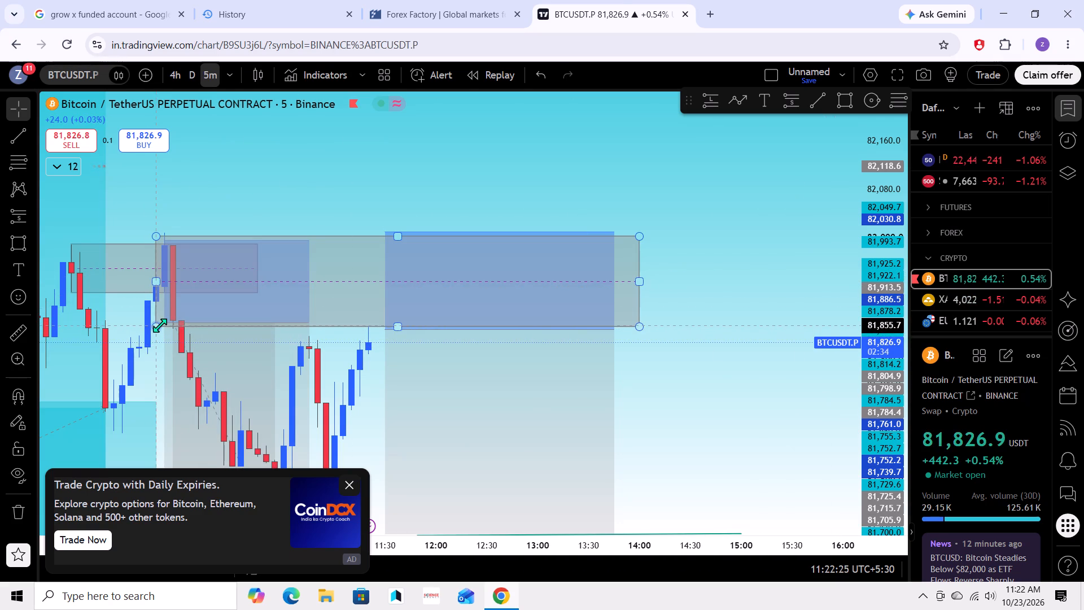
Narrow the longer grey rectangle zone to start at about 09:20, with its lower edge raised to 81,914.0.
left_click_drag(160, 325, 163, 292)
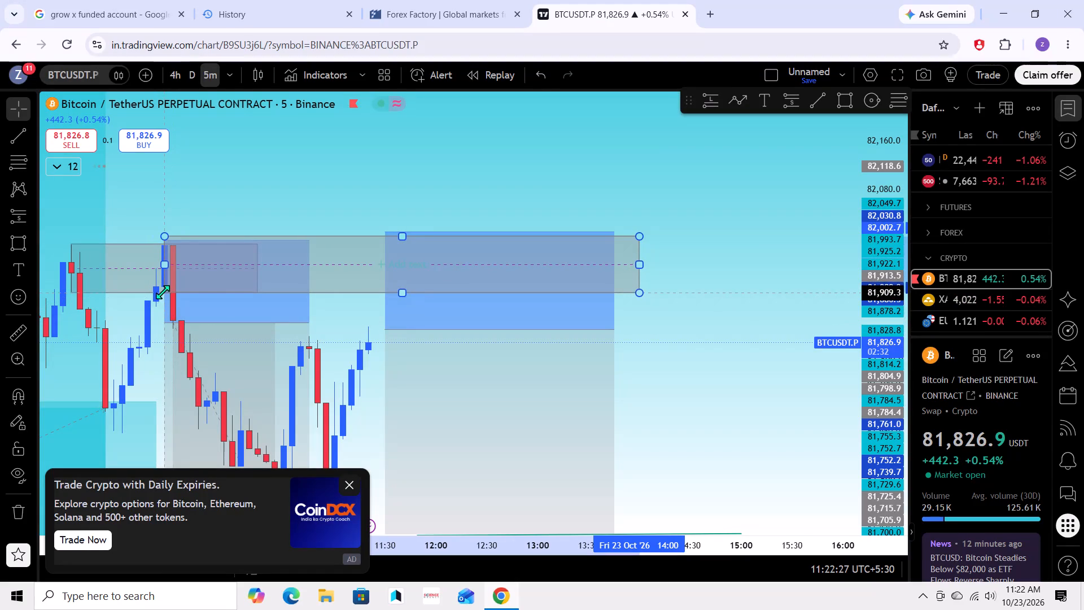
left_click_drag(163, 292, 178, 293)
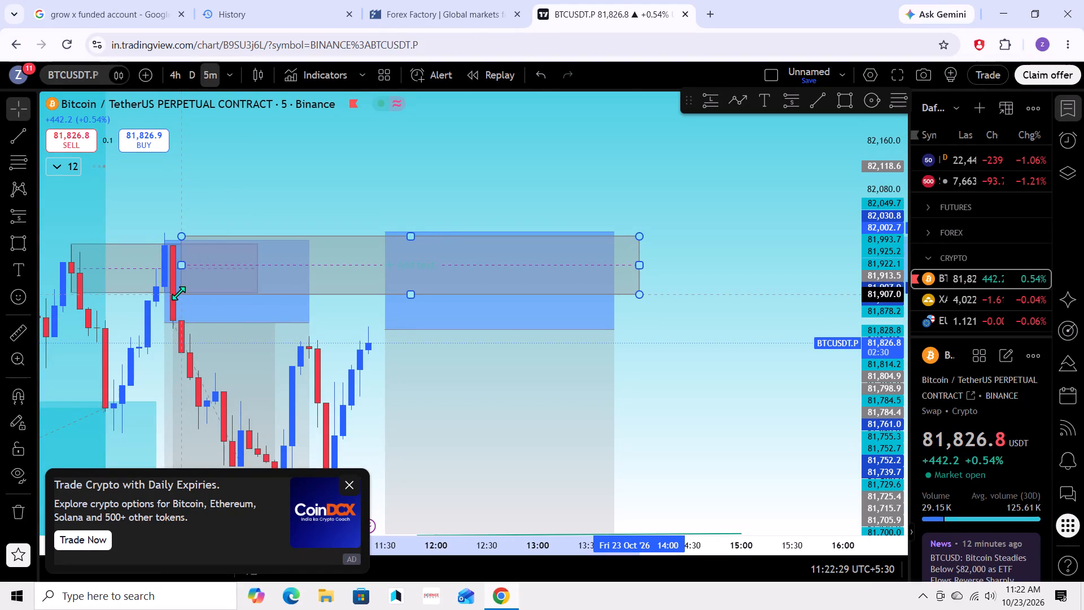
left_click_drag(178, 293, 167, 290)
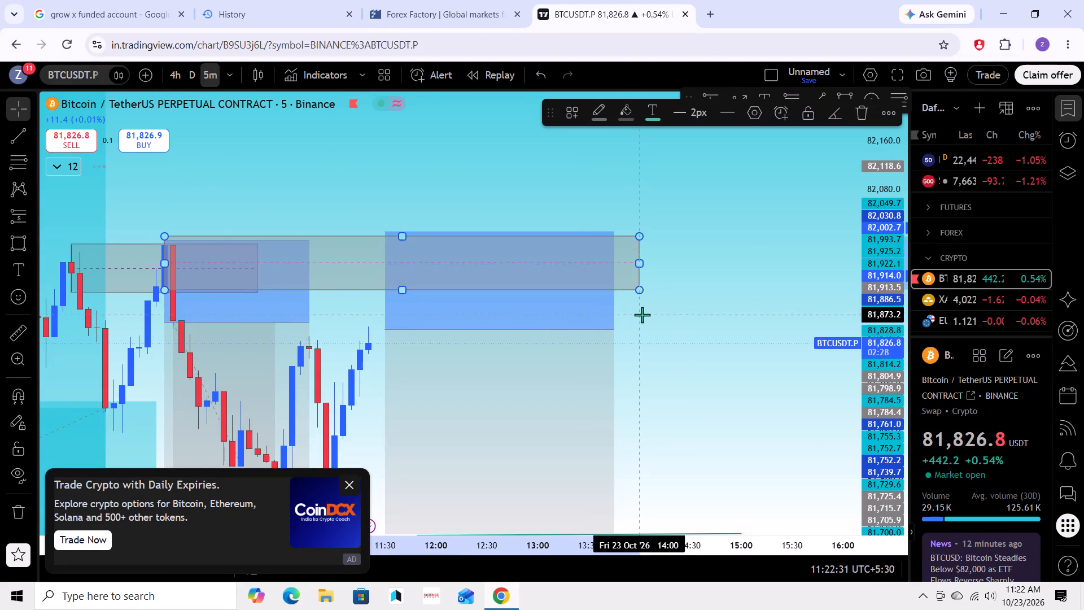
left_click(642, 315)
Draw a rectangle directly below the long grey zone, from about 81,910.5 to 81,866.2 and ending at 14:10, with the fvg template applied.
left_click_drag(649, 339, 657, 310)
scroll(661, 300, "down", 2)
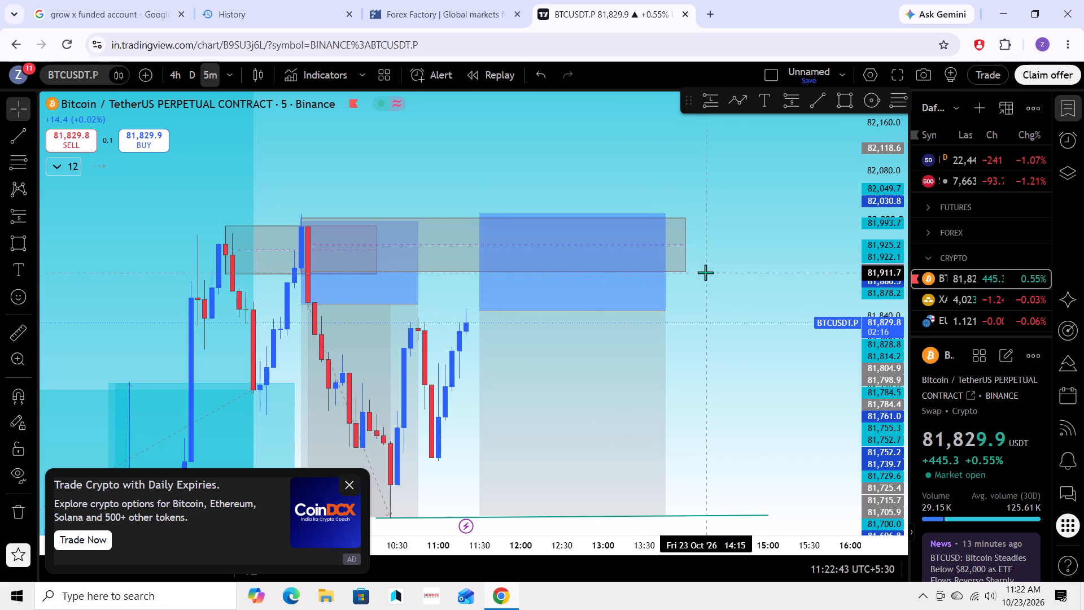
left_click(737, 286)
left_click(842, 98)
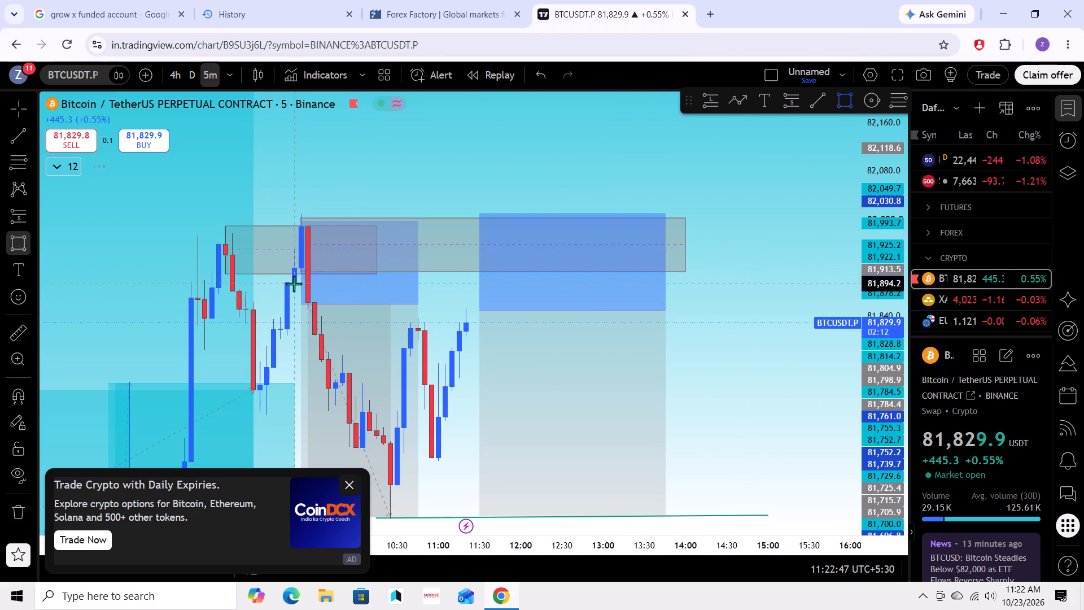
left_click_drag(304, 273, 453, 308)
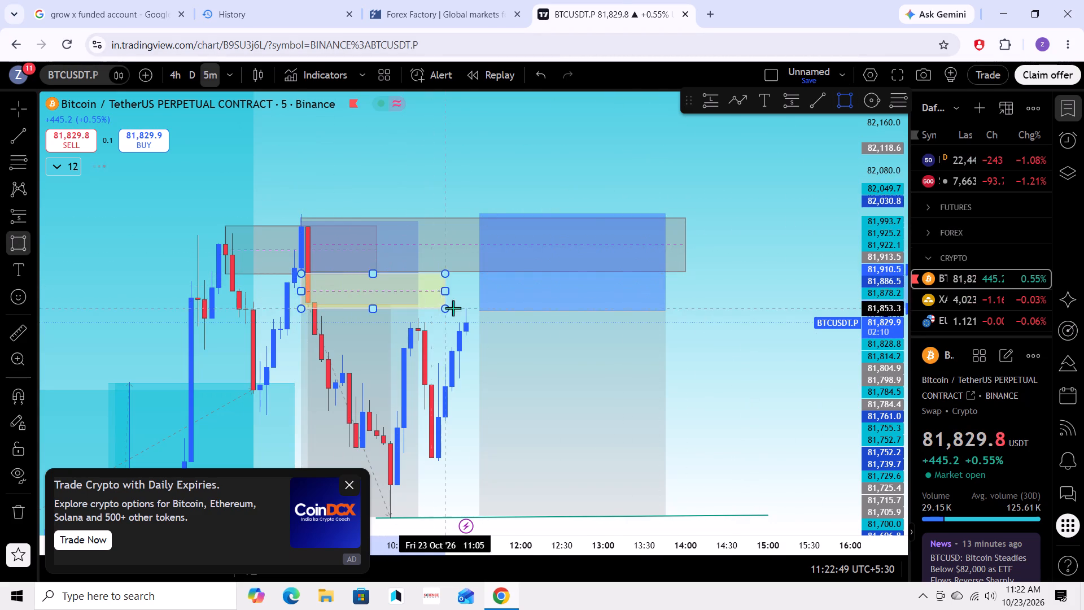
left_click_drag(453, 308, 692, 303)
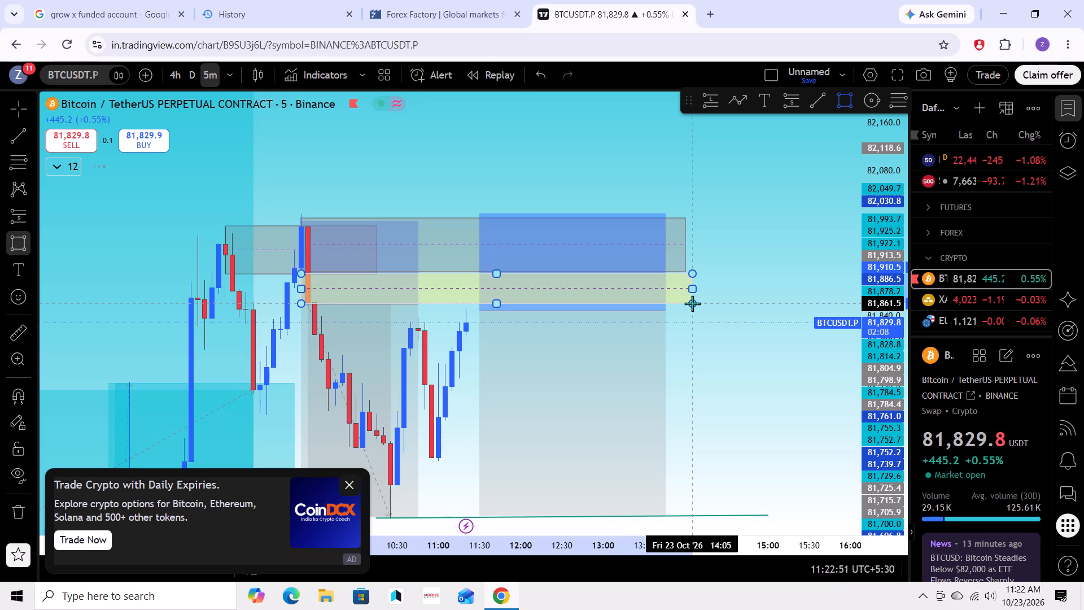
left_click_drag(692, 303, 700, 300)
left_click(700, 300)
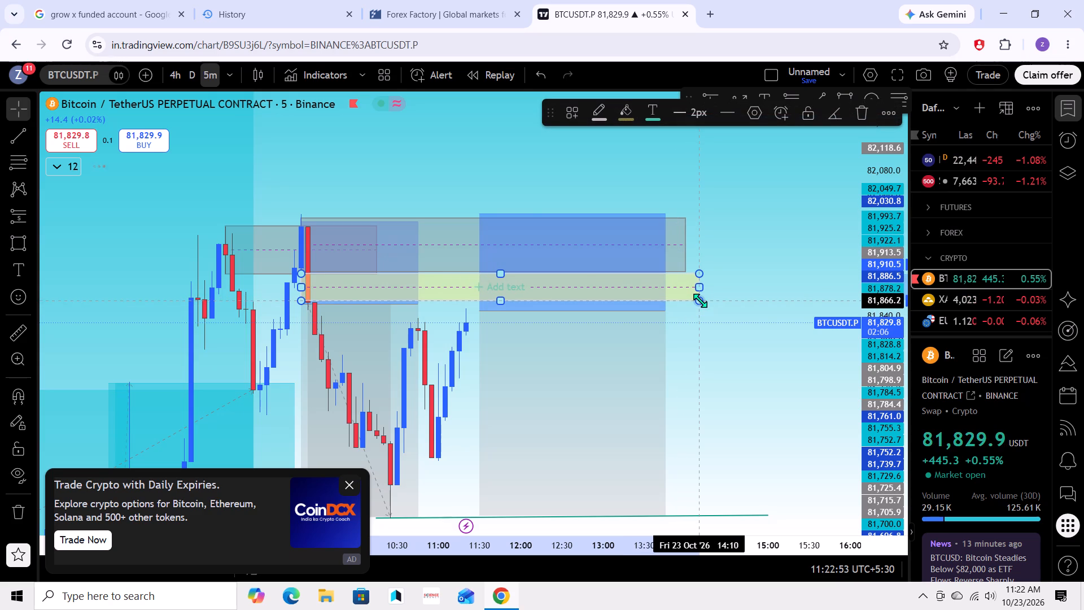
left_click(577, 115)
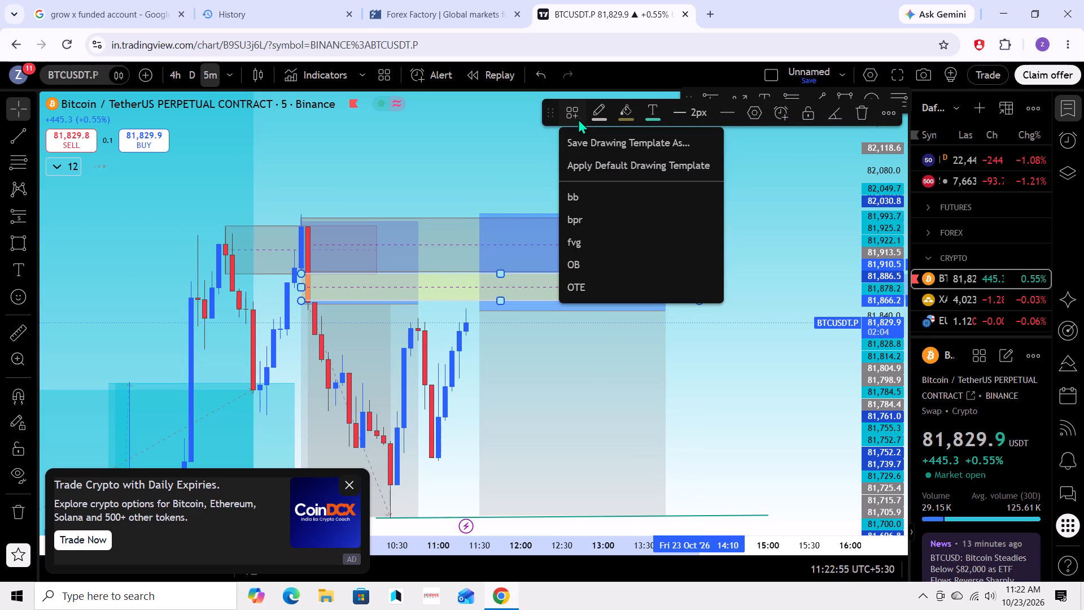
left_click(591, 234)
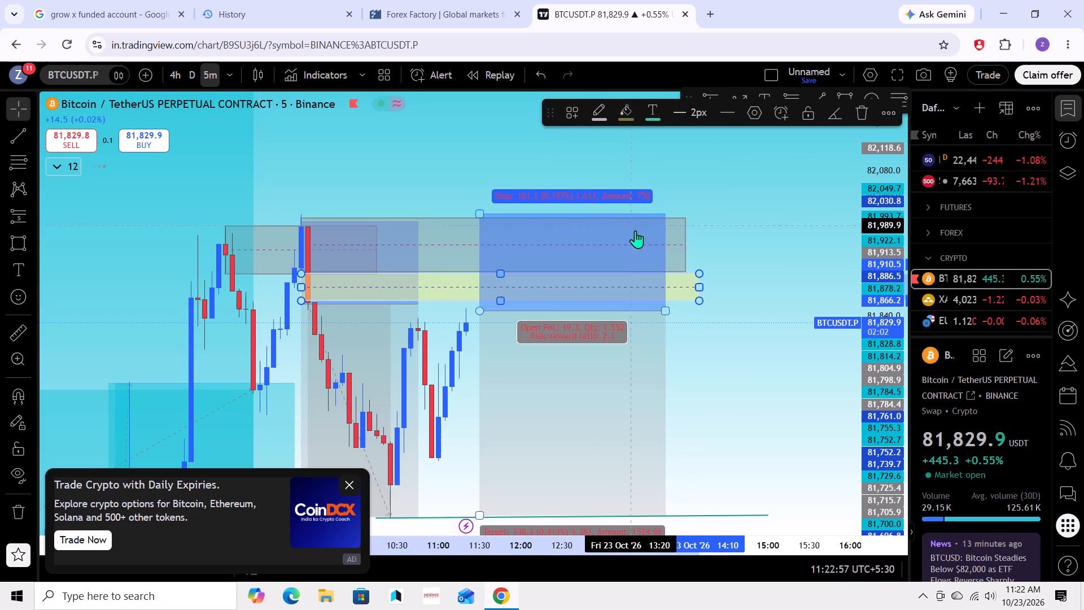
Extend the long grey rectangle zone's end to about 14:10, flush with the new fvg zone.
left_click(678, 224)
left_click_drag(685, 247, 686, 246)
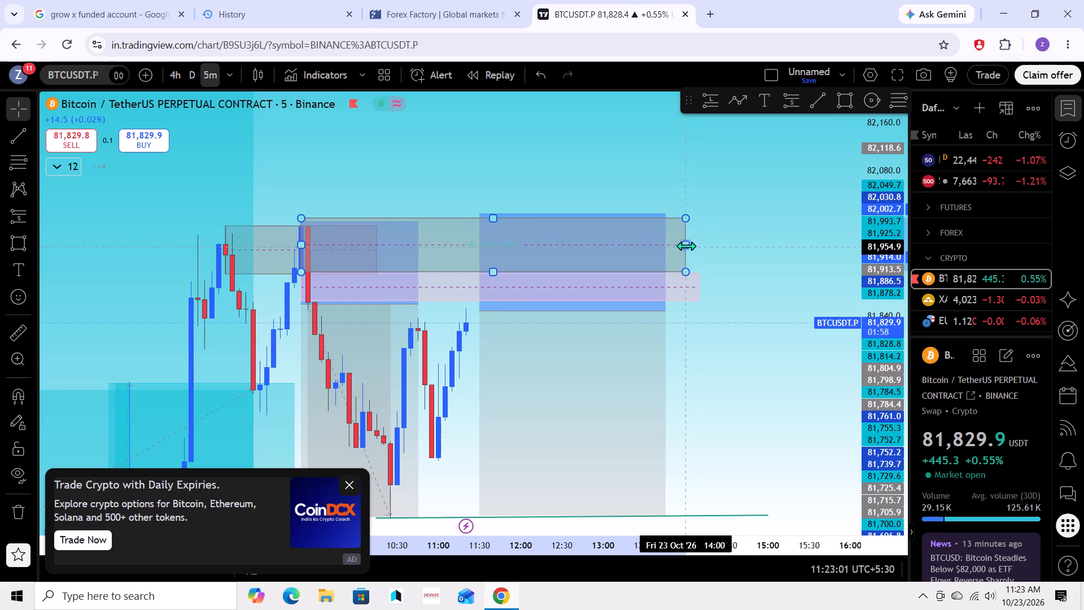
left_click_drag(686, 246, 701, 243)
left_click(729, 234)
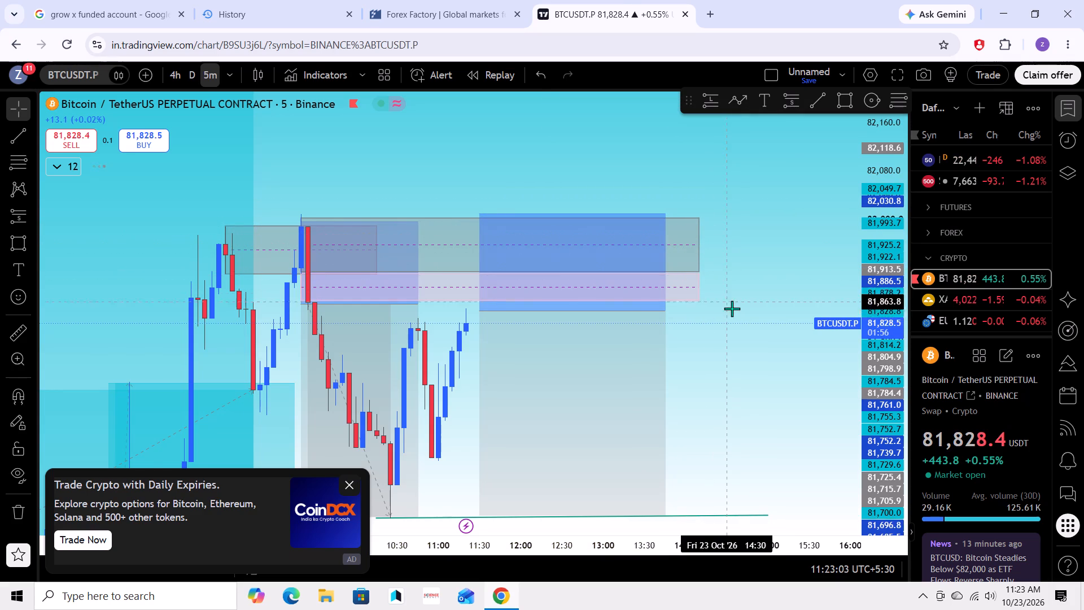
Raise the short position's entry to 81,869.7 inside the fvg zone, and move its start to 11:35.
left_click_drag(734, 313, 754, 280)
scroll(754, 278, "up", 3)
scroll(752, 280, "down", 3)
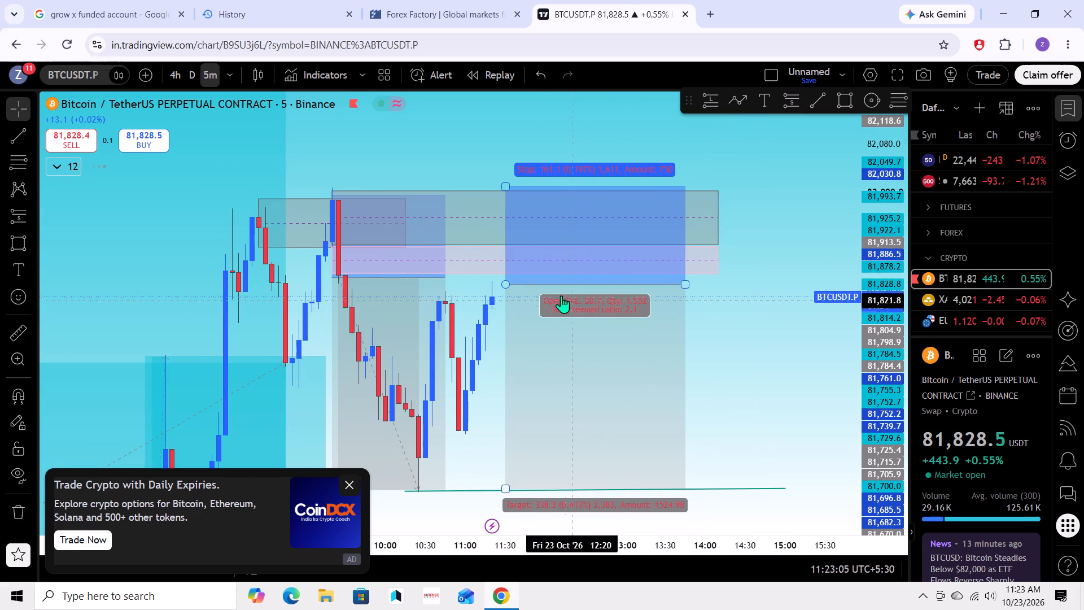
left_click_drag(506, 281, 512, 271)
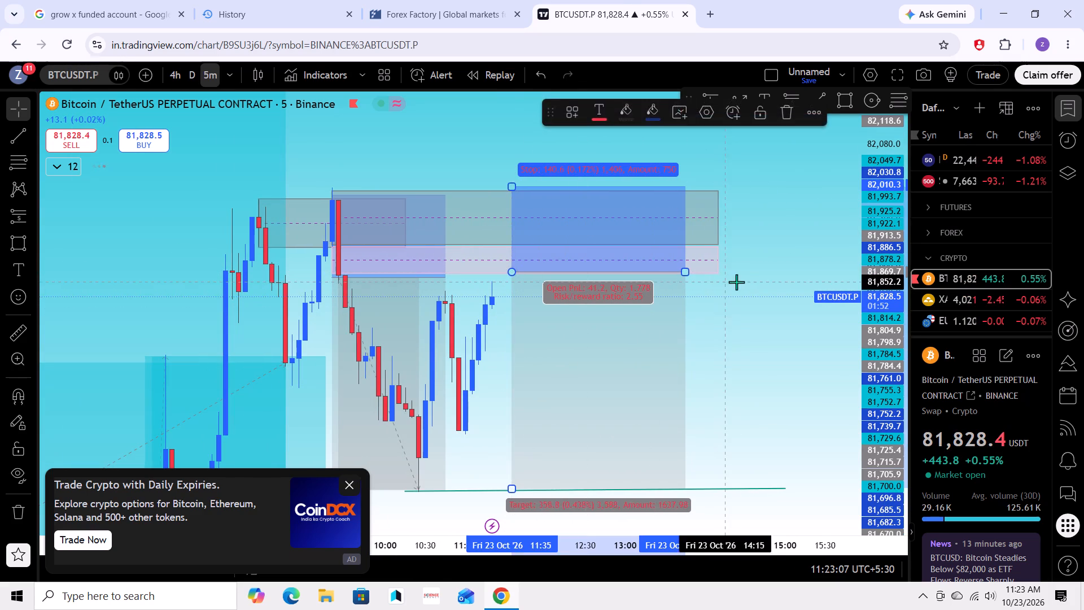
left_click(741, 282)
Examine the 5-minute price action as it approaches the fvg zone, short entry and grey zone, down to the swing-low trend line.
left_click_drag(742, 331, 750, 308)
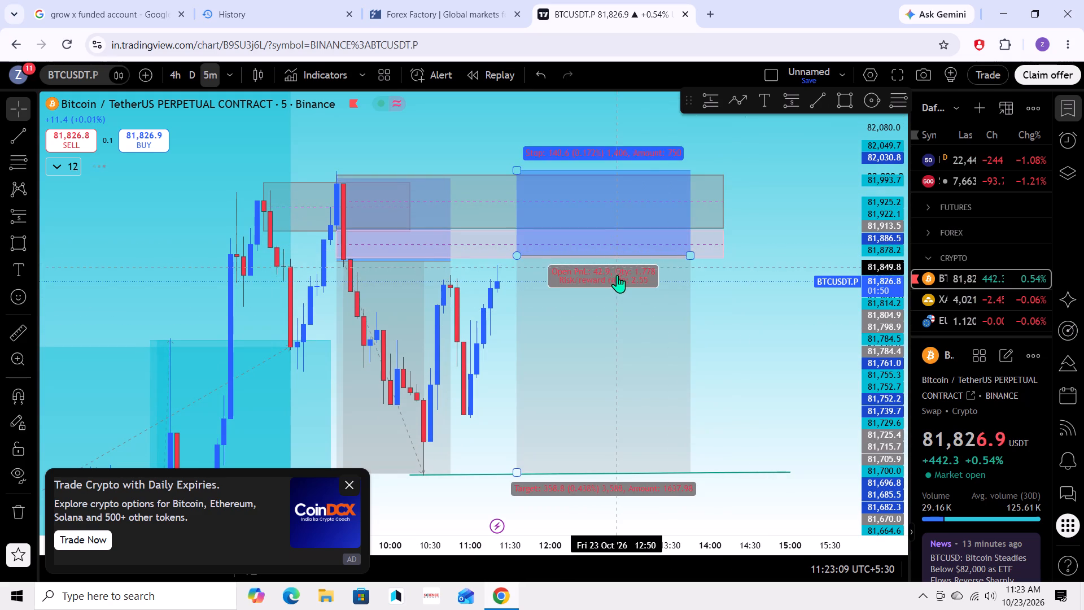
left_click_drag(749, 313, 749, 342)
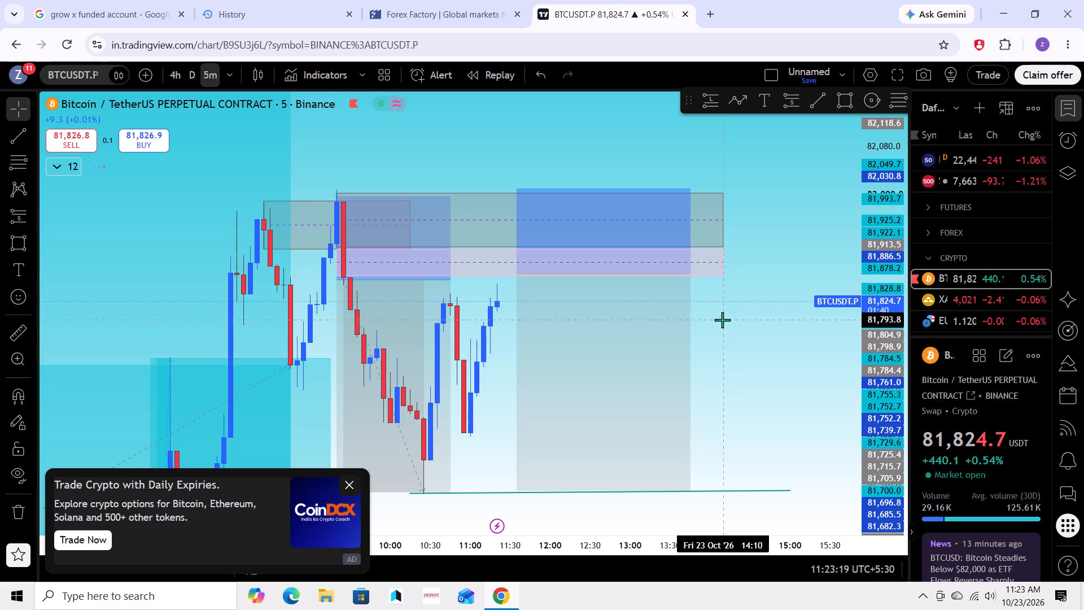
scroll(697, 317, "down", 1)
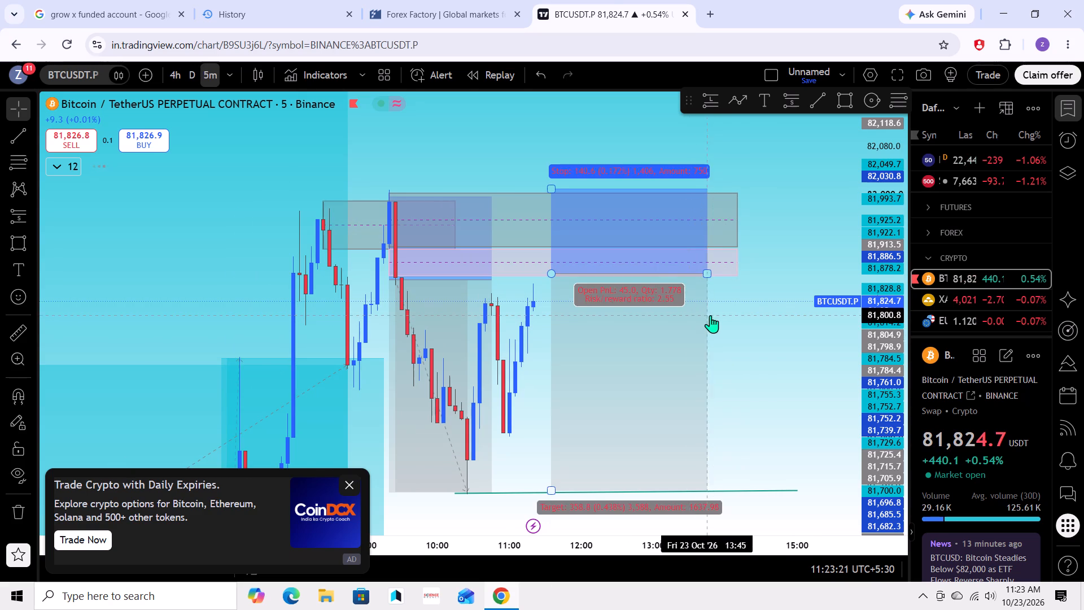
left_click(761, 339)
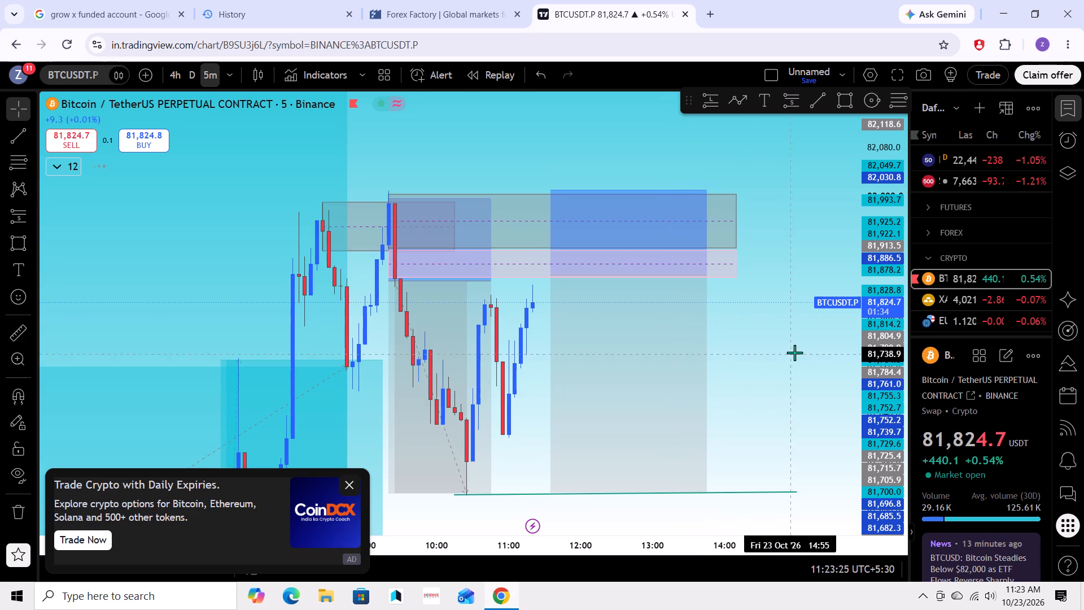
left_click_drag(789, 350, 762, 366)
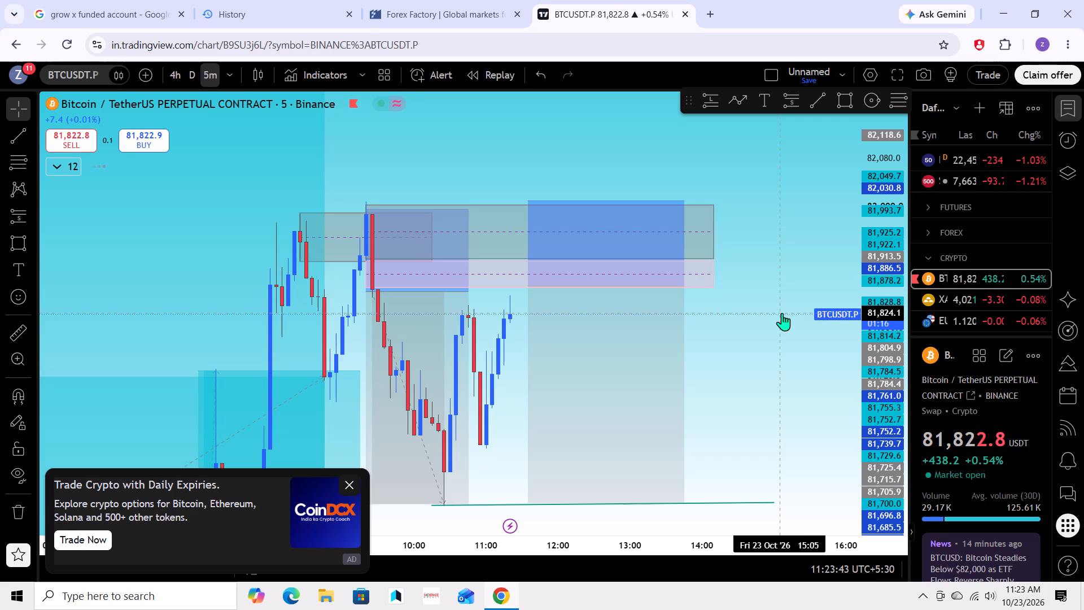
left_click_drag(783, 295, 773, 322)
left_click_drag(773, 214, 762, 250)
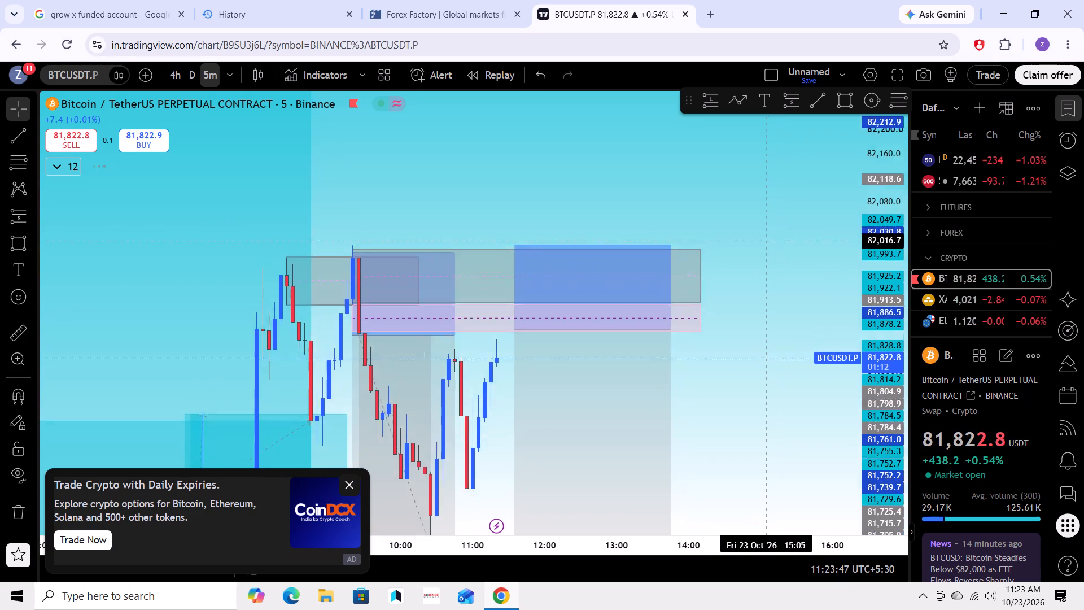
left_click_drag(762, 250, 751, 293)
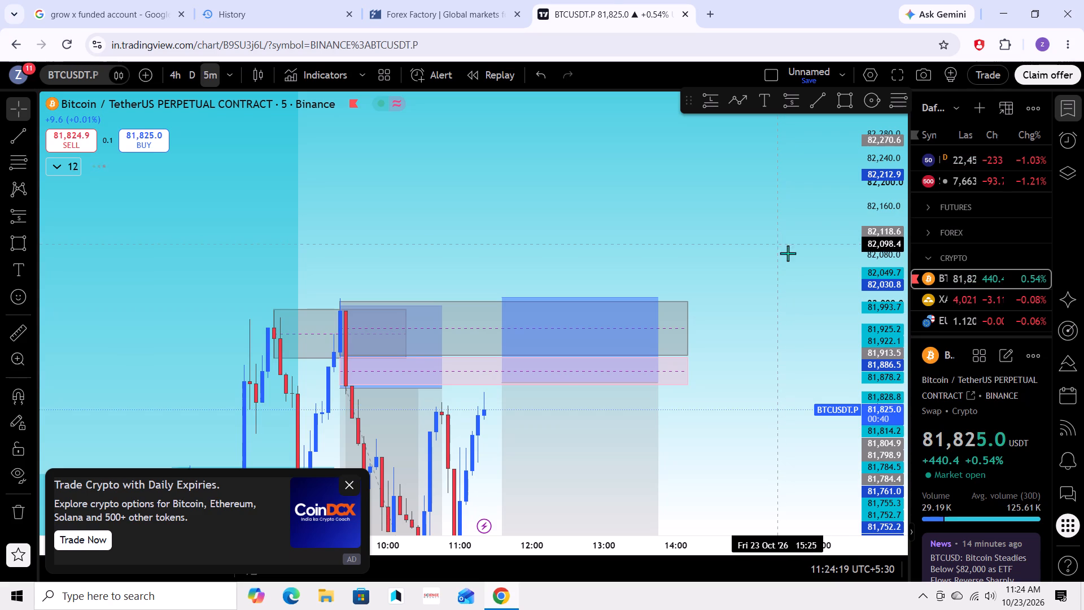
scroll(802, 308, "down", 2)
left_click_drag(799, 350, 810, 306)
scroll(806, 334, "up", 3)
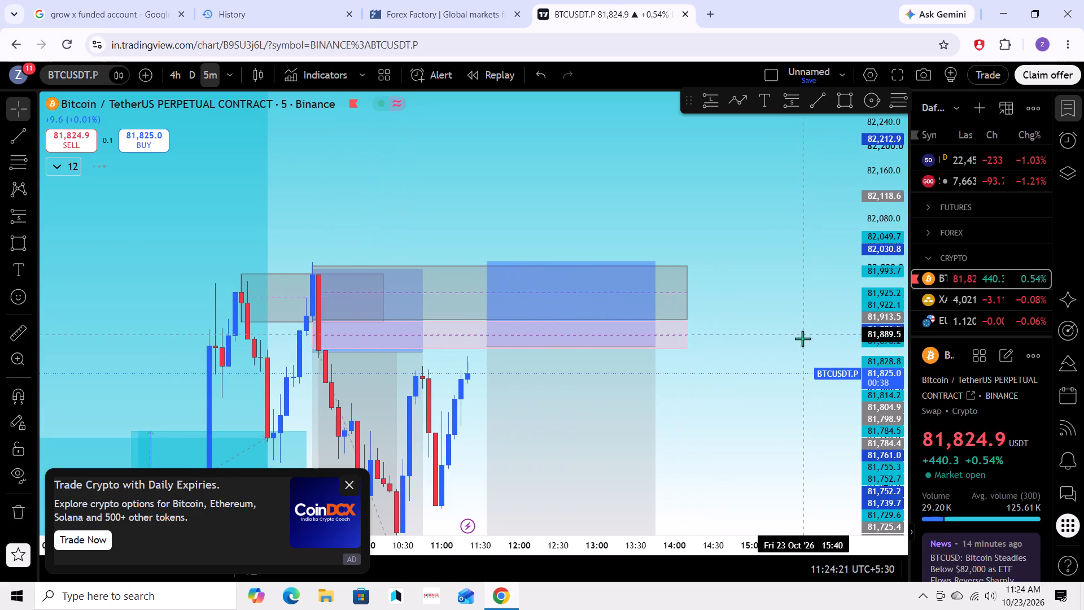
left_click_drag(766, 377, 779, 356)
scroll(781, 352, "down", 1)
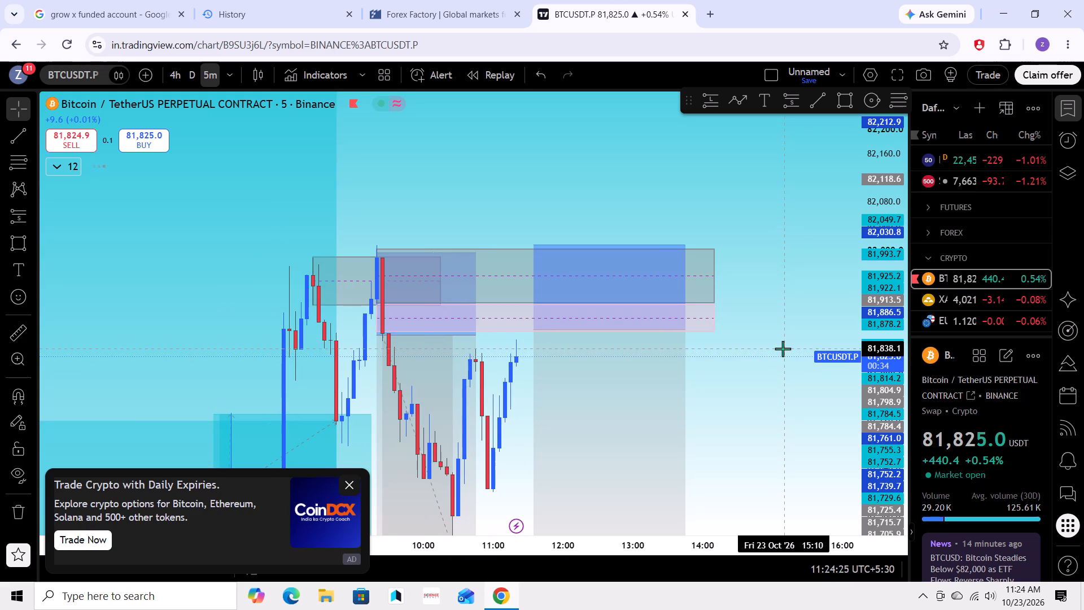
left_click_drag(766, 372, 774, 346)
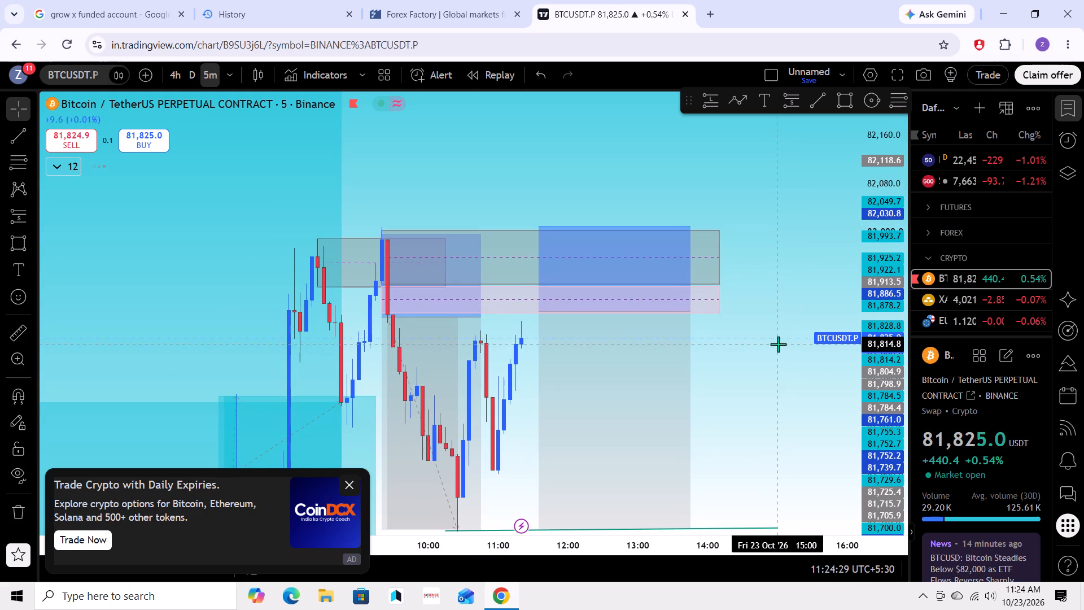
scroll(768, 373, "up", 2)
scroll(768, 373, "down", 1)
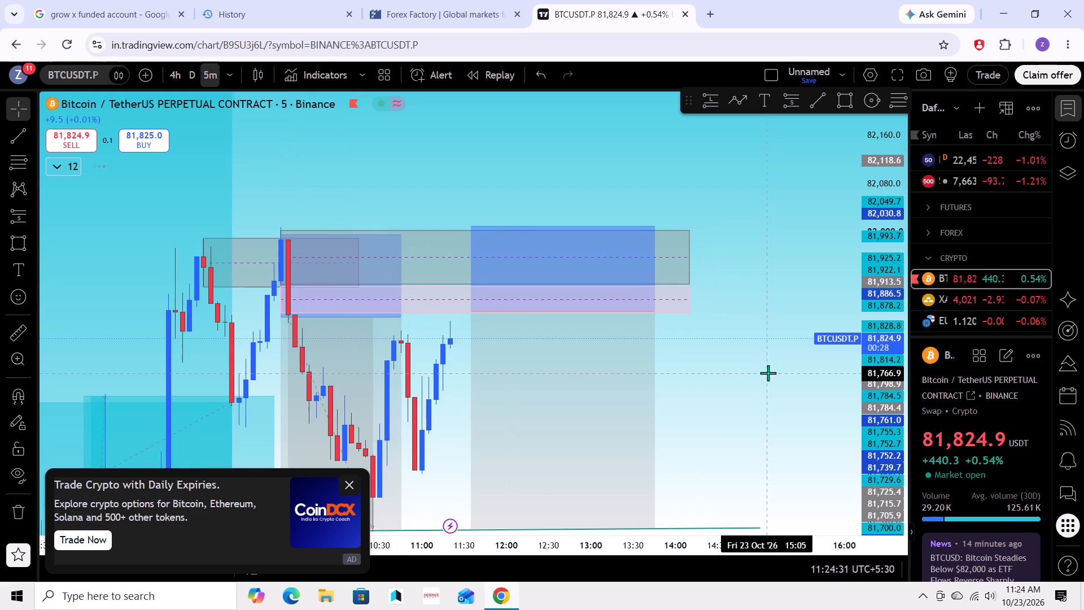
left_click_drag(769, 382, 780, 358)
scroll(781, 357, "down", 2)
left_click_drag(781, 365, 781, 374)
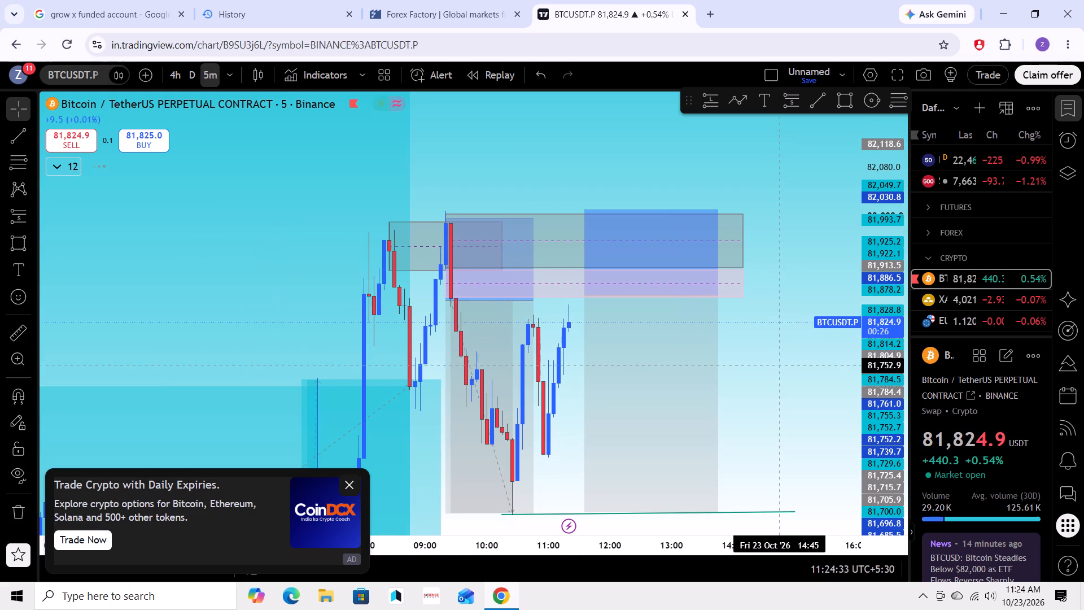
left_click_drag(781, 374, 775, 387)
scroll(774, 387, "up", 3)
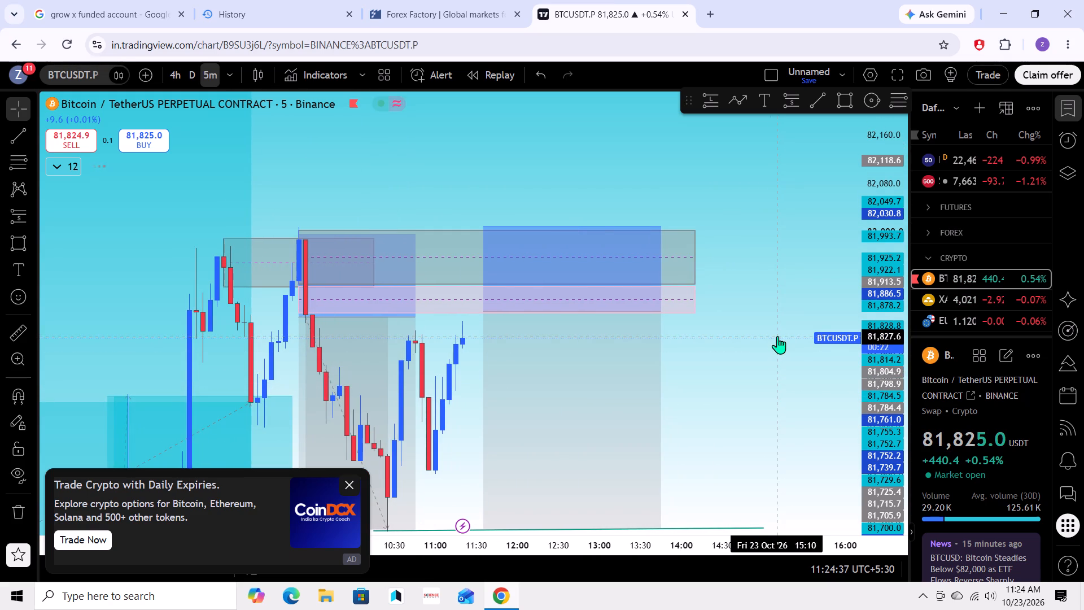
left_click_drag(748, 376, 779, 332)
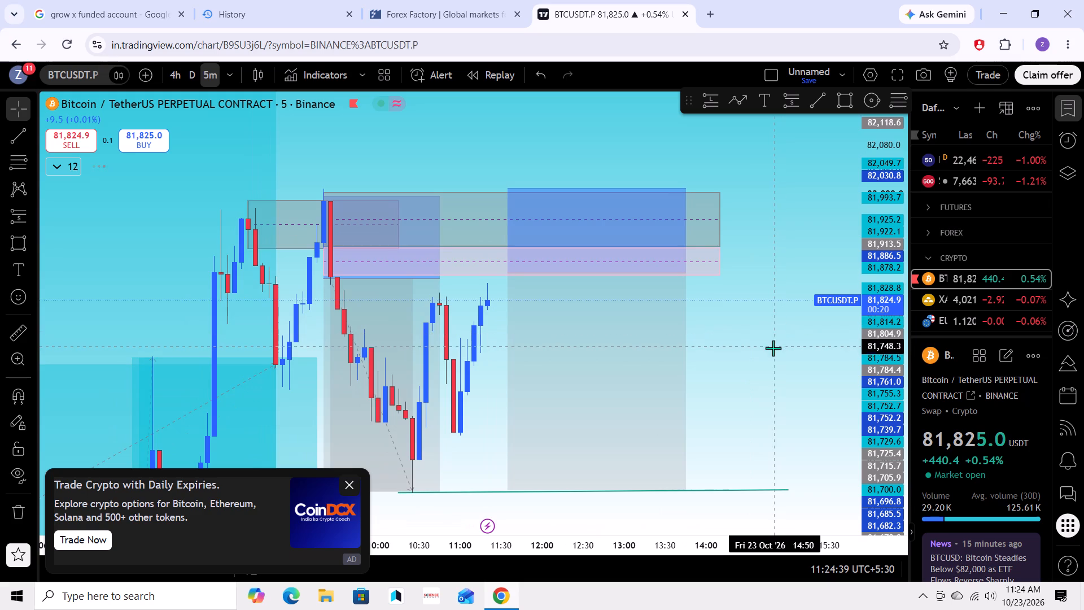
scroll(773, 348, "down", 1)
left_click_drag(781, 348, 783, 367)
scroll(783, 367, "up", 3)
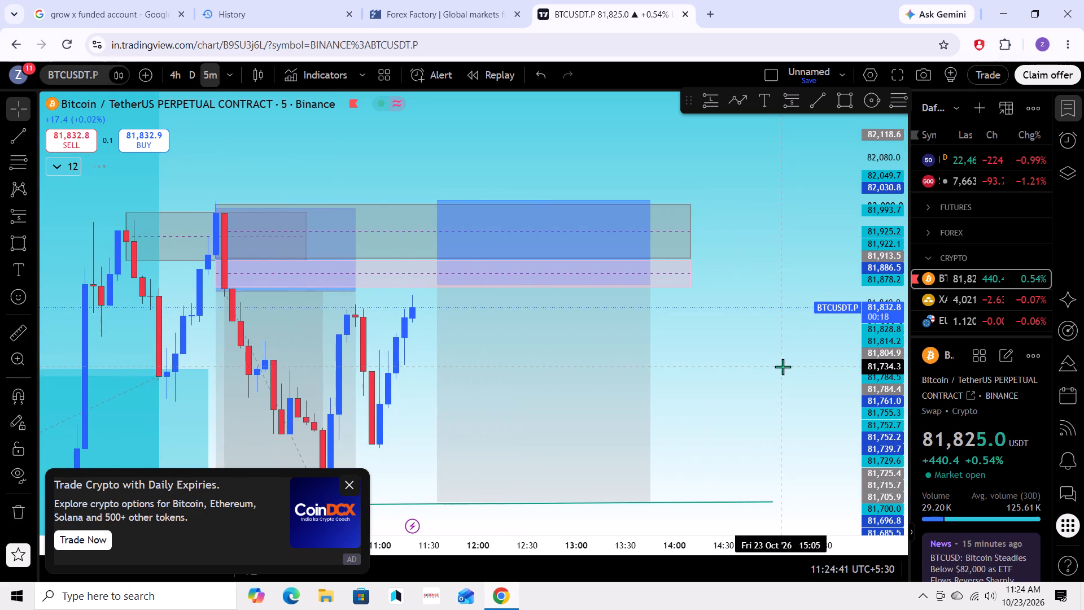
left_click_drag(747, 376, 785, 328)
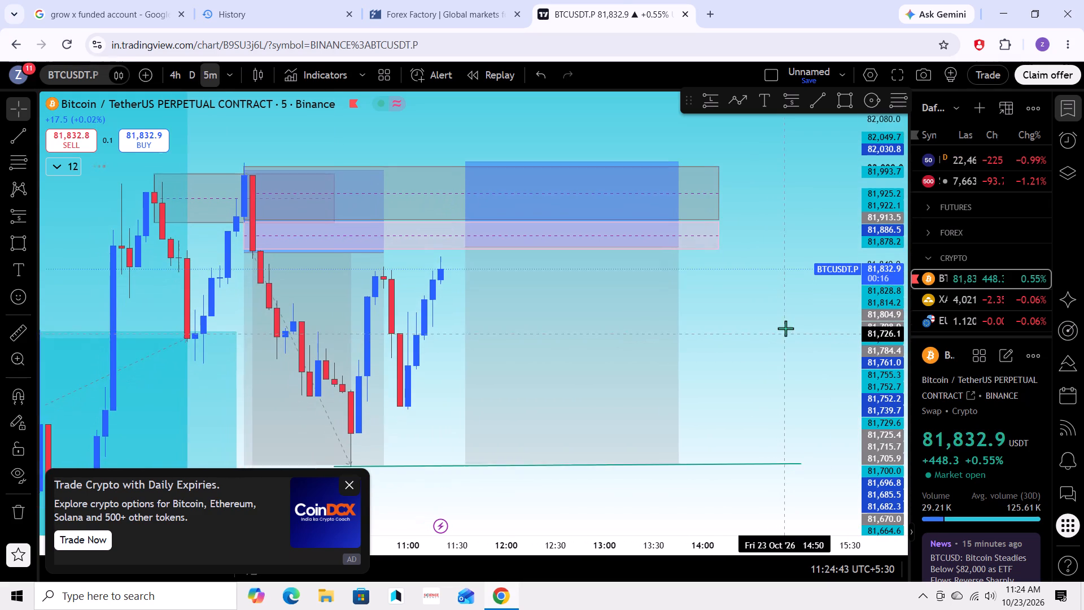
left_click_drag(785, 328, 784, 330)
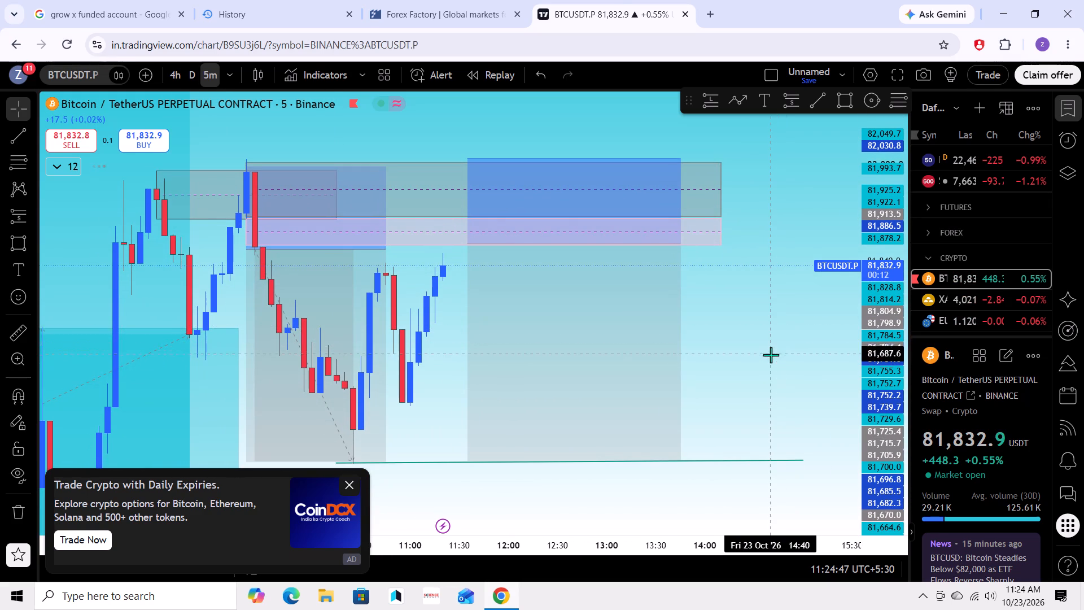
left_click_drag(771, 355, 785, 313)
scroll(779, 310, "up", 3)
left_click_drag(762, 297, 778, 302)
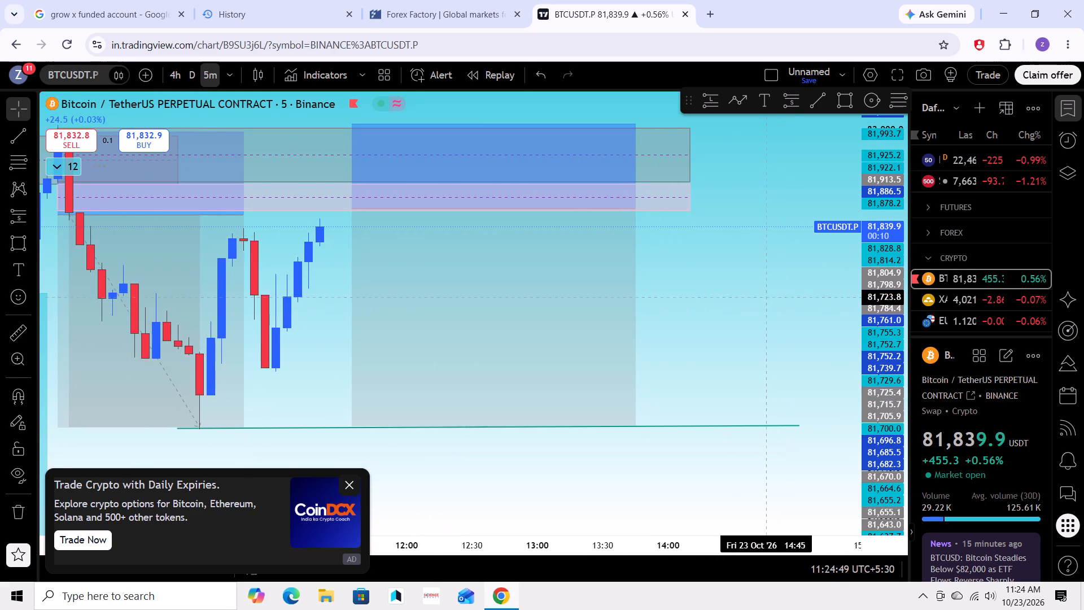
left_click_drag(778, 302, 790, 311)
left_click_drag(763, 319, 793, 306)
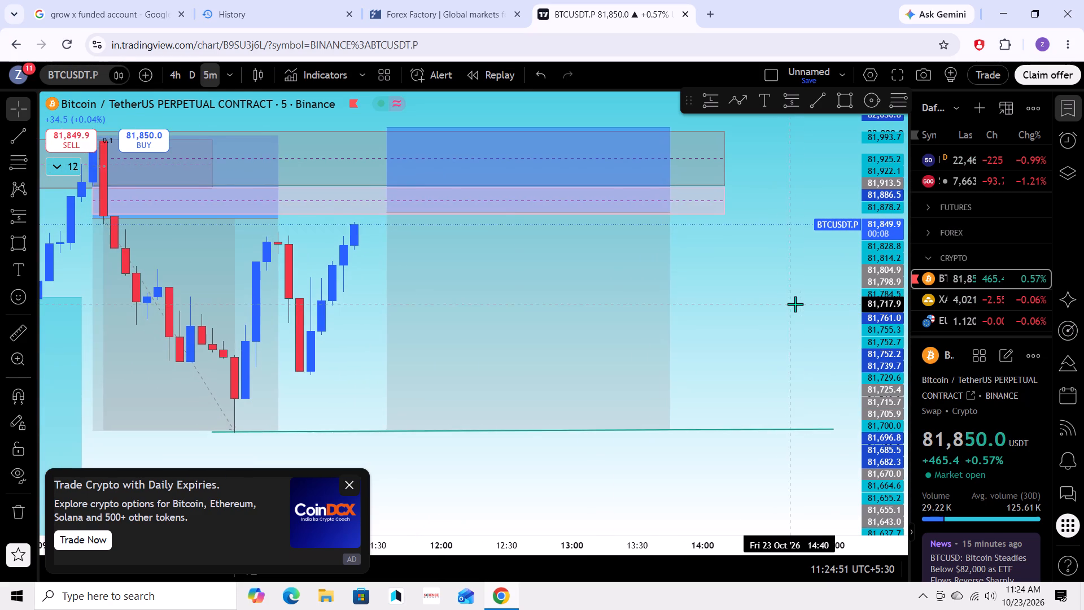
scroll(795, 304, "down", 3)
left_click_drag(488, 350, 518, 340)
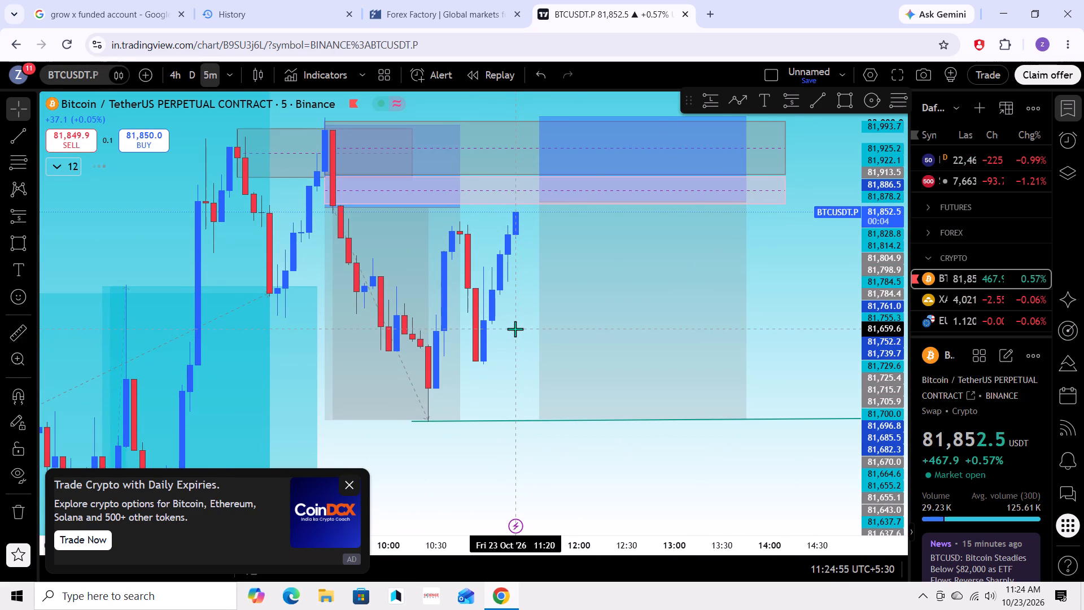
left_click_drag(775, 255, 772, 313)
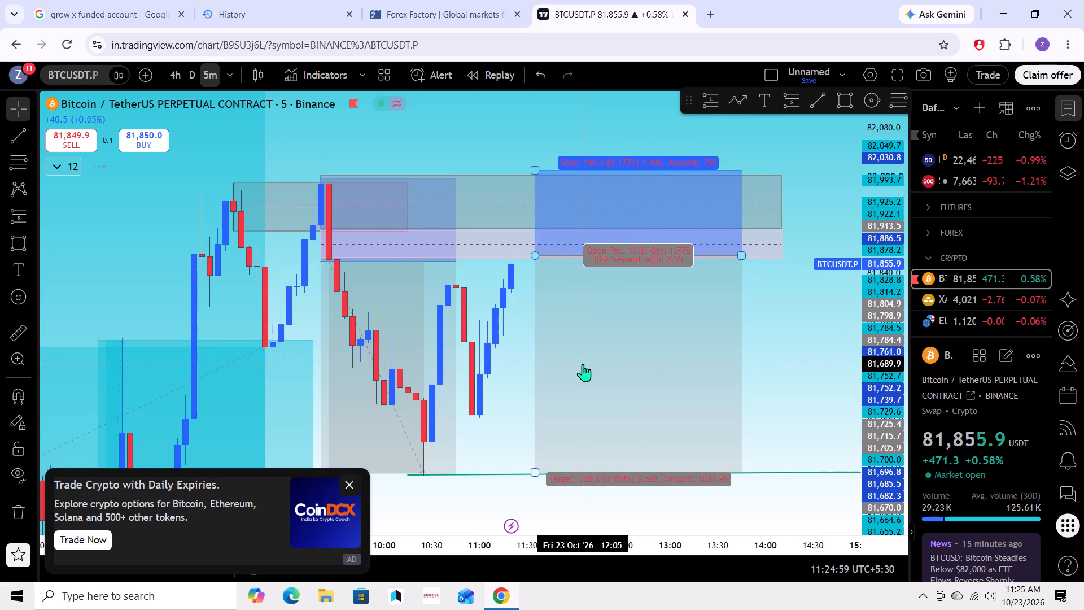
left_click_drag(501, 412, 513, 371)
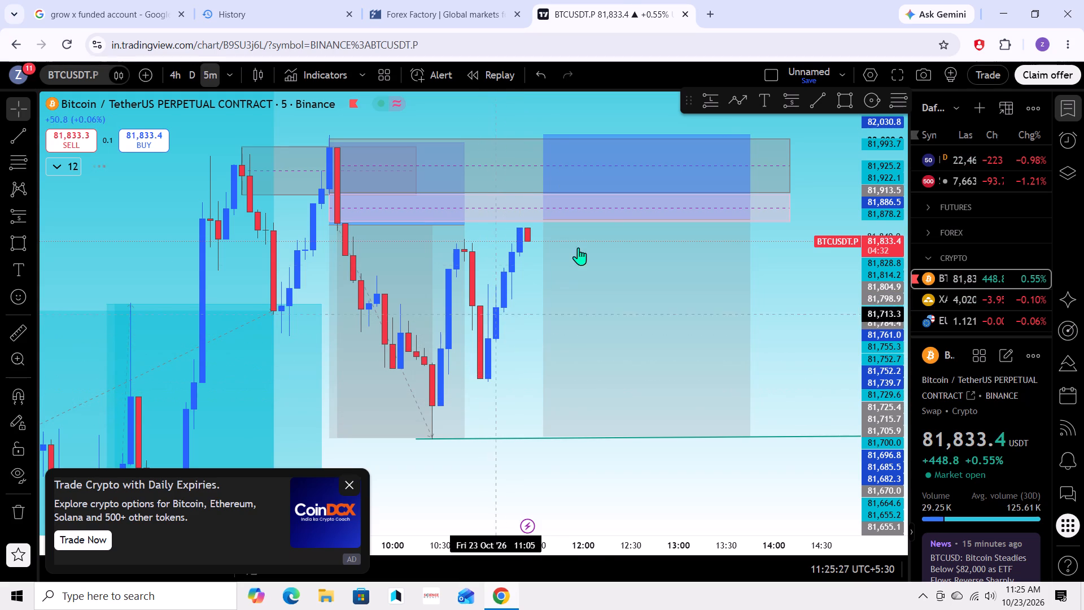
Draw an fvg-styled rectangle over the rise from the swing low, from about 10:30 to 12:10, below the short entry.
left_click(834, 100)
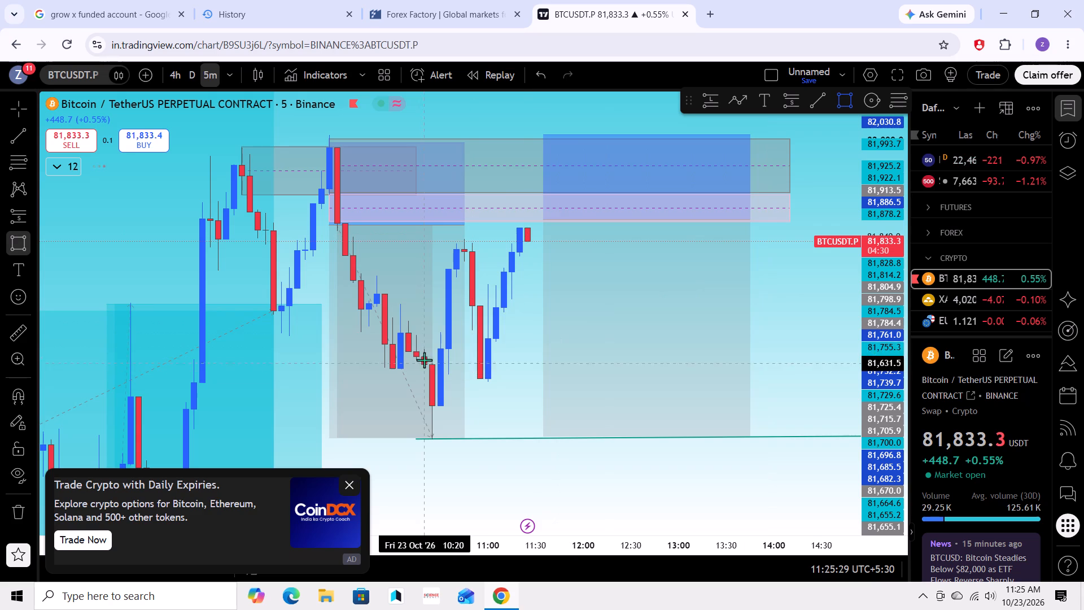
left_click_drag(442, 333, 597, 403)
left_click(597, 403)
double_click(506, 420)
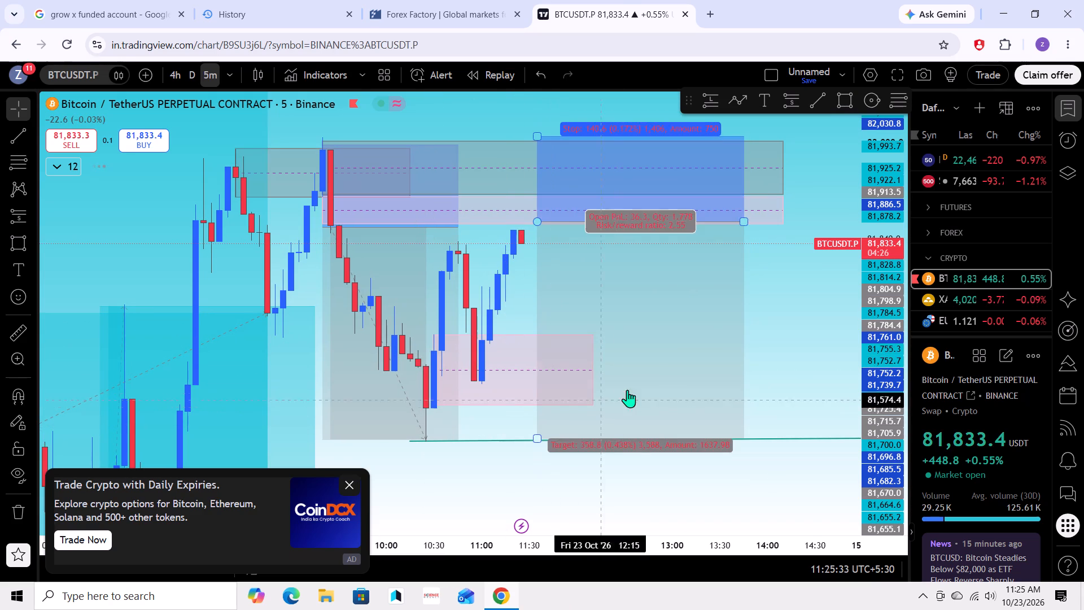
Place a long position at 11:05 from the lower fvg zone's top edge, entry 81,686.4, with the stop 126.1 below and the target 176.3 above.
left_click(718, 95)
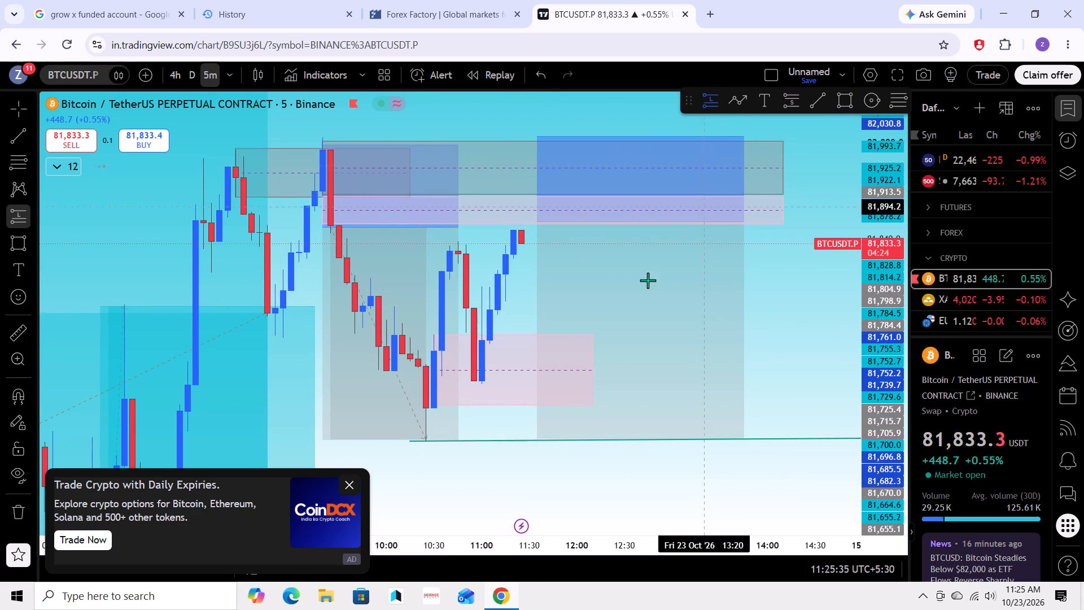
left_click(487, 332)
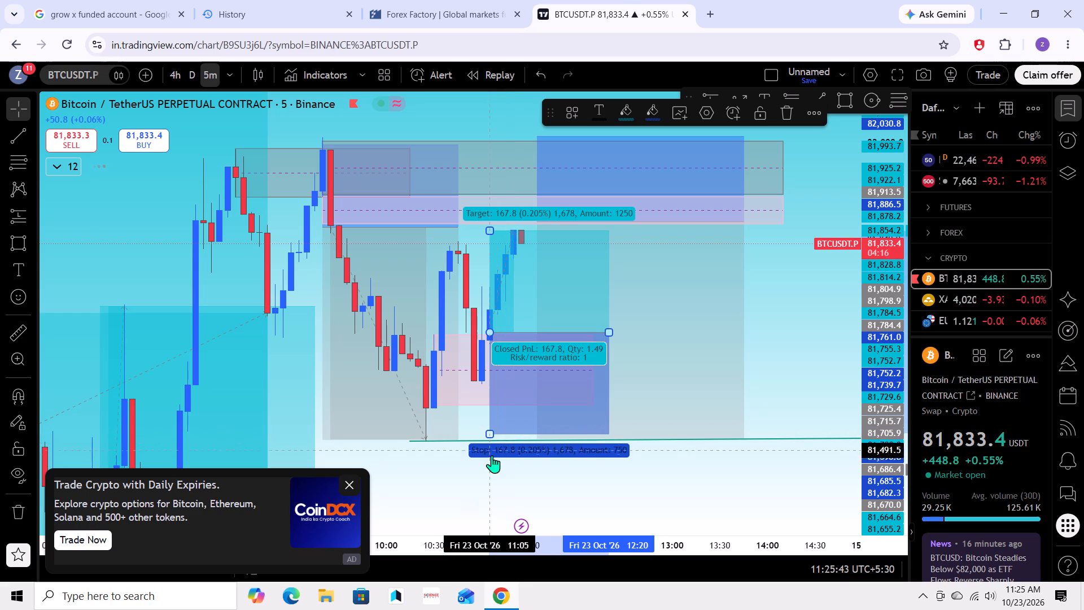
left_click_drag(487, 433, 496, 410)
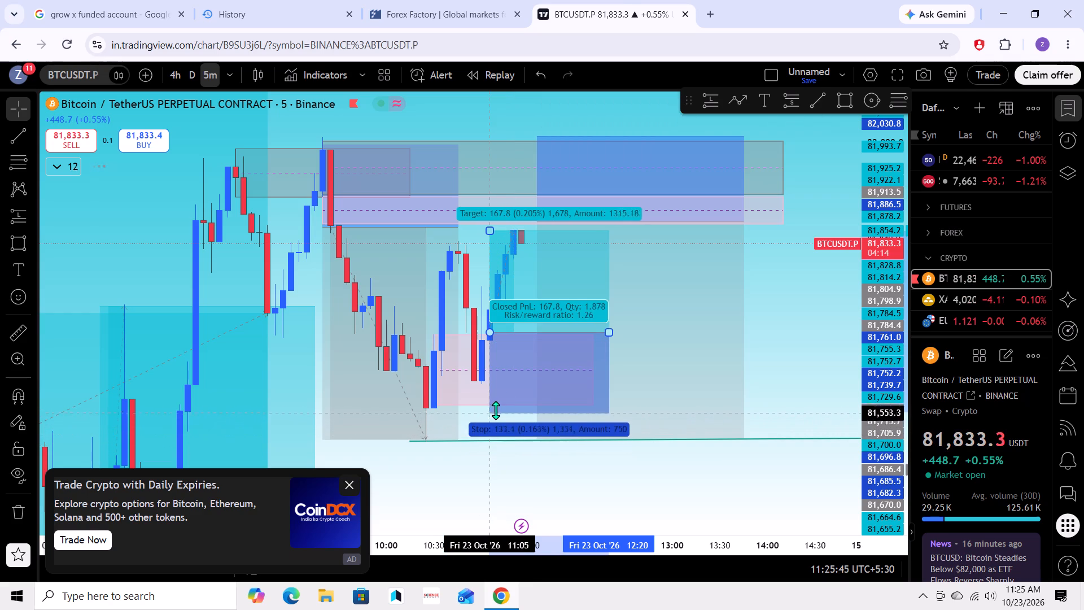
left_click_drag(496, 410, 496, 408)
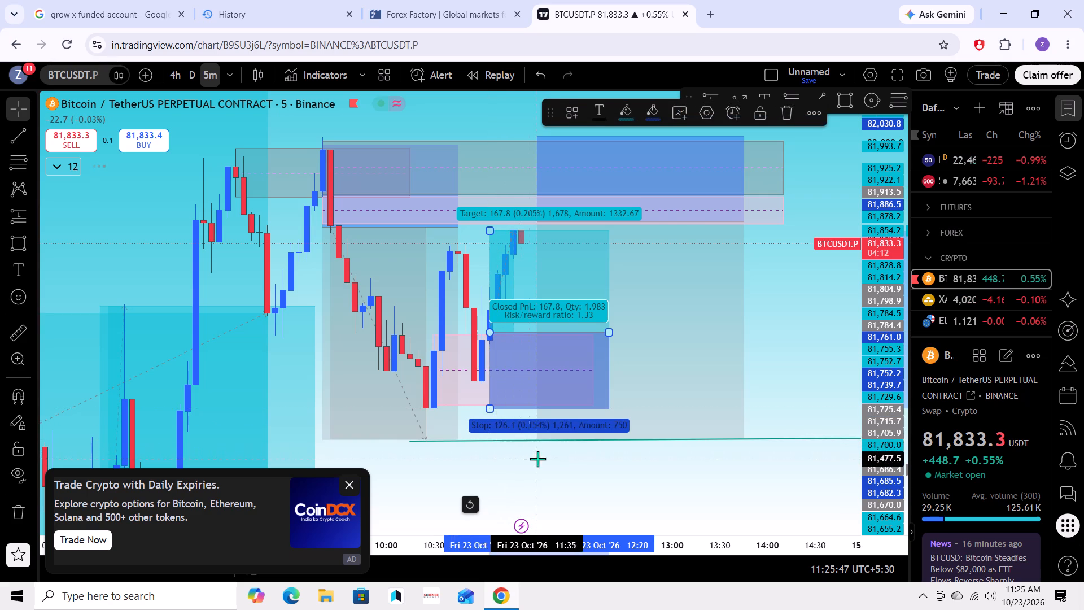
left_click_drag(538, 459, 535, 516)
left_click_drag(484, 283, 486, 281)
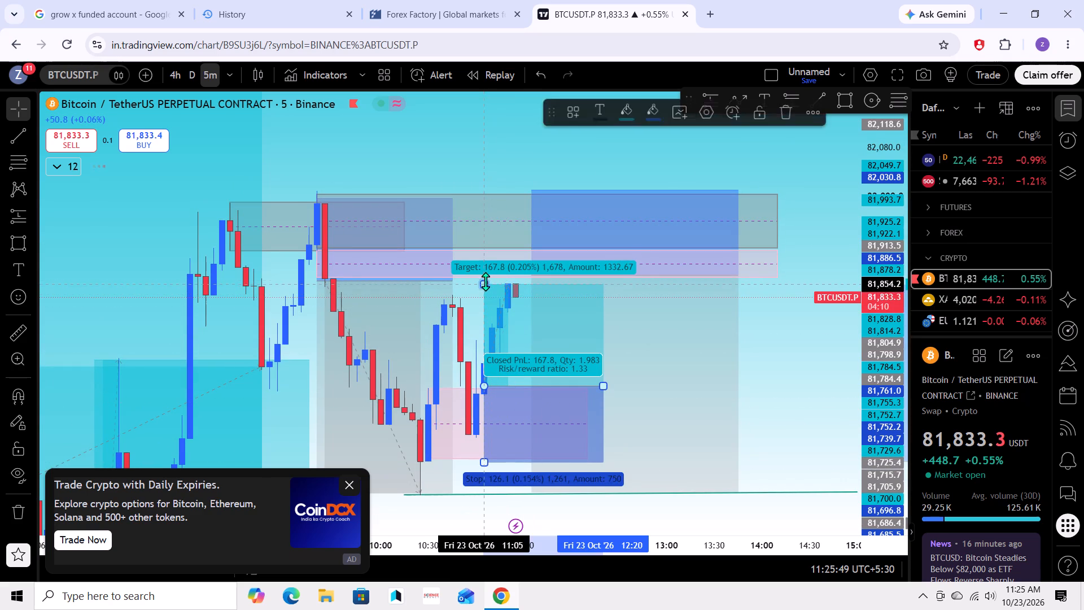
left_click_drag(486, 281, 496, 279)
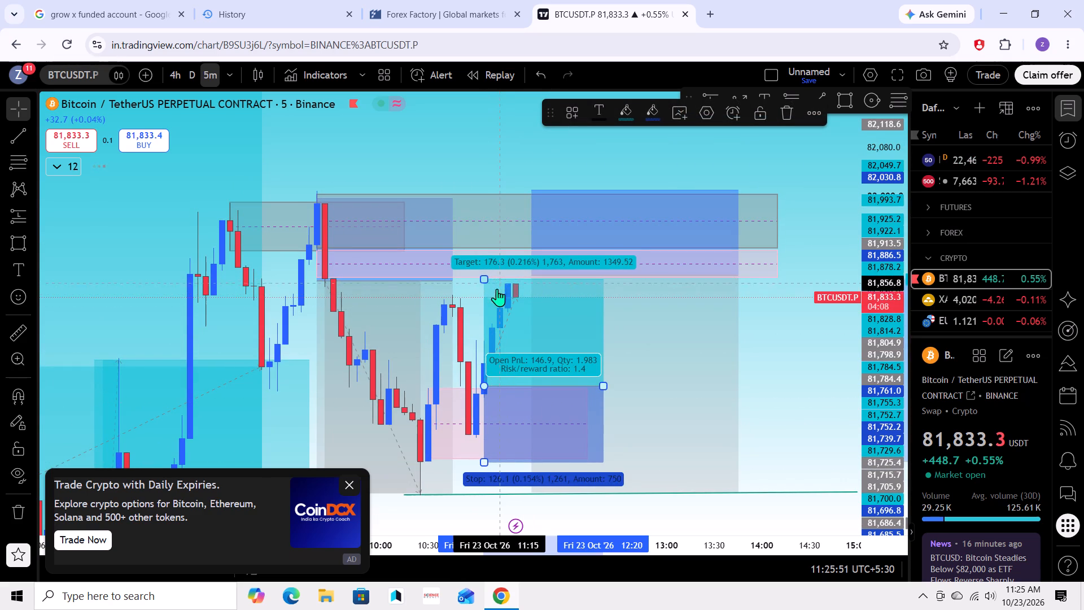
left_click_drag(470, 320, 440, 330)
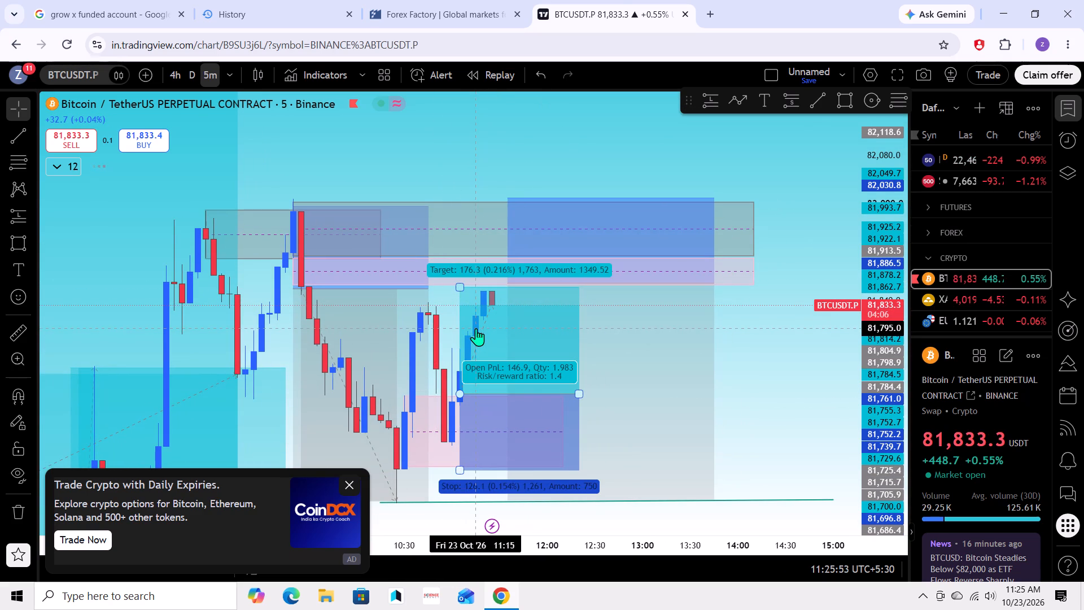
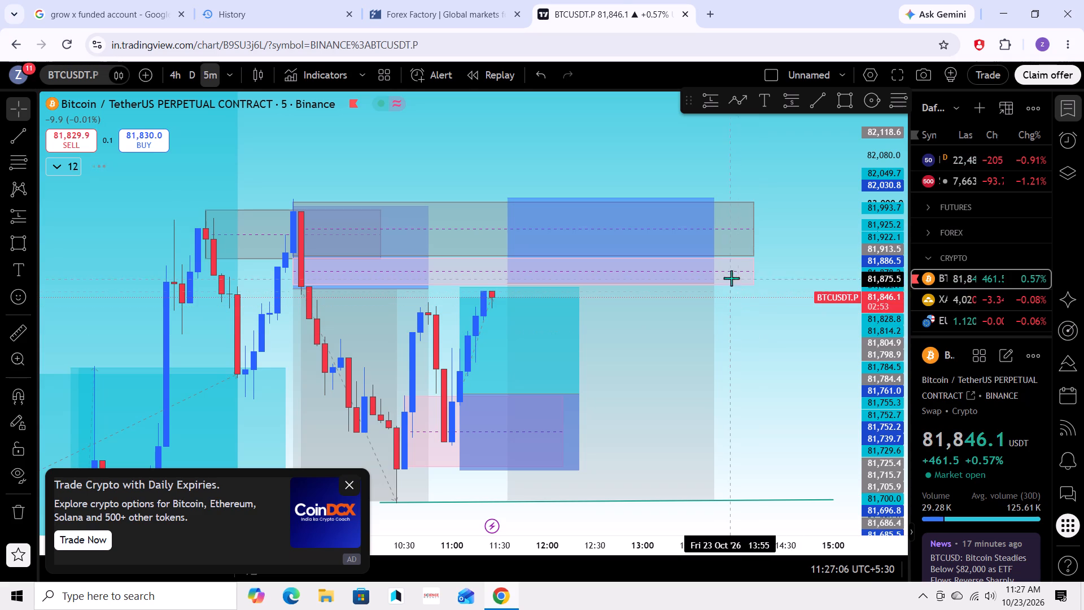
Examine the 5-minute BTCUSDT.P price action between the upper fvg zone, the short position and the new long position.
scroll(772, 335, "up", 3)
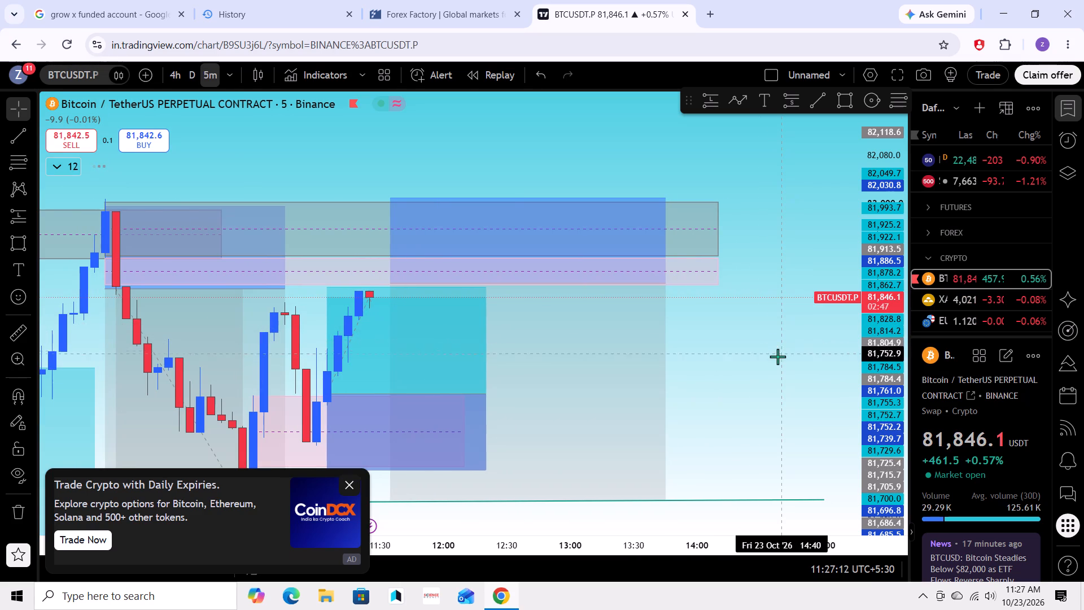
left_click_drag(778, 361, 788, 326)
scroll(779, 334, "up", 3)
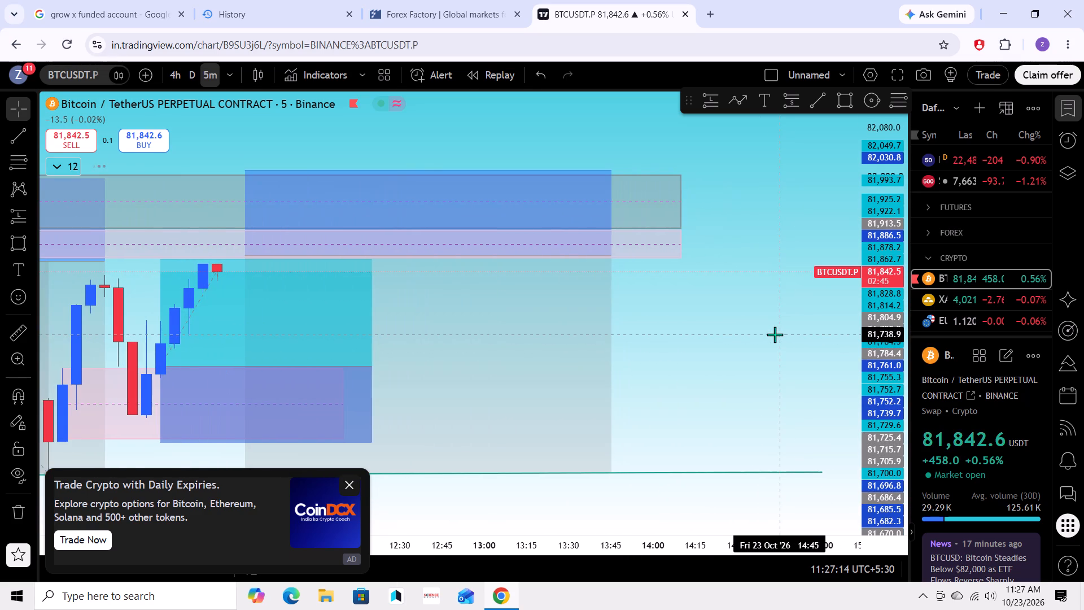
left_click_drag(770, 337, 718, 358)
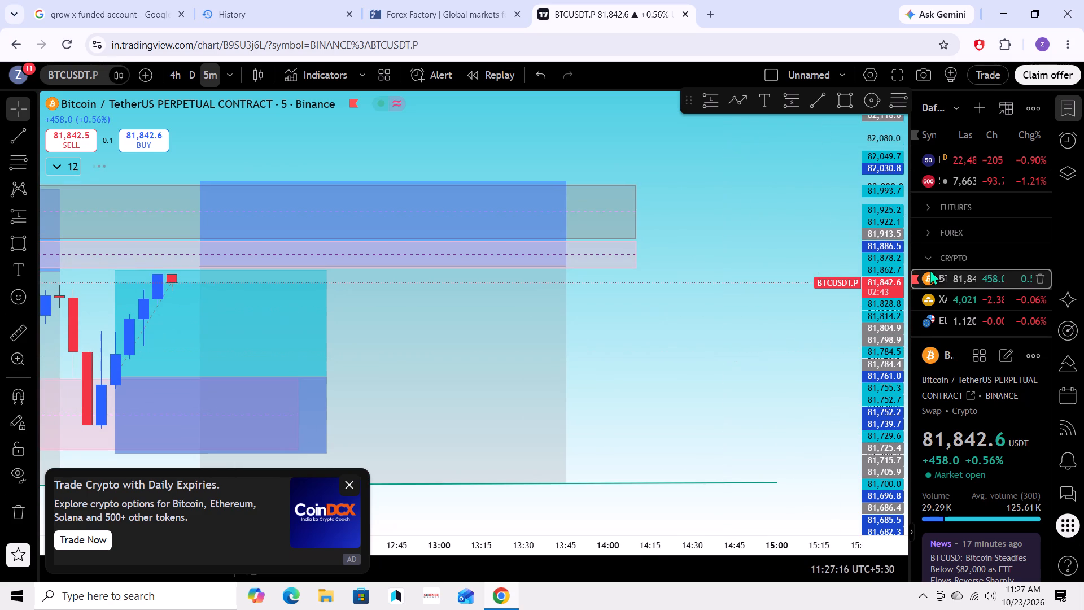
scroll(880, 308, "up", 9)
left_click_drag(728, 338, 760, 311)
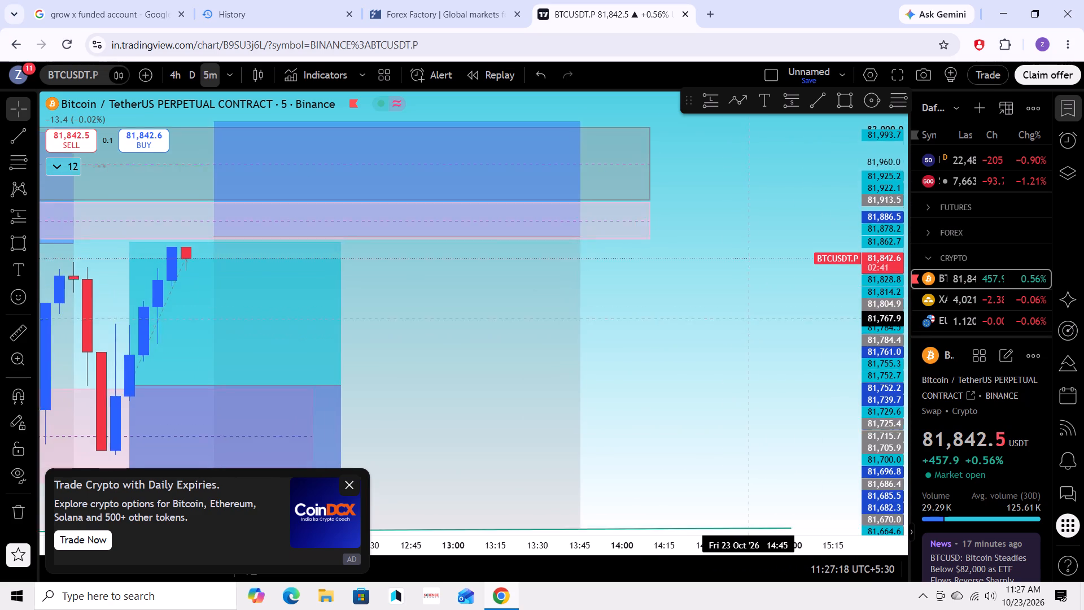
left_click_drag(760, 311, 760, 307)
scroll(764, 304, "down", 4)
left_click_drag(767, 310, 723, 376)
scroll(755, 343, "down", 2)
left_click_drag(773, 343, 696, 348)
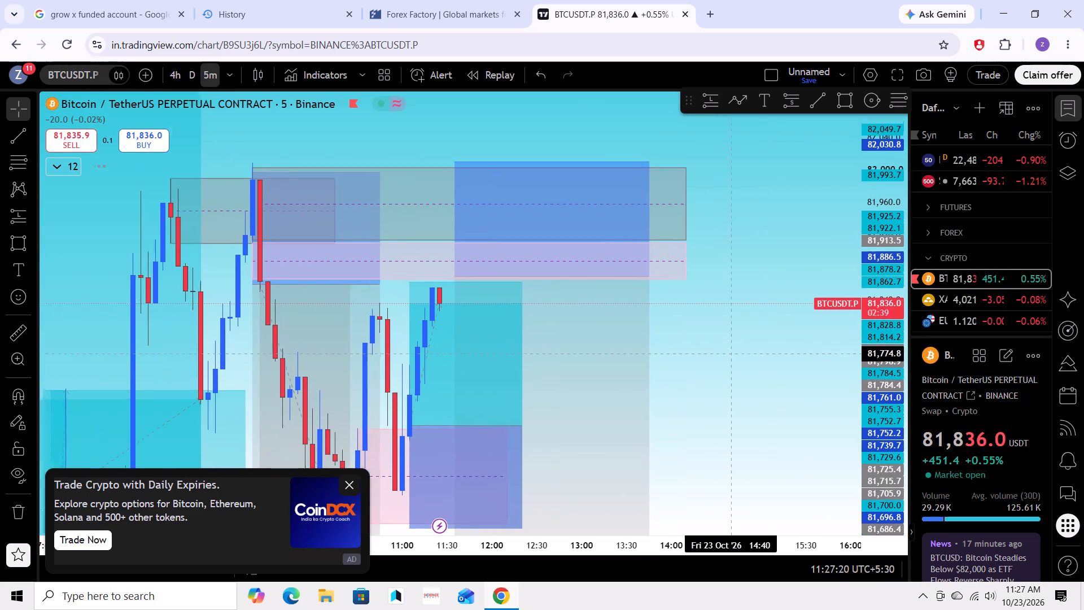
left_click_drag(696, 348, 693, 346)
scroll(873, 257, "down", 13)
scroll(801, 295, "down", 4)
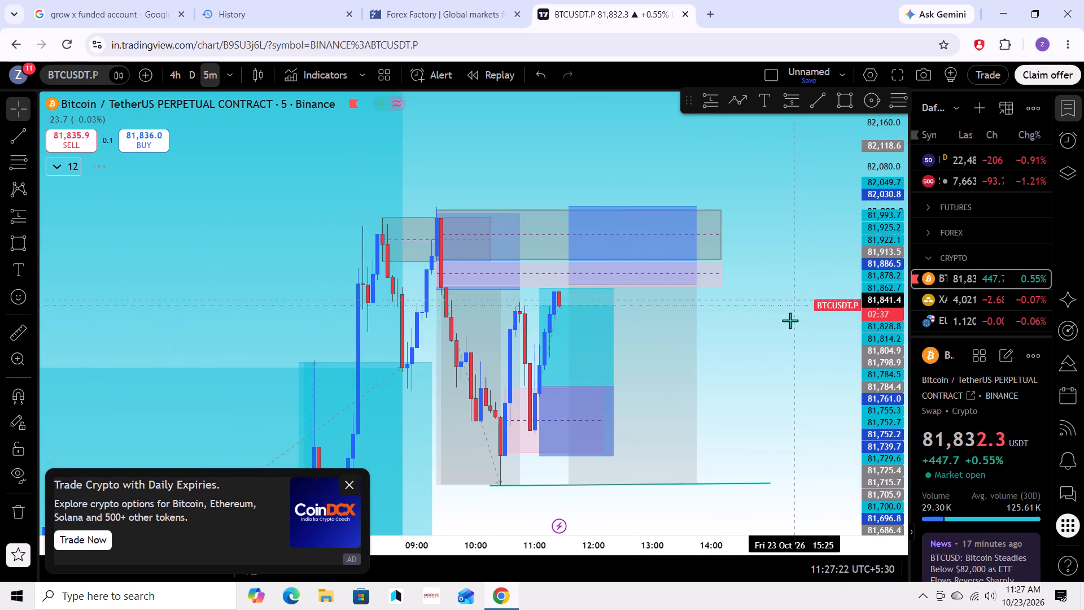
left_click_drag(794, 341, 674, 338)
scroll(721, 356, "up", 3)
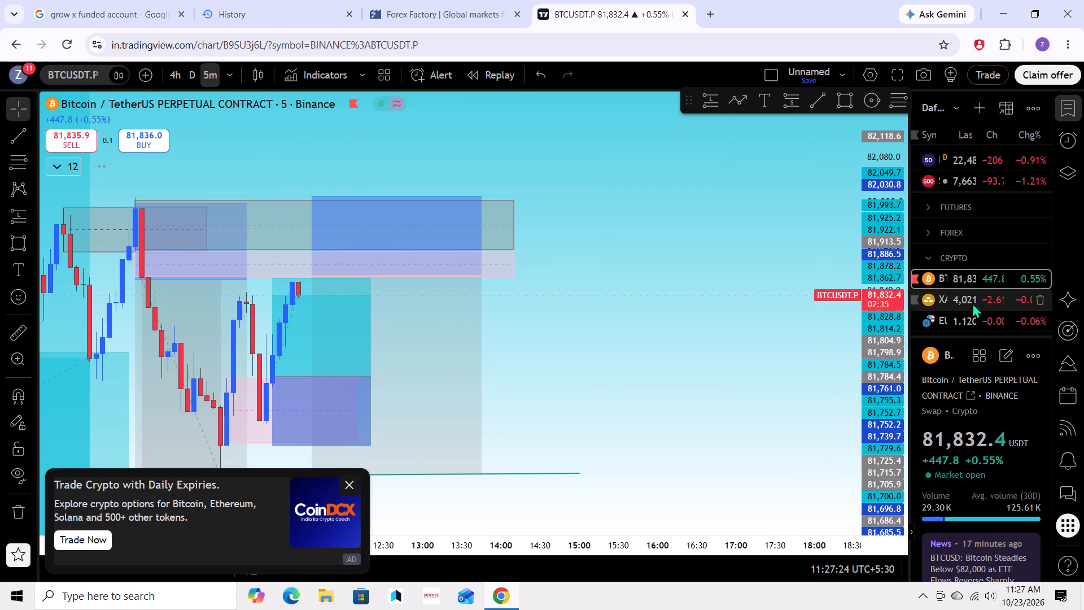
scroll(855, 339, "up", 16)
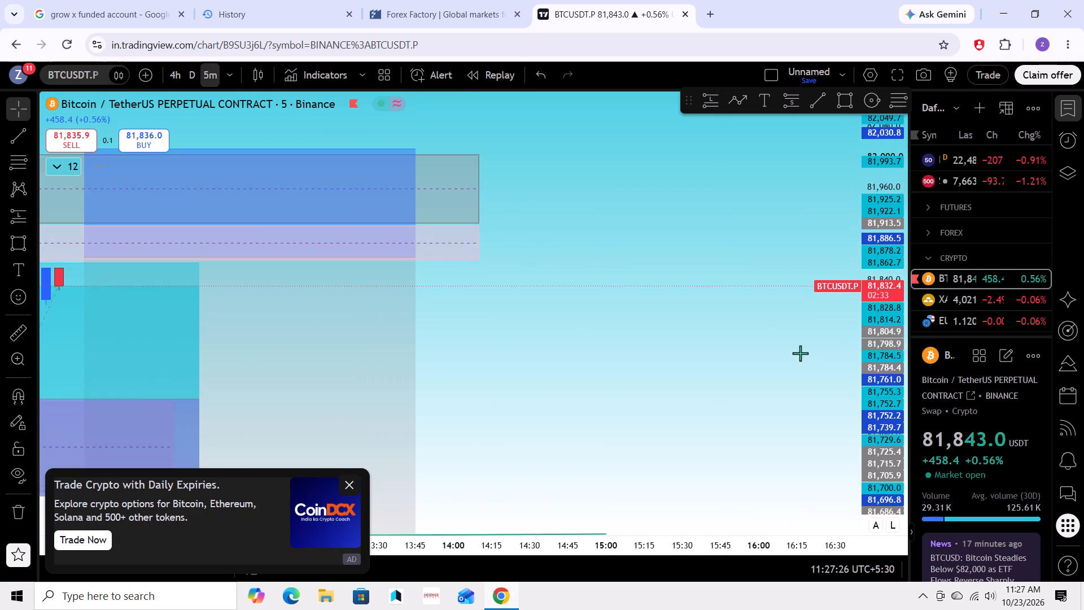
scroll(793, 354, "down", 5)
left_click_drag(722, 361, 853, 316)
scroll(850, 307, "down", 4)
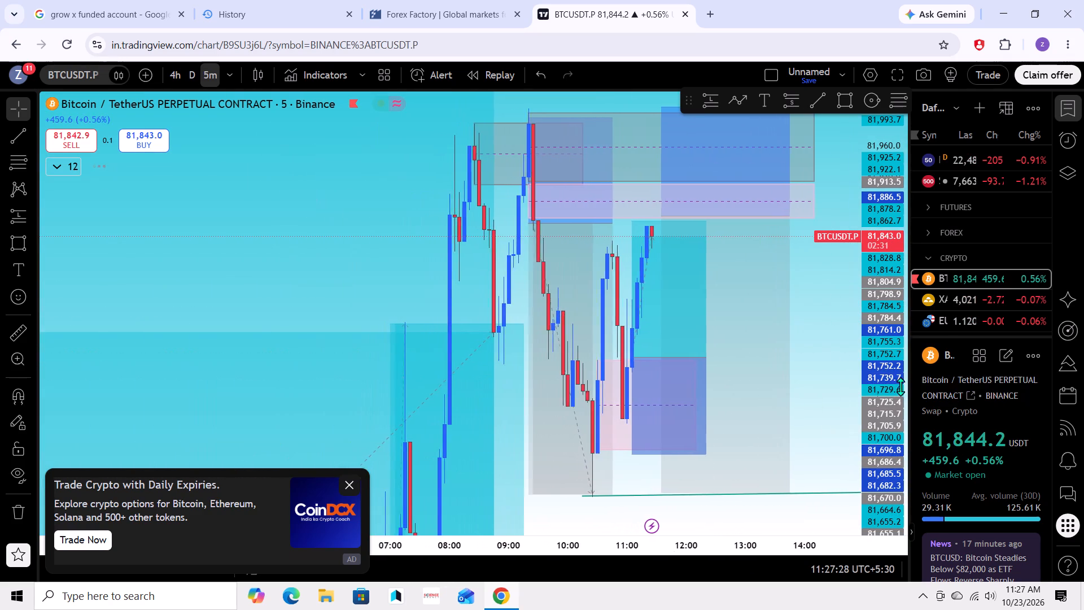
Extend the swing-low trend line to about 17:10 and level its far end with the low.
scroll(825, 368, "down", 10)
left_click_drag(829, 455, 836, 374)
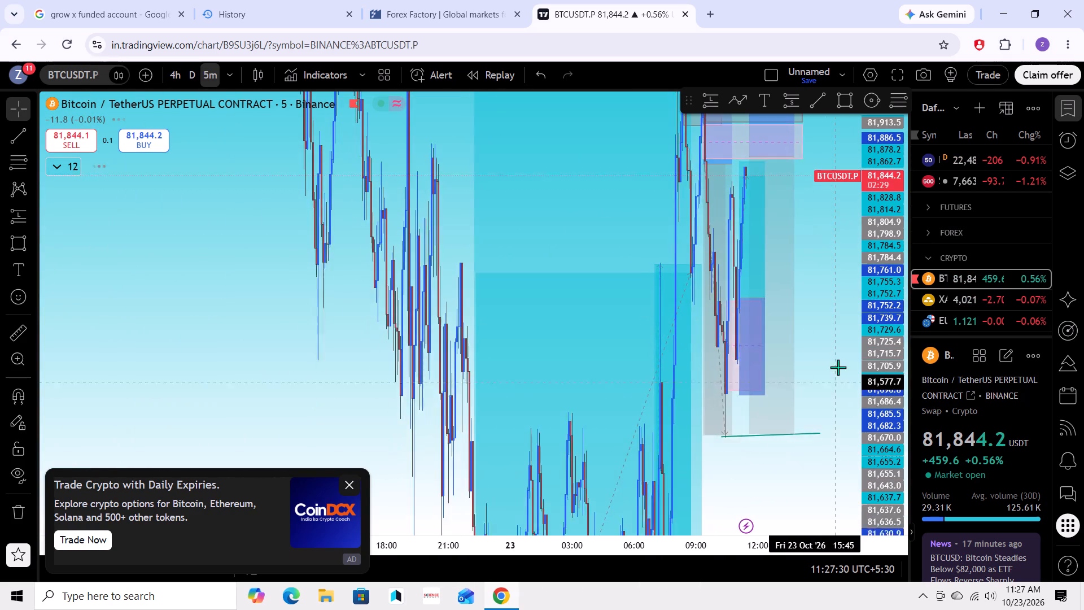
scroll(838, 377, "up", 5)
left_click_drag(811, 401, 698, 352)
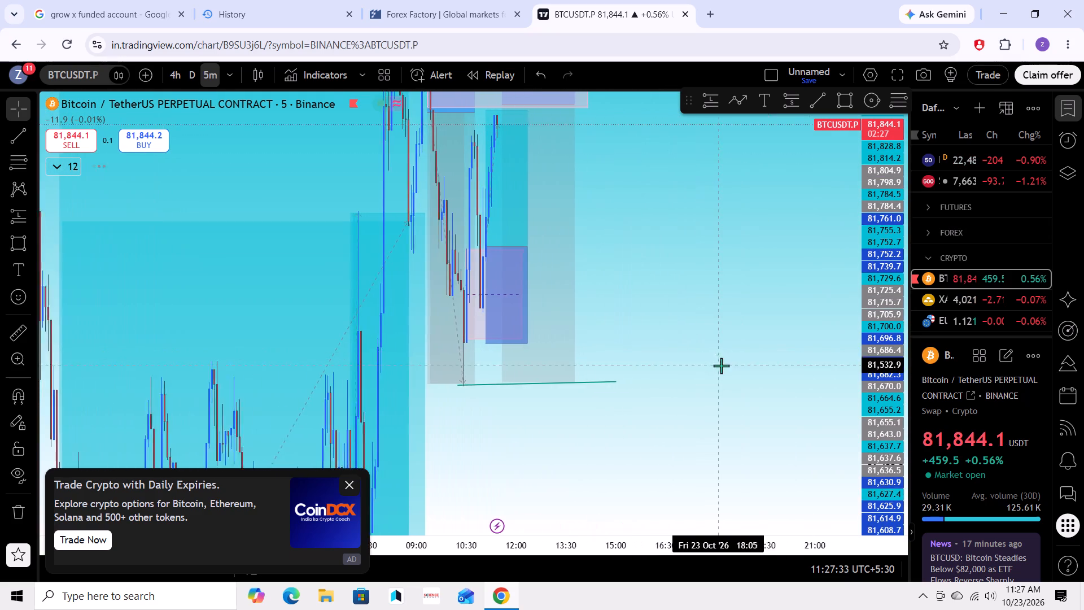
left_click_drag(722, 366, 689, 402)
left_click_drag(571, 403, 572, 404)
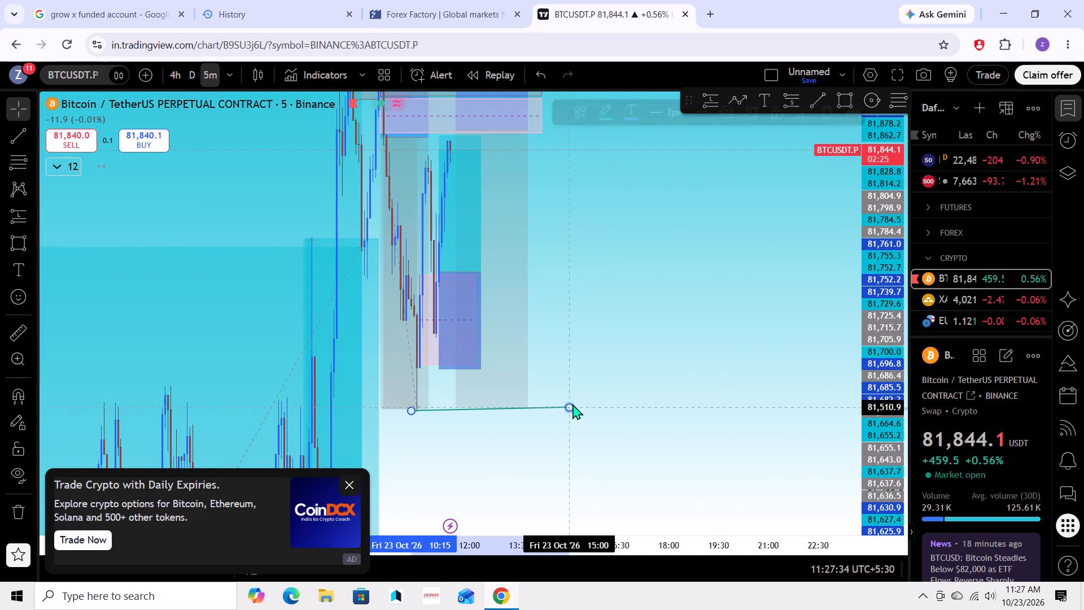
left_click_drag(572, 404, 641, 409)
left_click(635, 369)
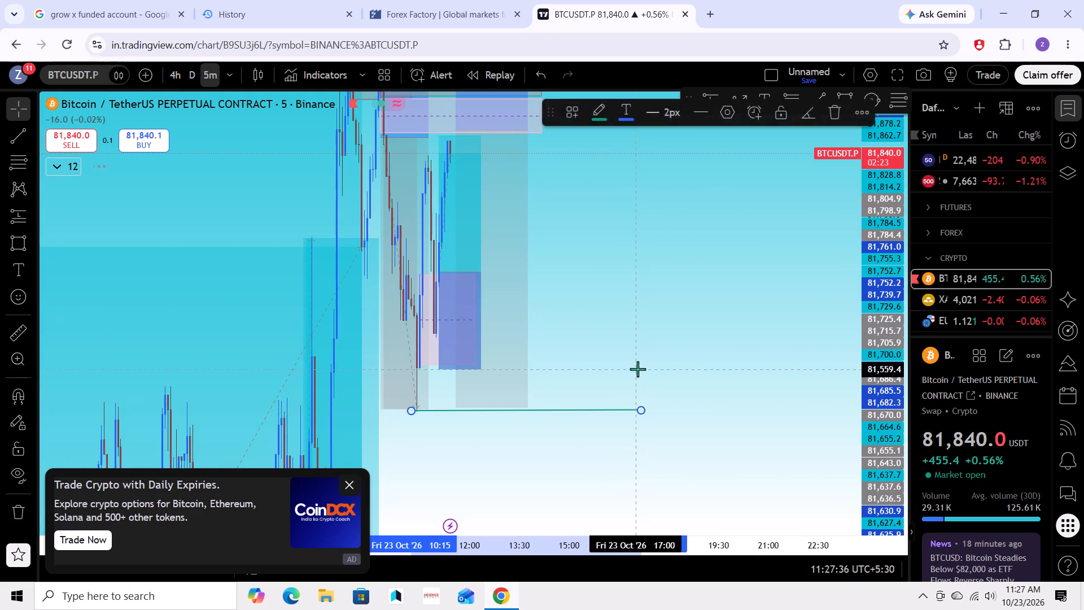
Examine the 5-minute price action below the swing-low trend line, down to the green zone and the earlier long position near 07:00.
left_click_drag(614, 285, 757, 467)
scroll(727, 432, "up", 3)
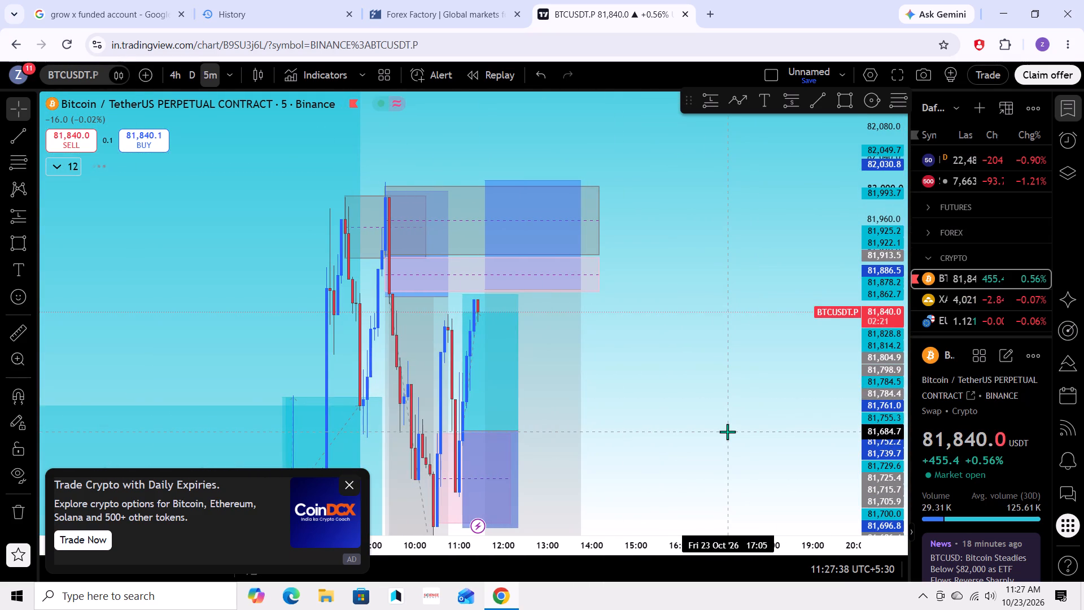
left_click_drag(719, 416, 791, 363)
left_click_drag(780, 349, 838, 308)
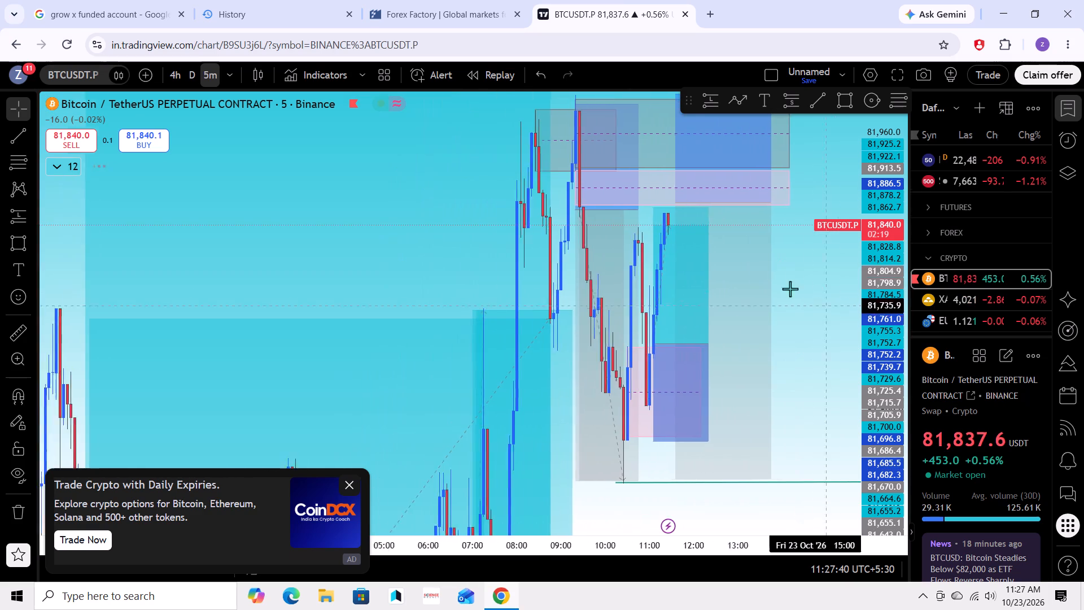
left_click(848, 285)
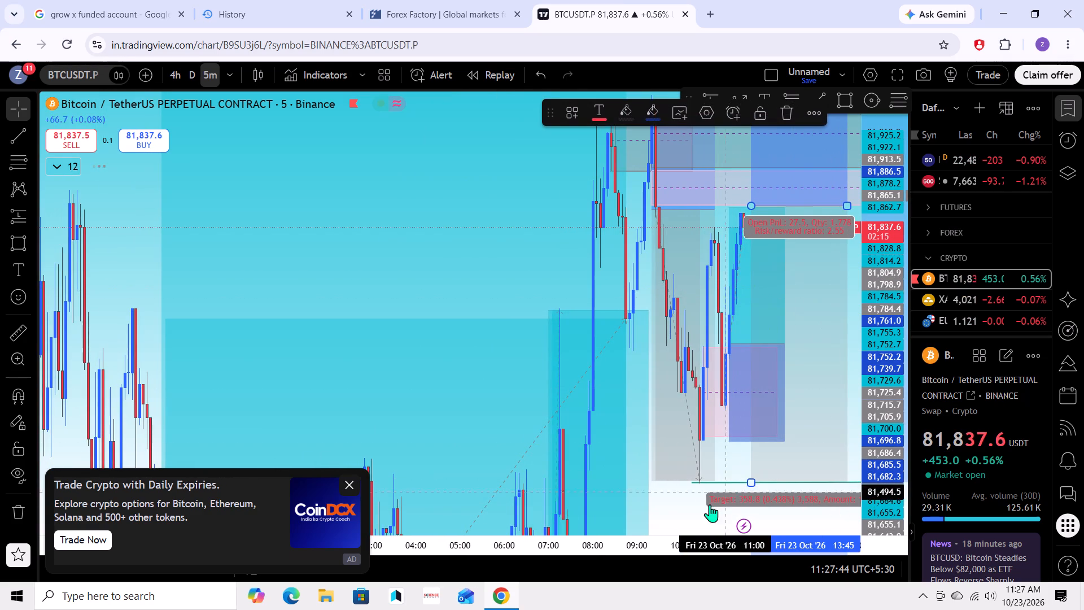
left_click(694, 506)
left_click_drag(694, 506, 633, 506)
scroll(643, 499, "up", 3)
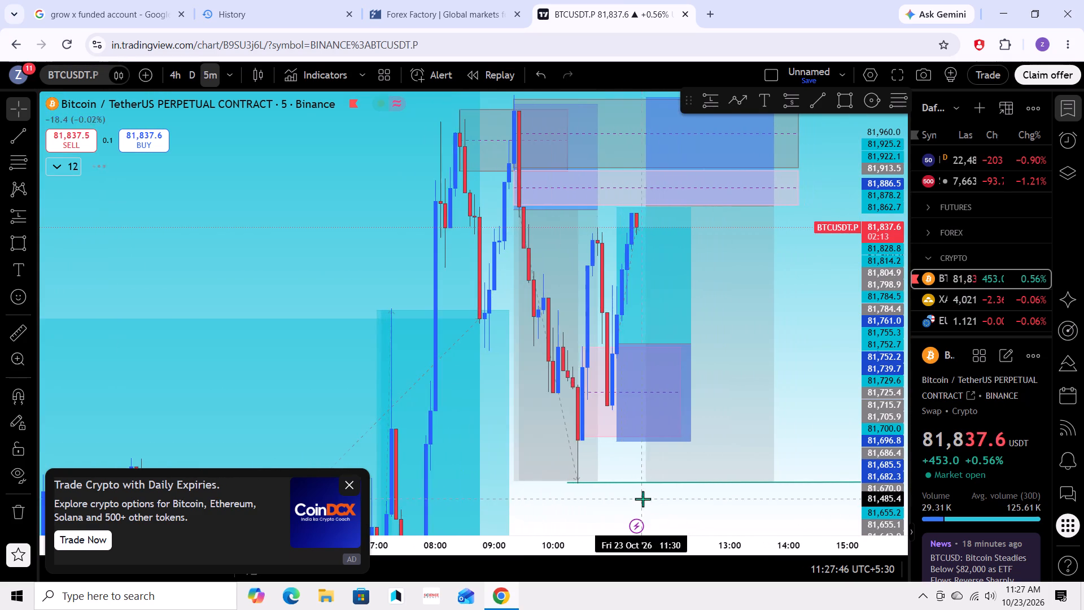
left_click_drag(574, 507, 671, 375)
left_click_drag(679, 409, 687, 395)
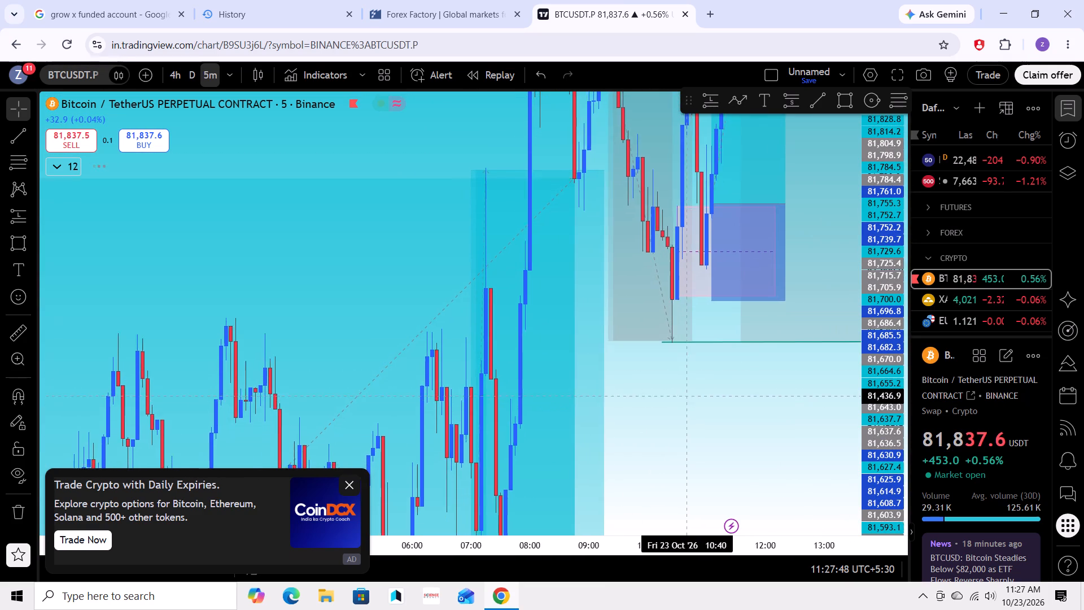
left_click_drag(687, 395, 687, 394)
left_click_drag(657, 386, 672, 421)
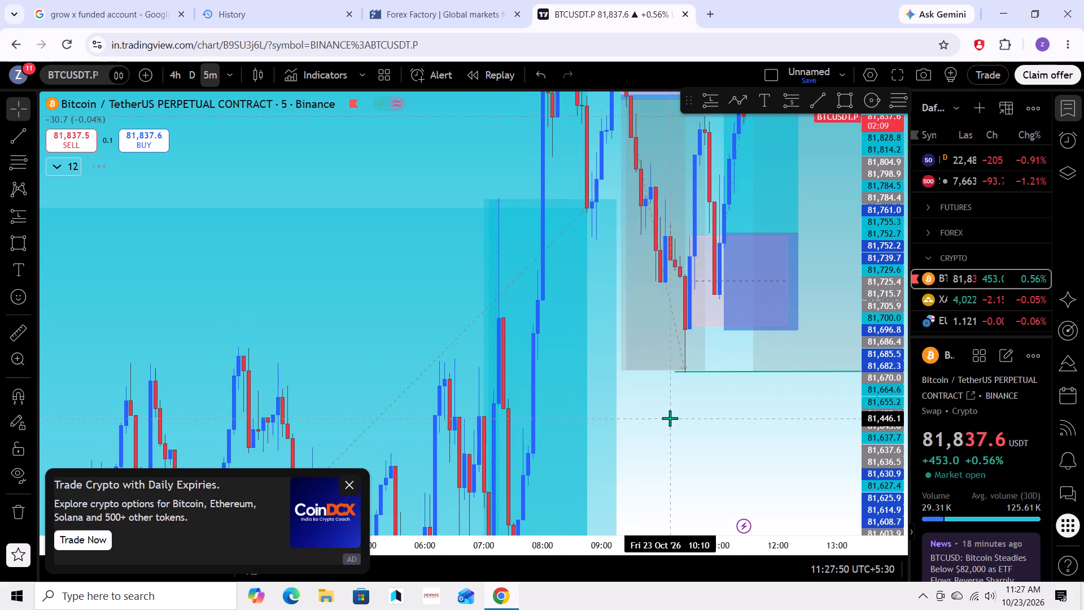
left_click_drag(670, 418, 718, 324)
scroll(727, 385, "up", 3)
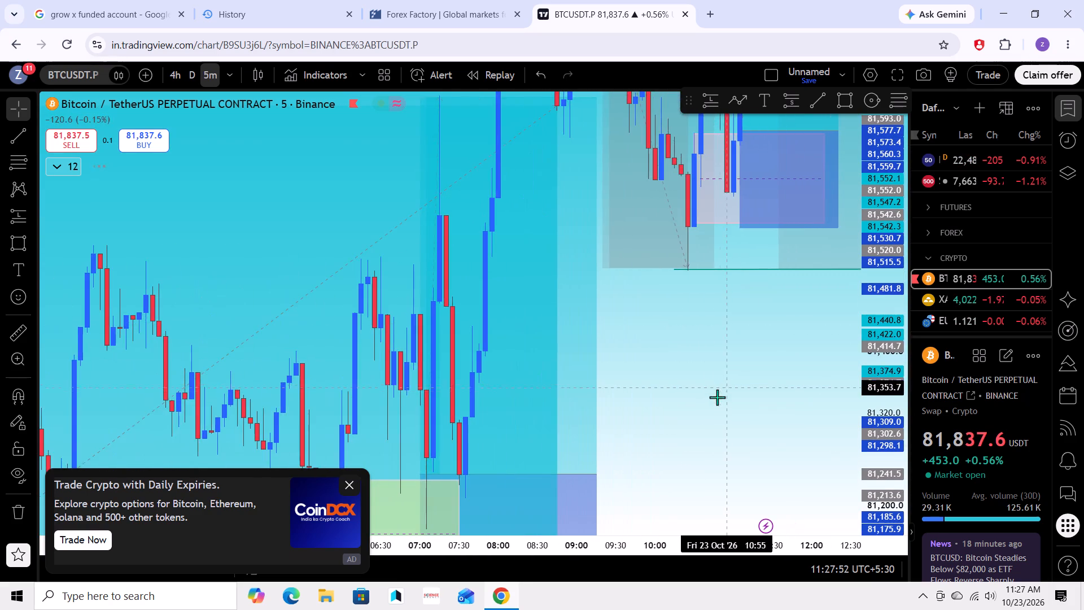
left_click_drag(717, 397, 768, 278)
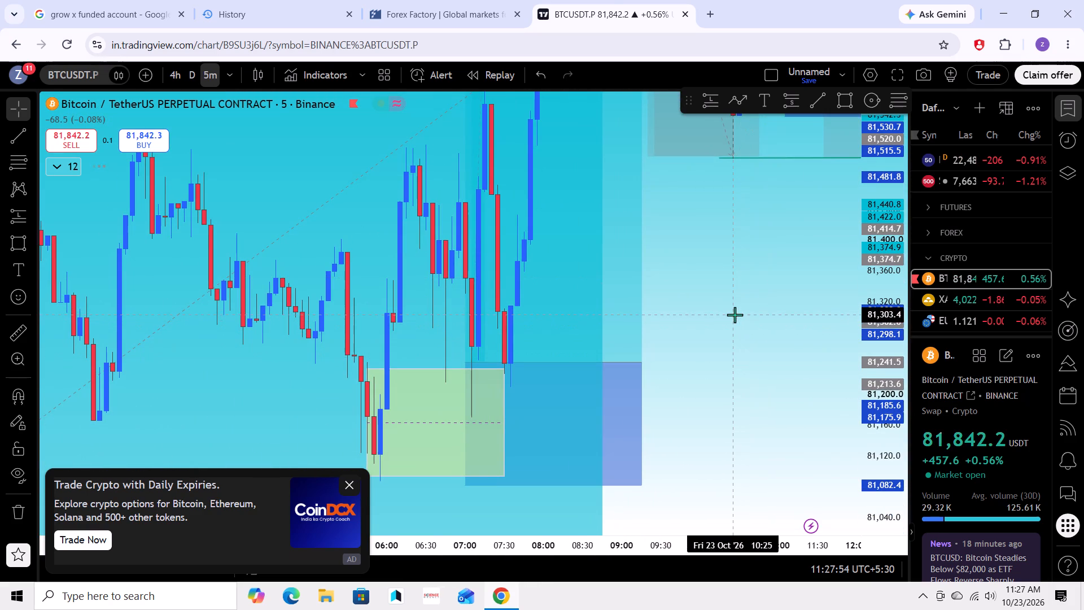
left_click_drag(737, 293, 692, 444)
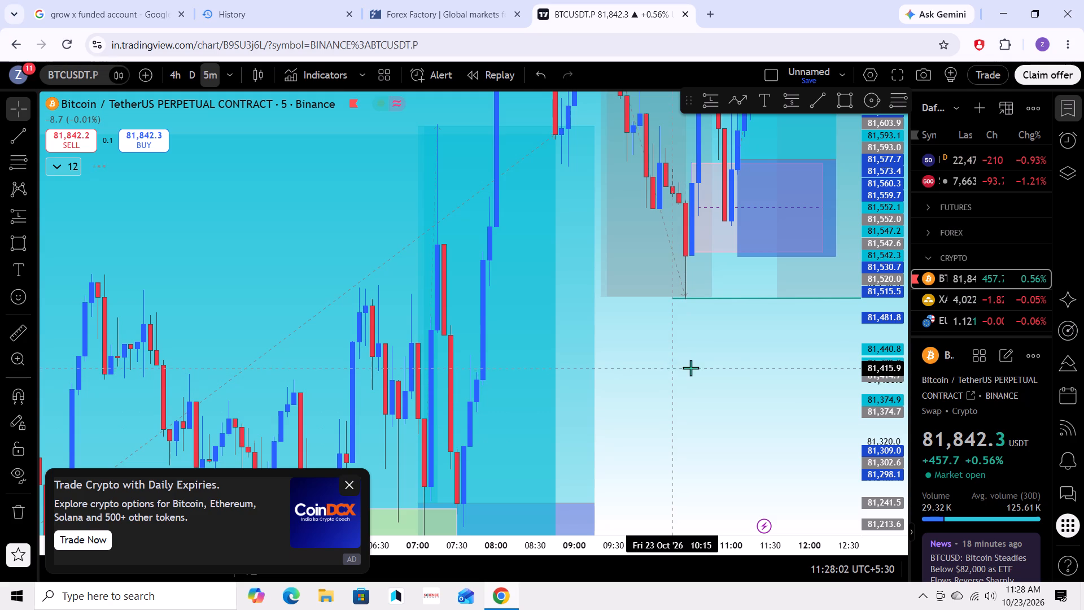
left_click_drag(697, 365, 674, 389)
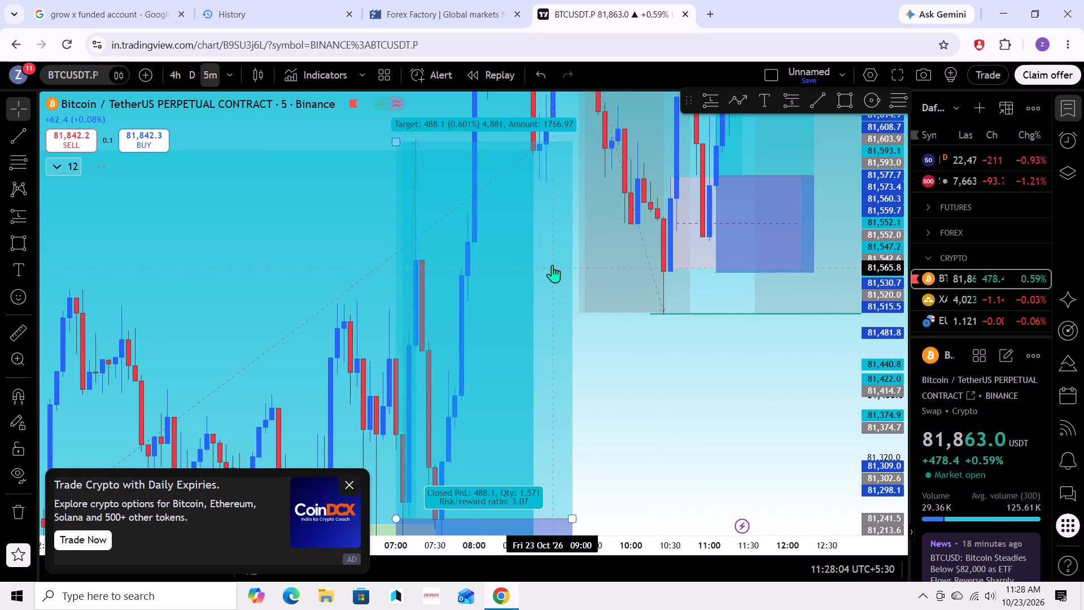
left_click_drag(702, 361, 680, 387)
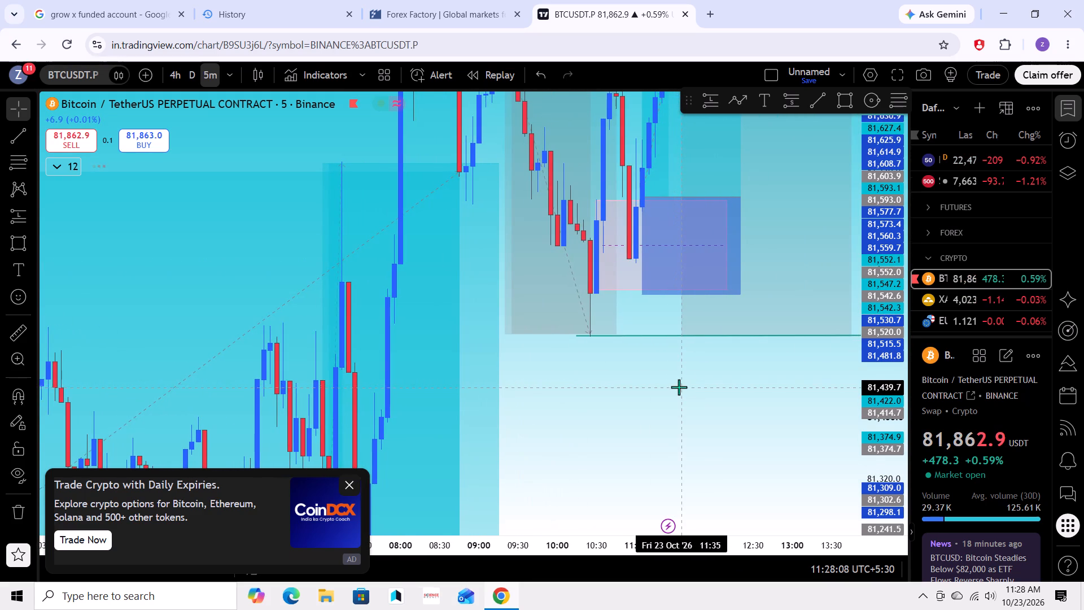
left_click_drag(693, 381, 646, 463)
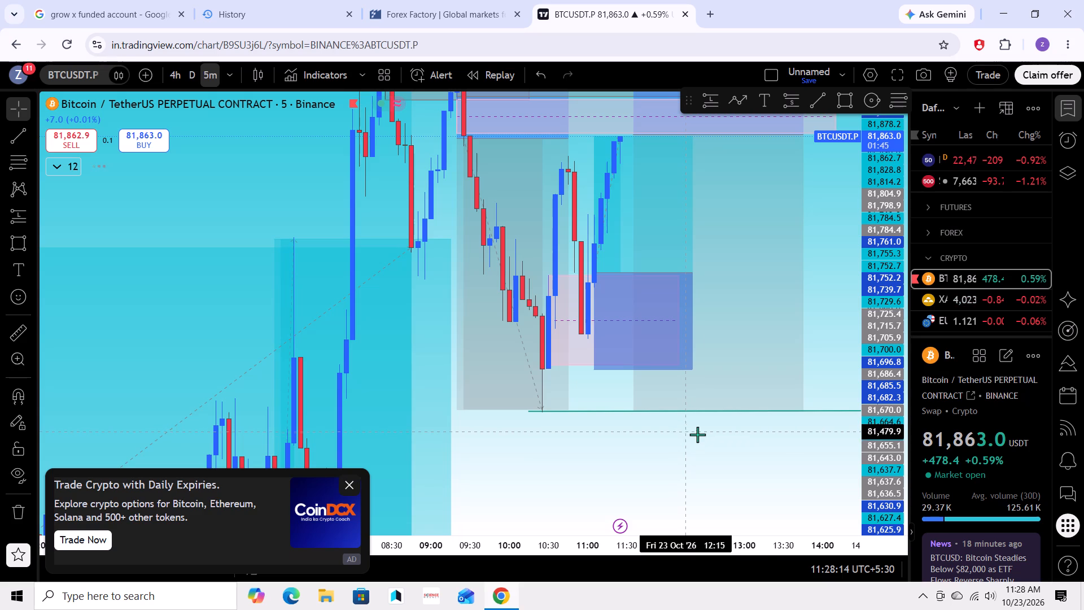
Examine how the current 5-minute candles react at the upper fvg zone and short entry, above the lower fvg zone.
left_click_drag(725, 444, 694, 447)
scroll(692, 441, "down", 4)
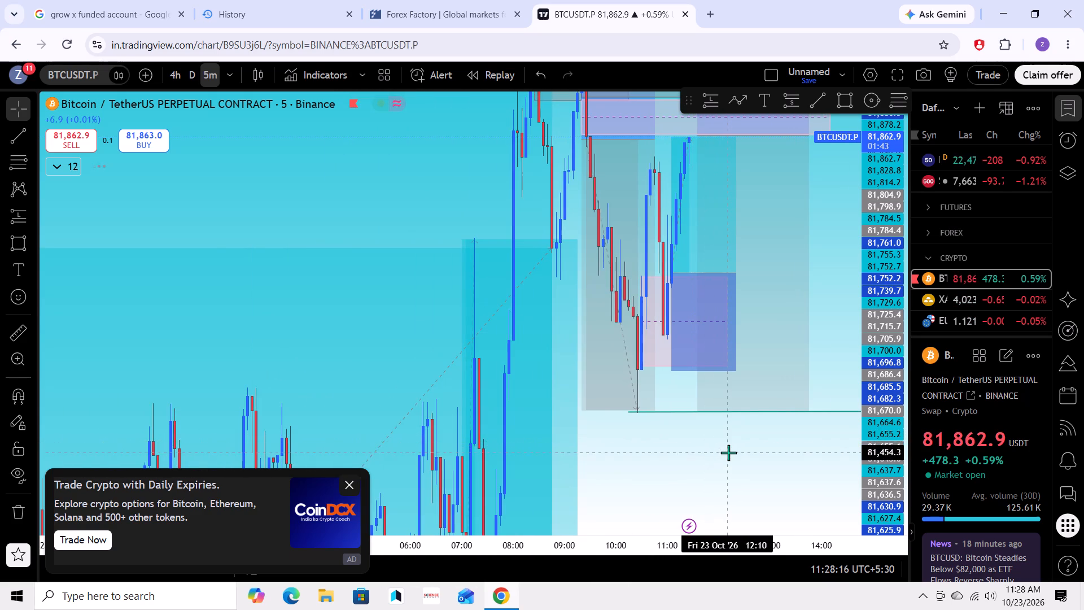
left_click_drag(729, 454, 709, 445)
scroll(710, 437, "up", 6)
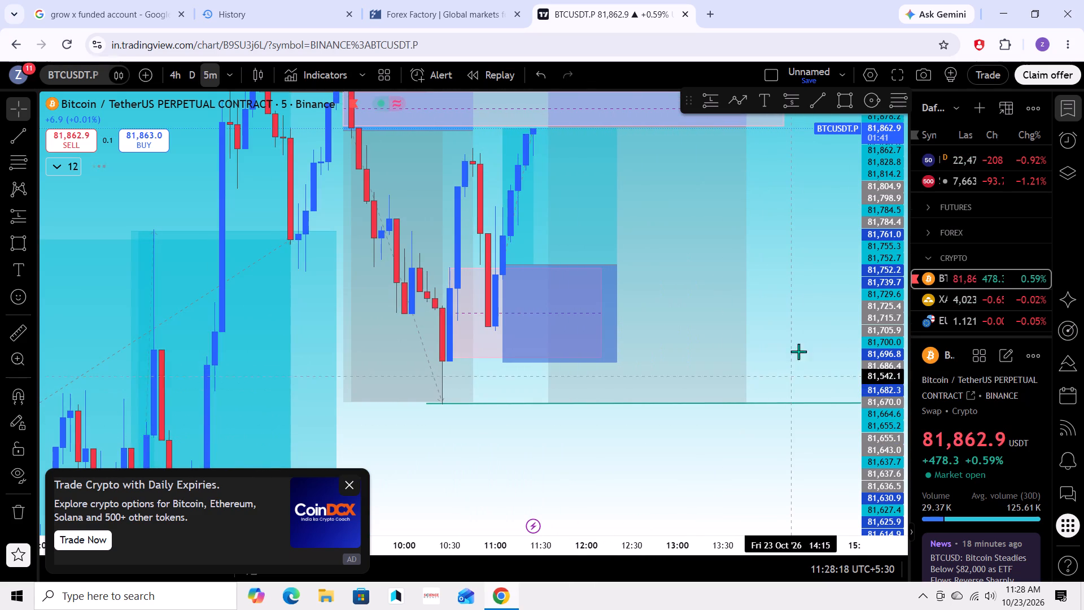
left_click_drag(821, 304, 782, 402)
scroll(779, 402, "up", 3)
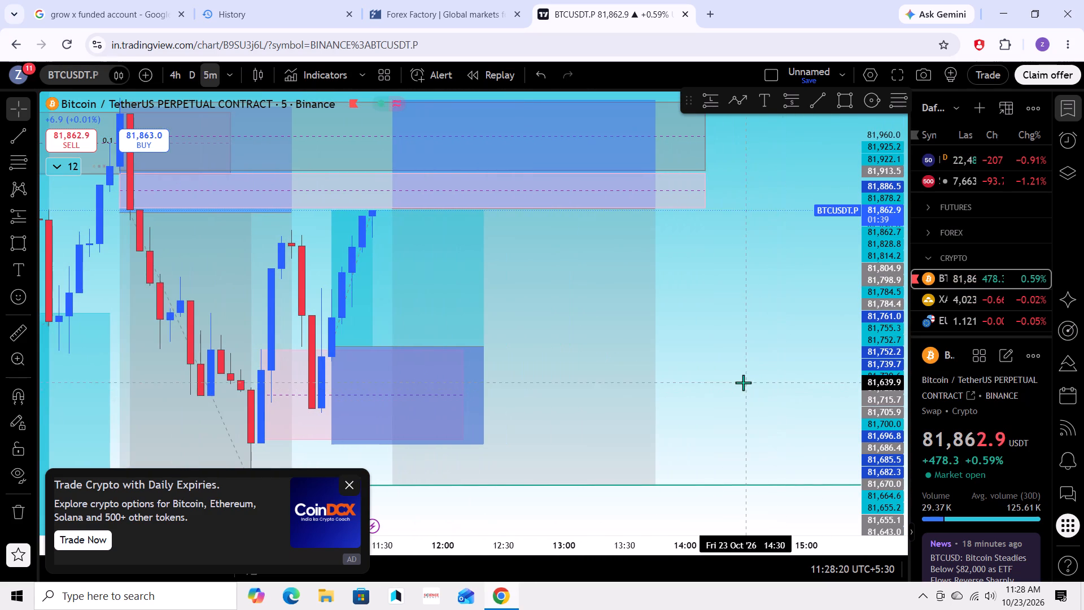
left_click_drag(743, 382, 773, 432)
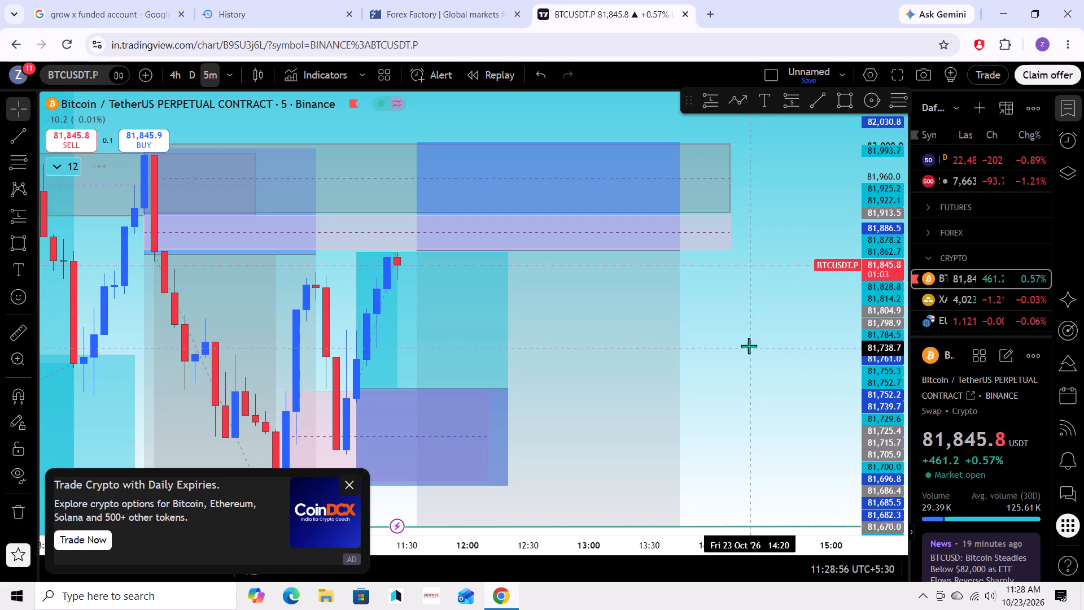
scroll(742, 325, "down", 2)
left_click_drag(785, 334, 762, 353)
scroll(758, 340, "up", 4)
Switch the chart to Gold Spot (XAUUSD) from the watchlist.
left_click(947, 288)
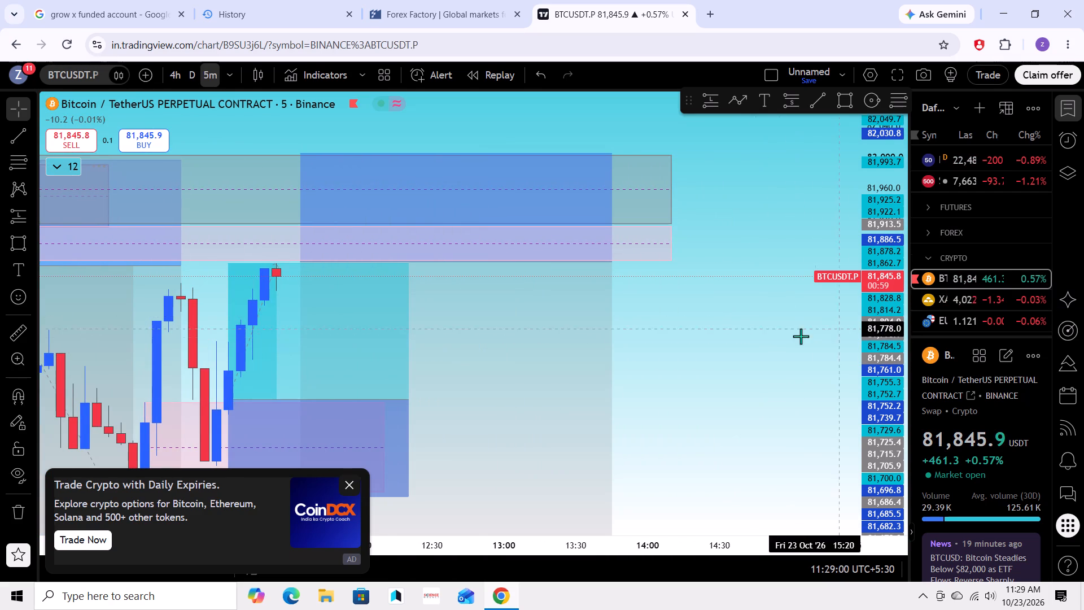
left_click(941, 295)
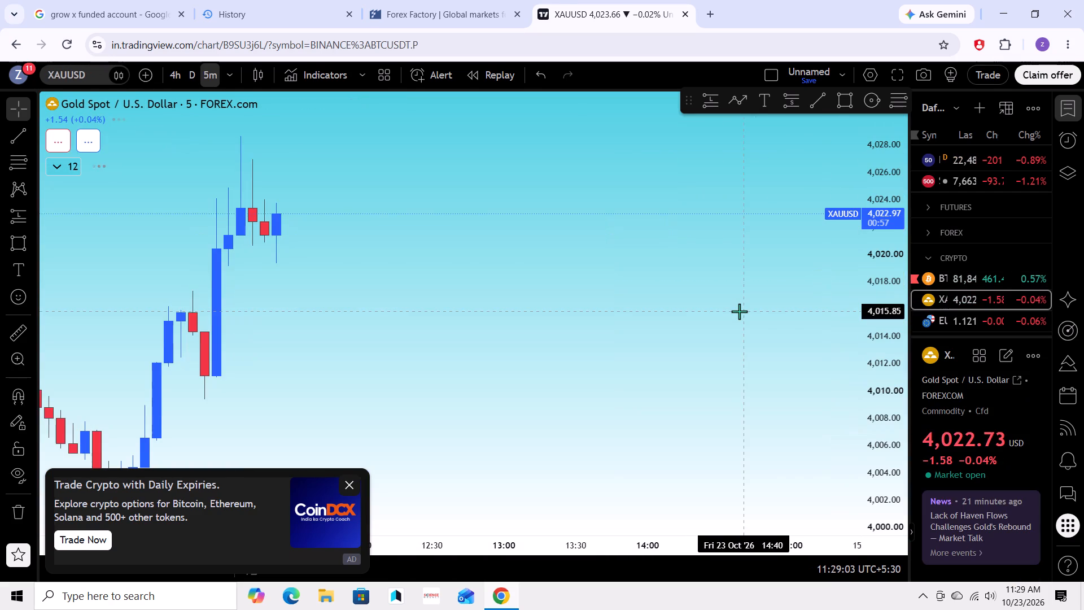
Examine XAUUSD's 5-minute price action from the 22 October sell-off through the Asia session to the current candles.
scroll(739, 311, "down", 8)
left_click_drag(746, 333, 838, 263)
scroll(837, 261, "down", 5)
left_click_drag(603, 339, 577, 329)
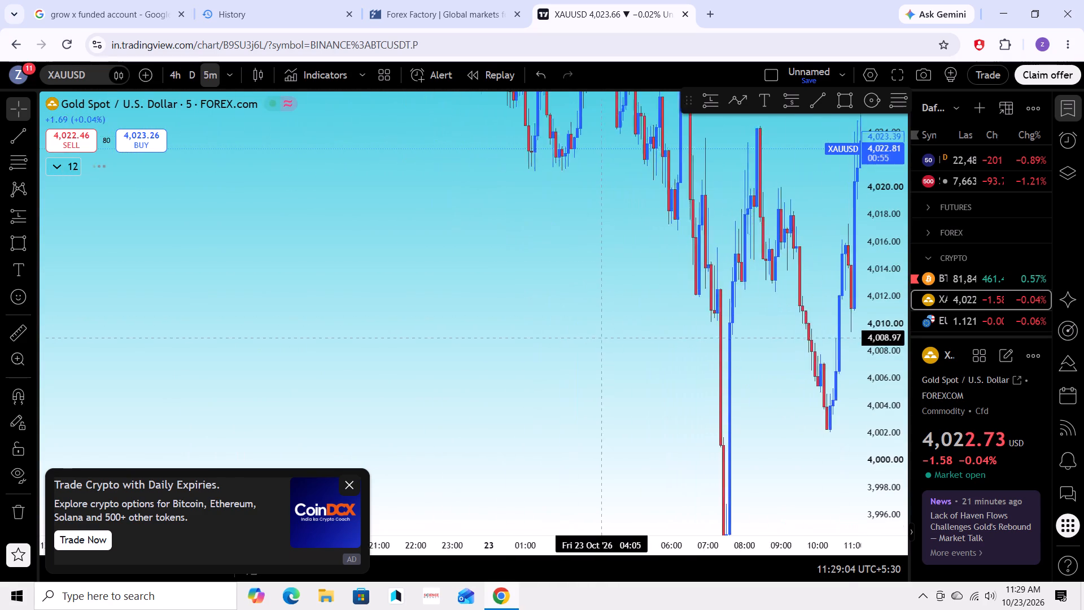
left_click_drag(577, 329, 522, 306)
scroll(895, 269, "down", 14)
scroll(895, 265, "down", 16)
scroll(596, 333, "down", 5)
left_click_drag(596, 333, 596, 380)
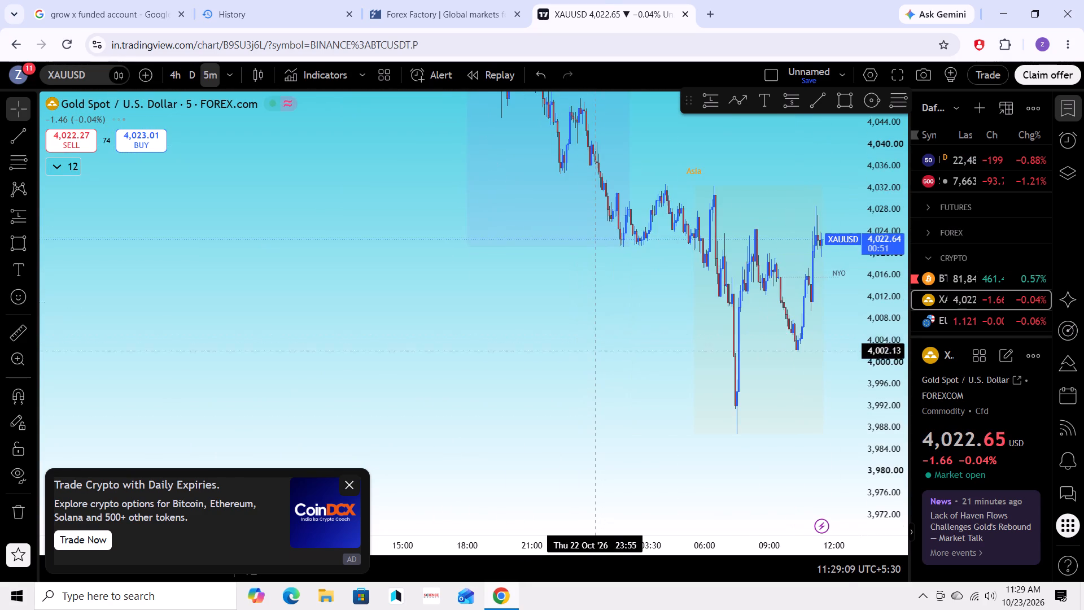
left_click_drag(596, 380, 695, 500)
left_click_drag(434, 308, 592, 521)
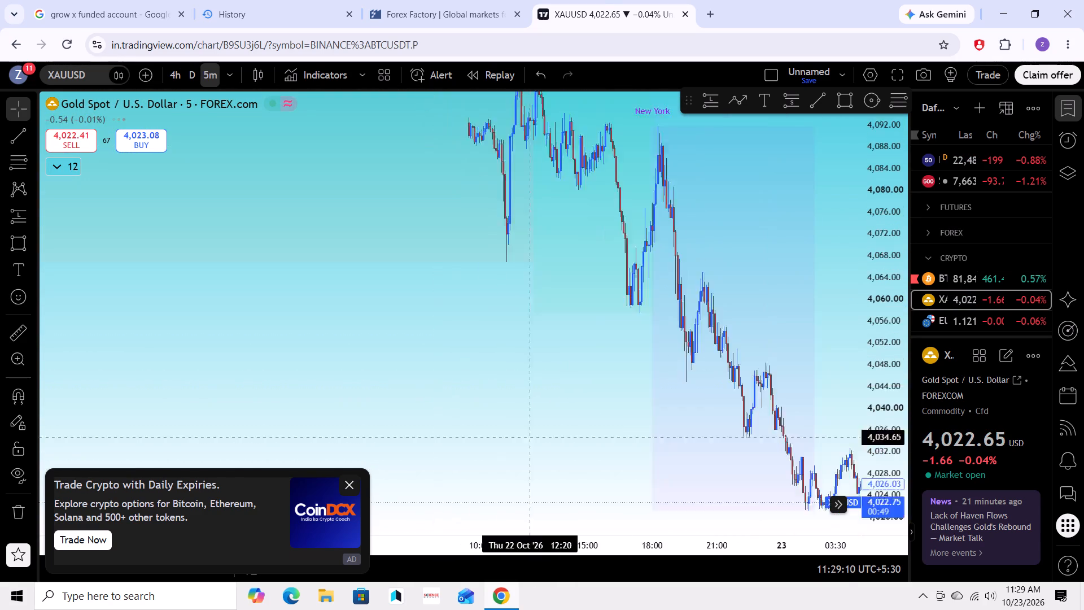
left_click_drag(592, 521, 539, 374)
scroll(570, 379, "up", 10)
left_click_drag(723, 477, 722, 476)
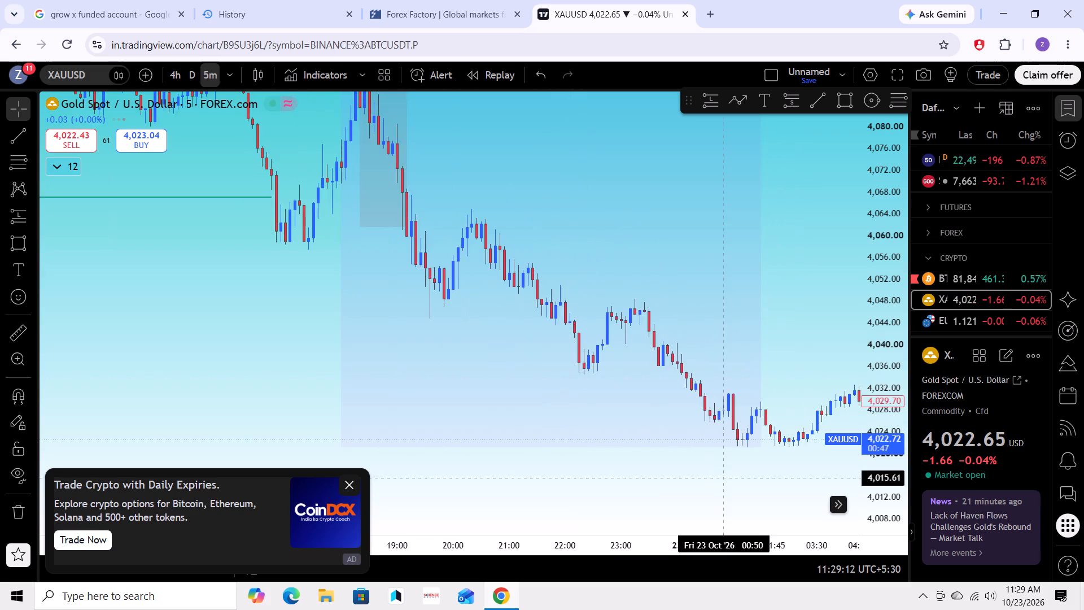
left_click_drag(722, 476, 558, 359)
left_click_drag(652, 386, 609, 387)
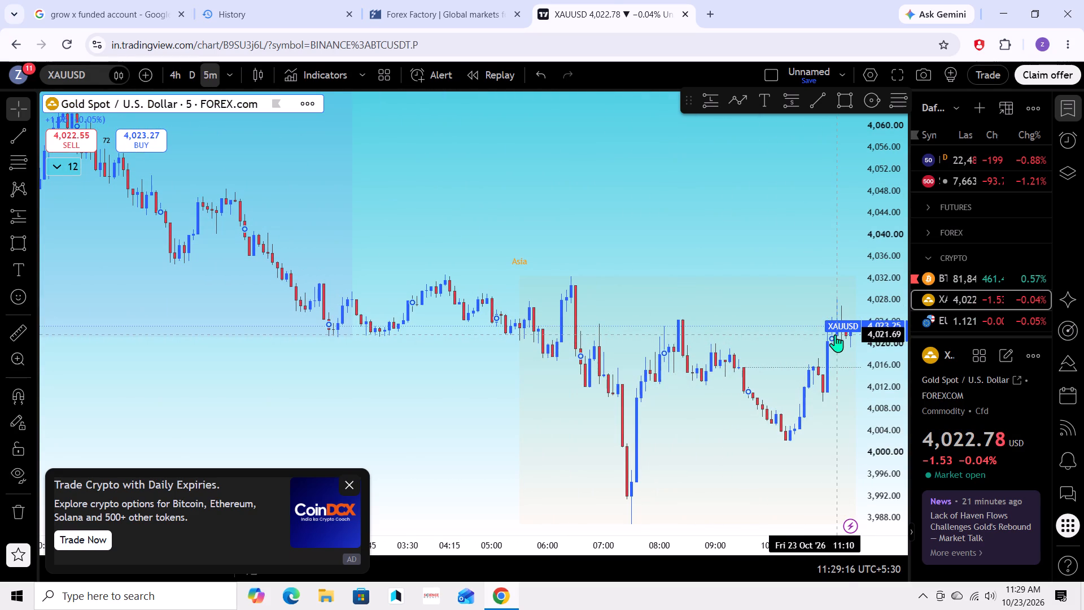
scroll(882, 307, "up", 9)
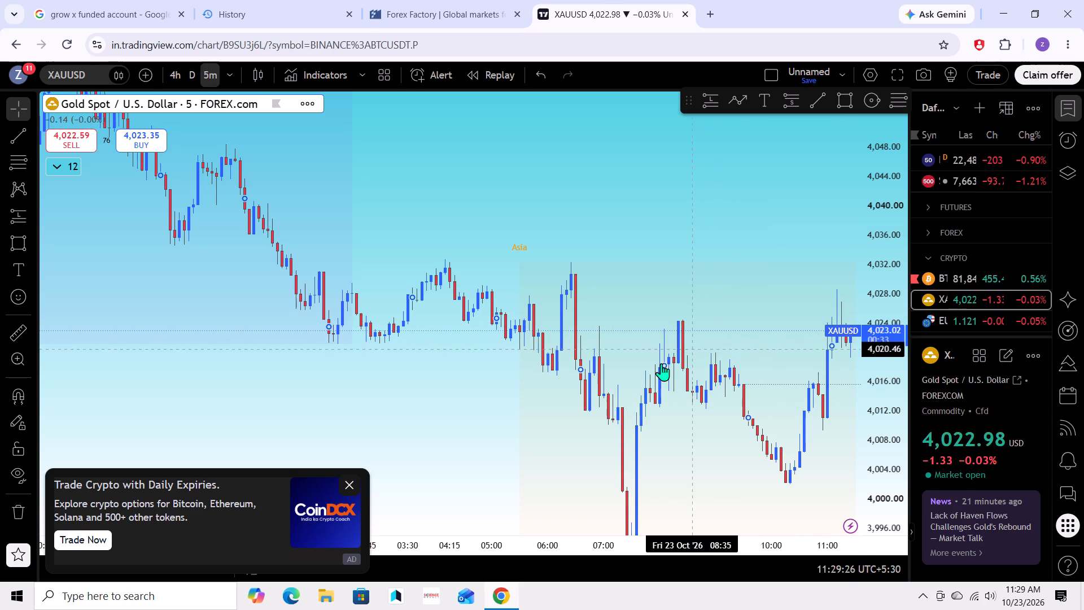
Draw a rectangle across the twin Asia-session highs from 04:10 to about 06:35, between about 4,030.95 and 4,032.97.
left_click_drag(545, 396, 582, 338)
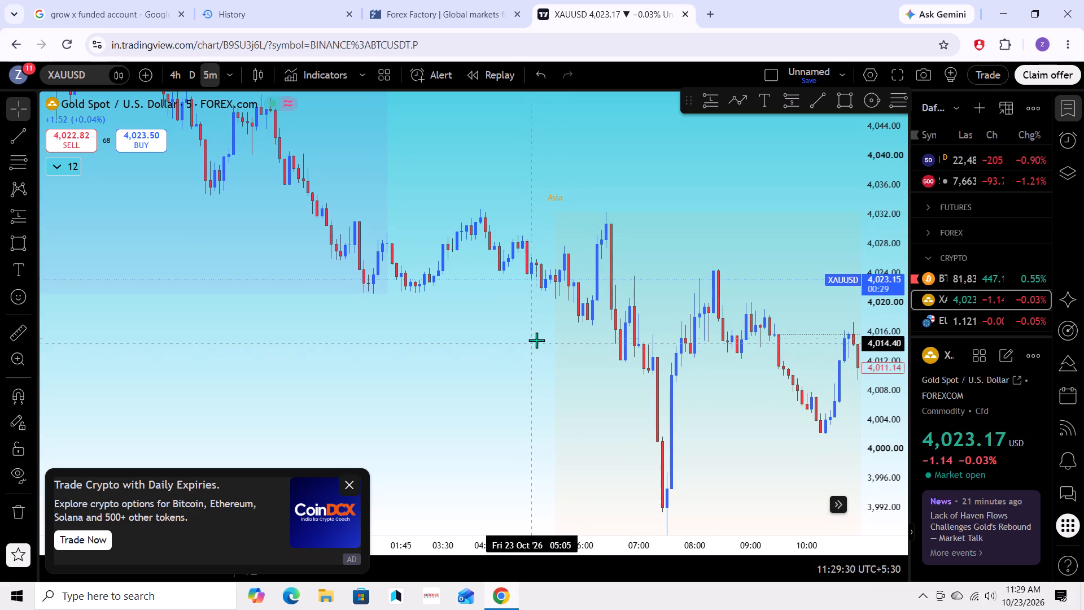
left_click(849, 96)
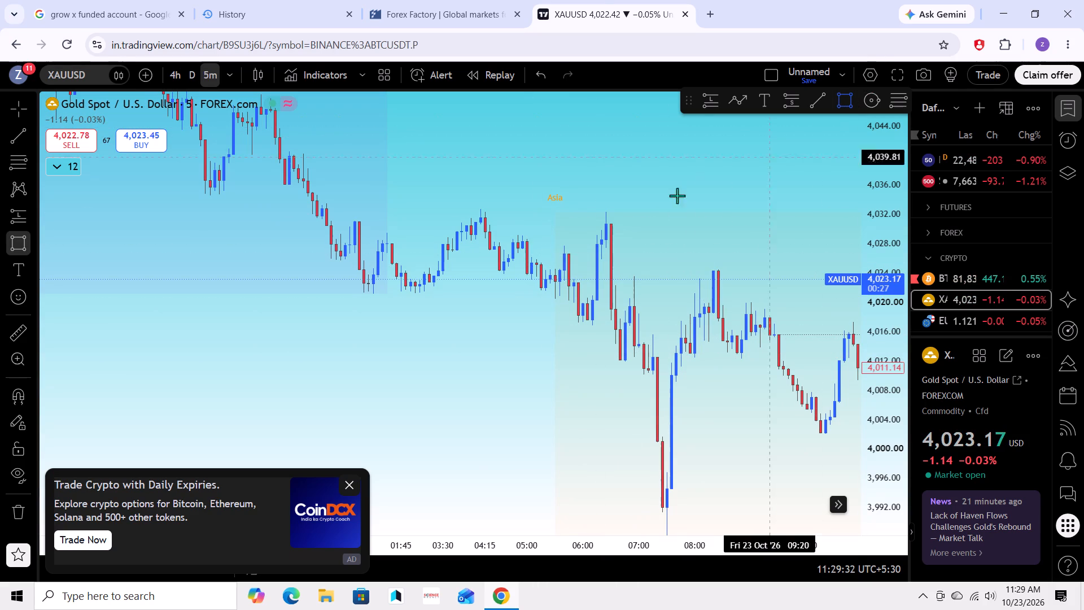
left_click_drag(480, 222, 583, 216)
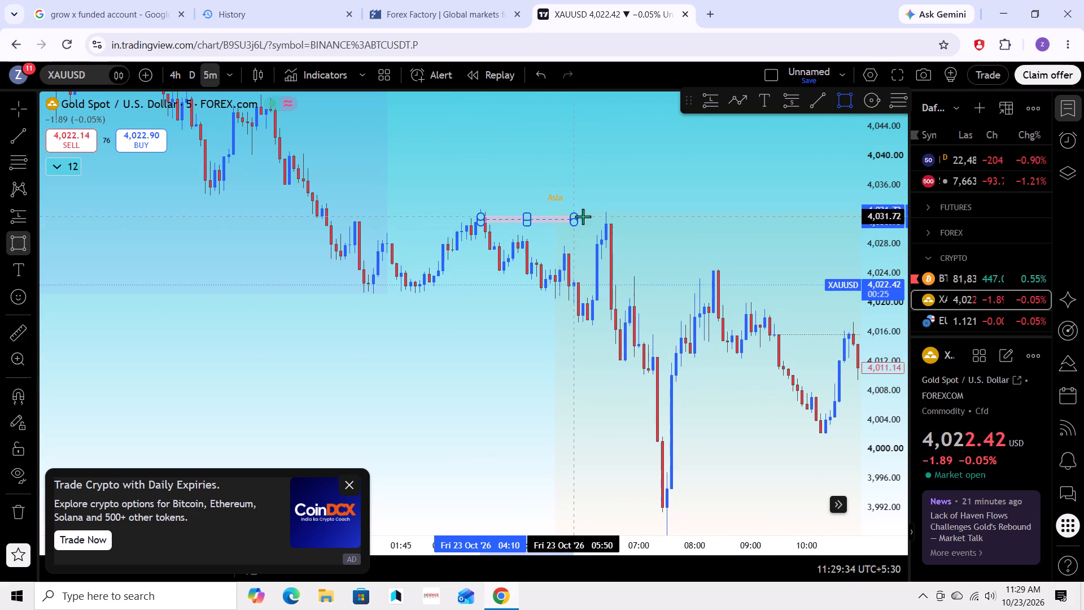
left_click_drag(583, 216, 618, 207)
left_click(618, 207)
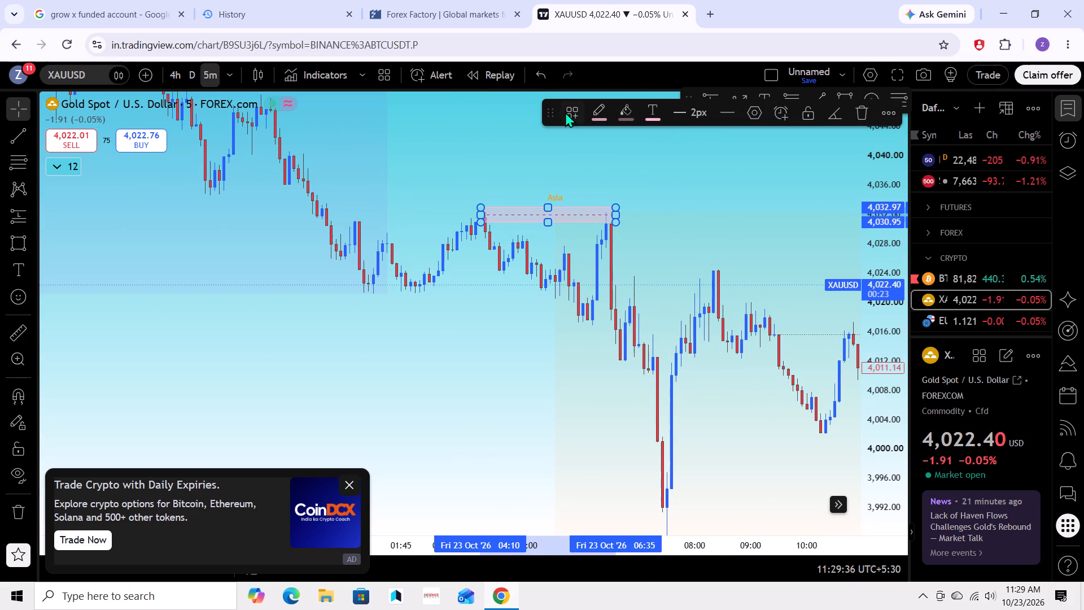
Apply the saved grey style template to the rectangle over the twin highs.
left_click(570, 110)
left_click(609, 263)
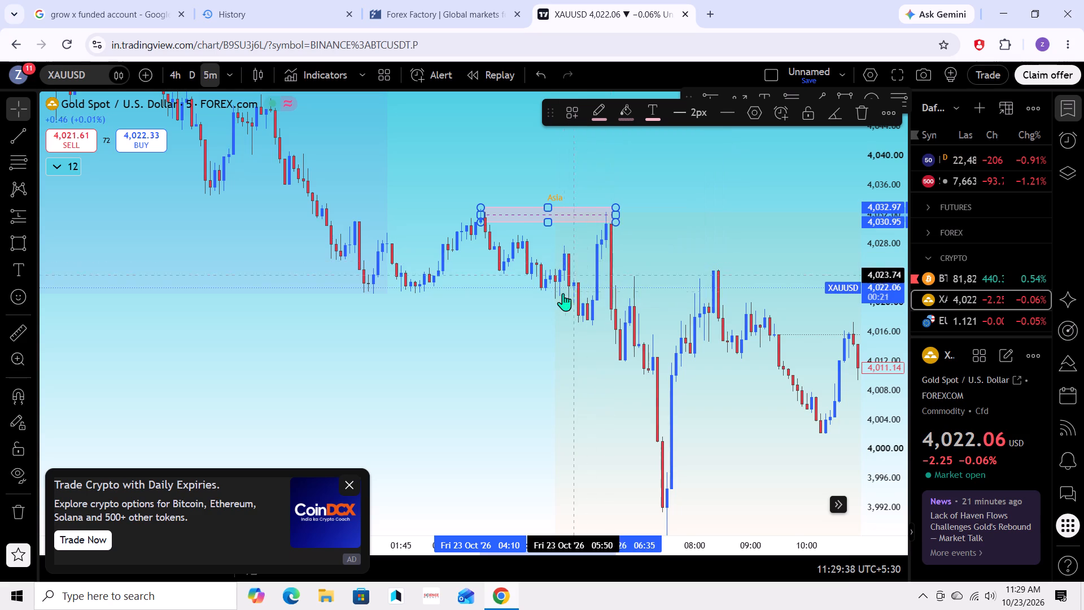
Adjust the grey rectangle so its top sits at about 4,032.68 and its far end reaches 06:40.
left_click_drag(558, 303, 554, 316)
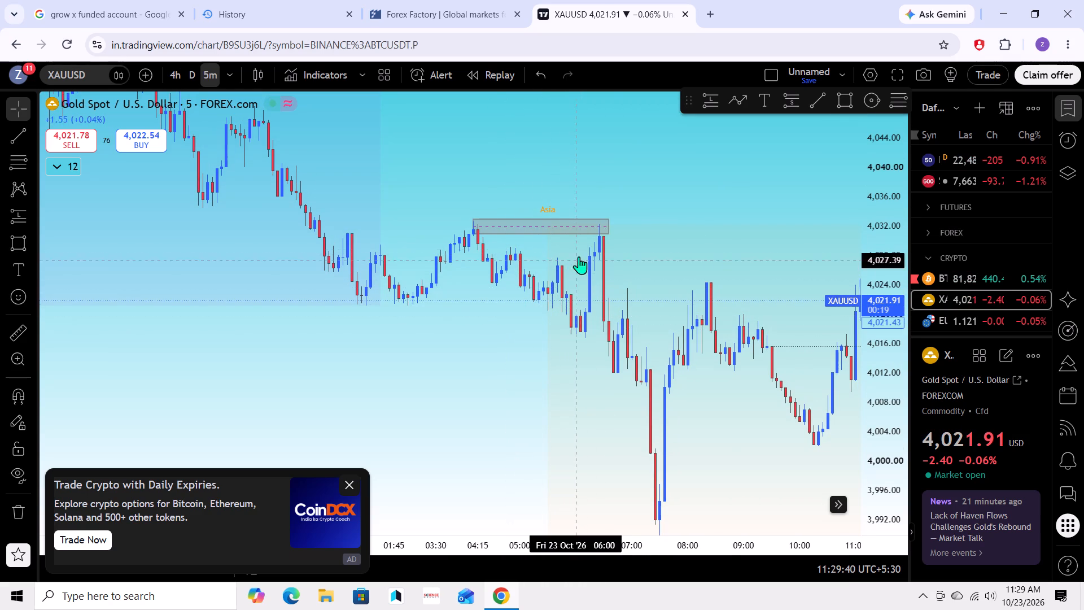
left_click(605, 219)
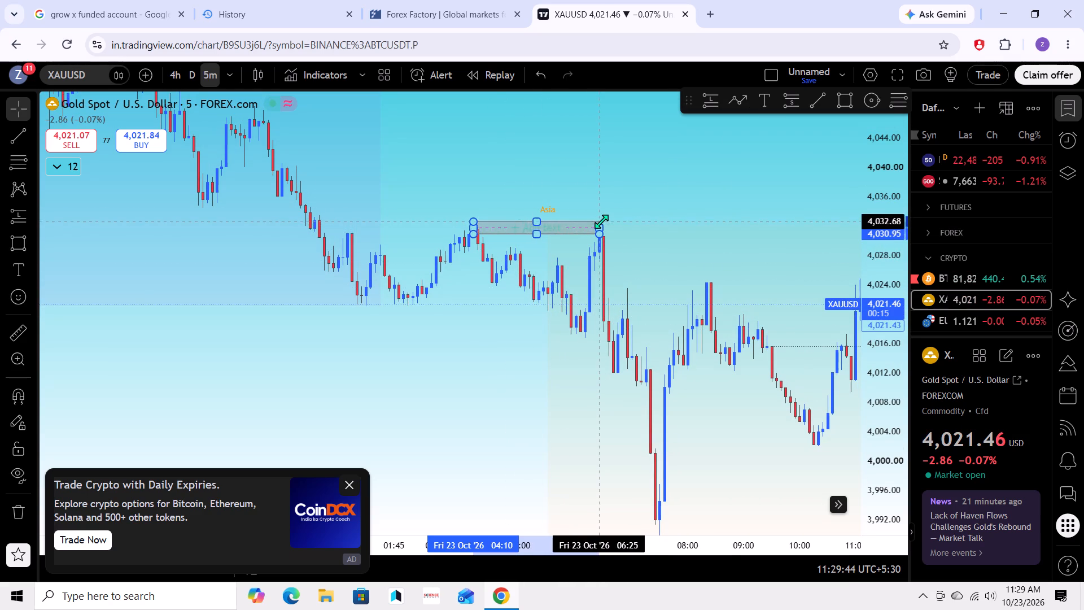
left_click(611, 206)
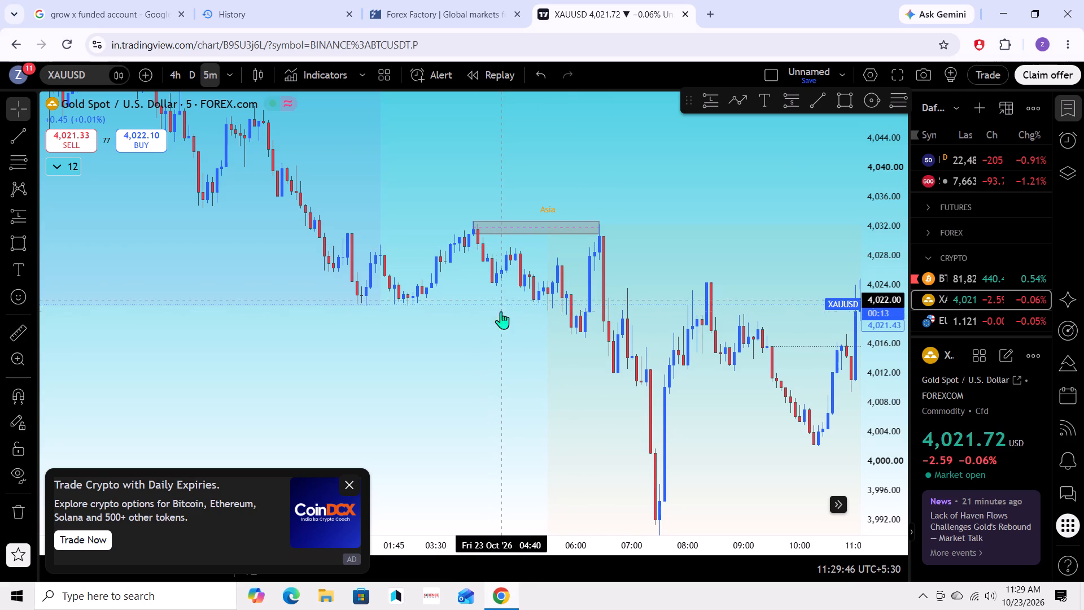
left_click_drag(503, 331, 493, 332)
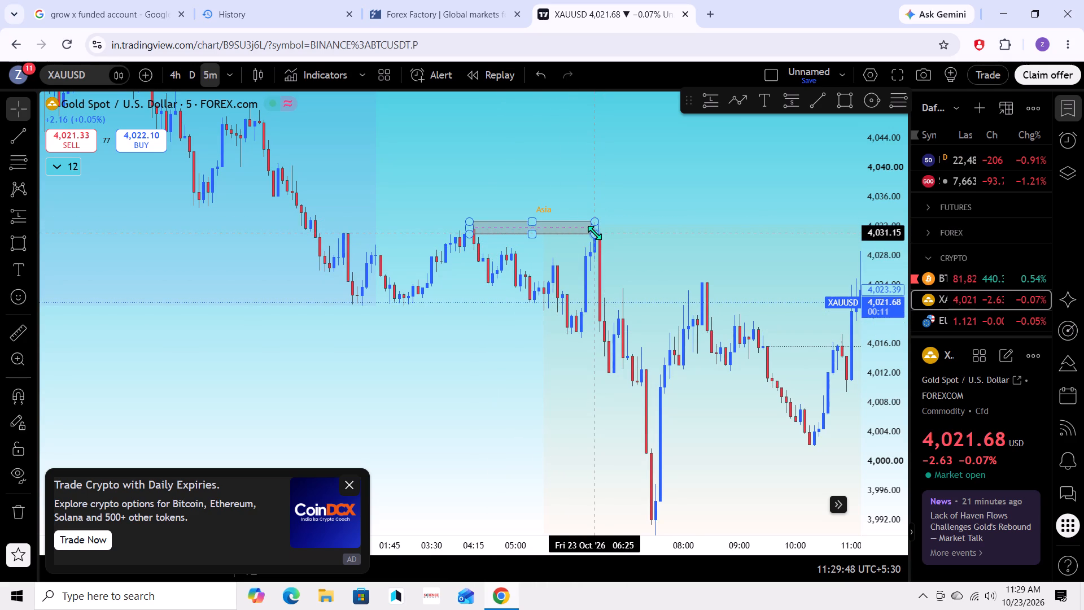
left_click_drag(595, 233, 607, 234)
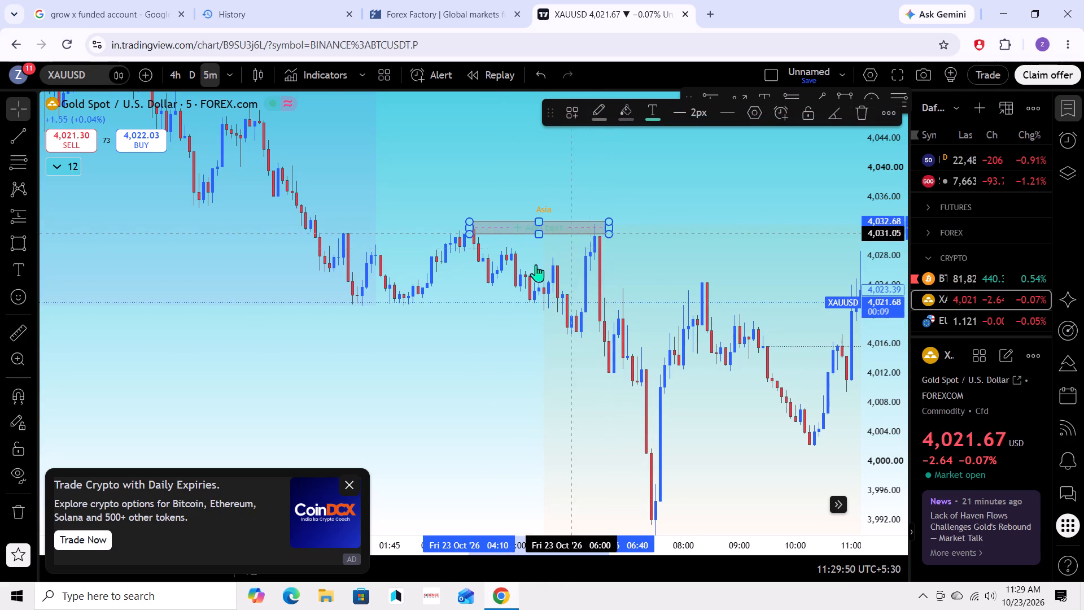
left_click(518, 287)
Place a short position at 06:30 with entry about 4,030.86 and stop about 4,033.26, just above the grey rectangle.
left_click_drag(519, 311, 496, 305)
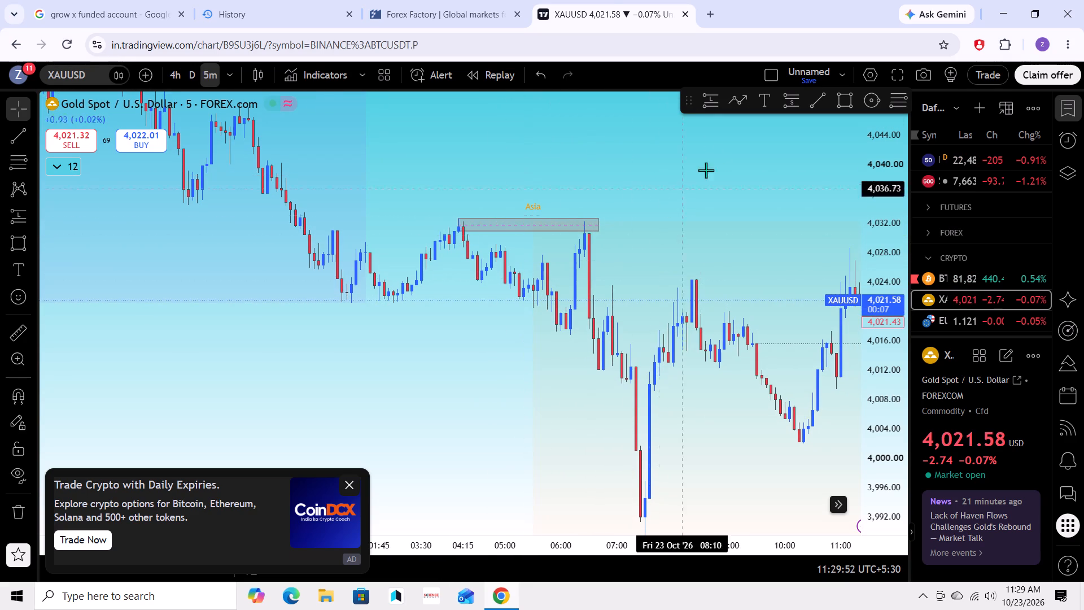
left_click(789, 106)
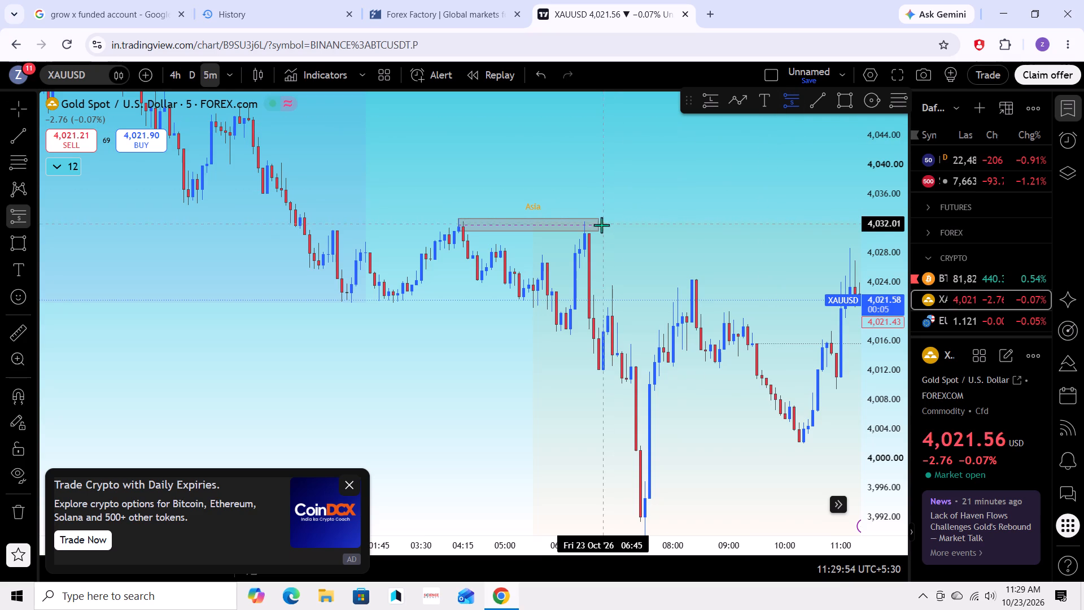
left_click(588, 232)
left_click_drag(562, 153, 557, 169)
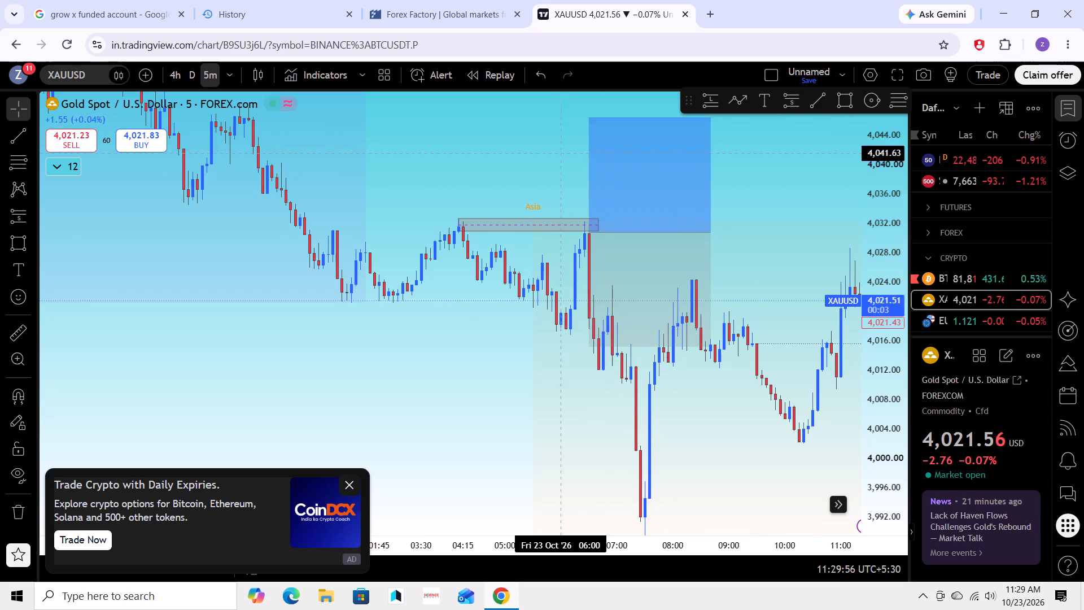
left_click_drag(557, 169, 504, 246)
left_click_drag(533, 195, 521, 289)
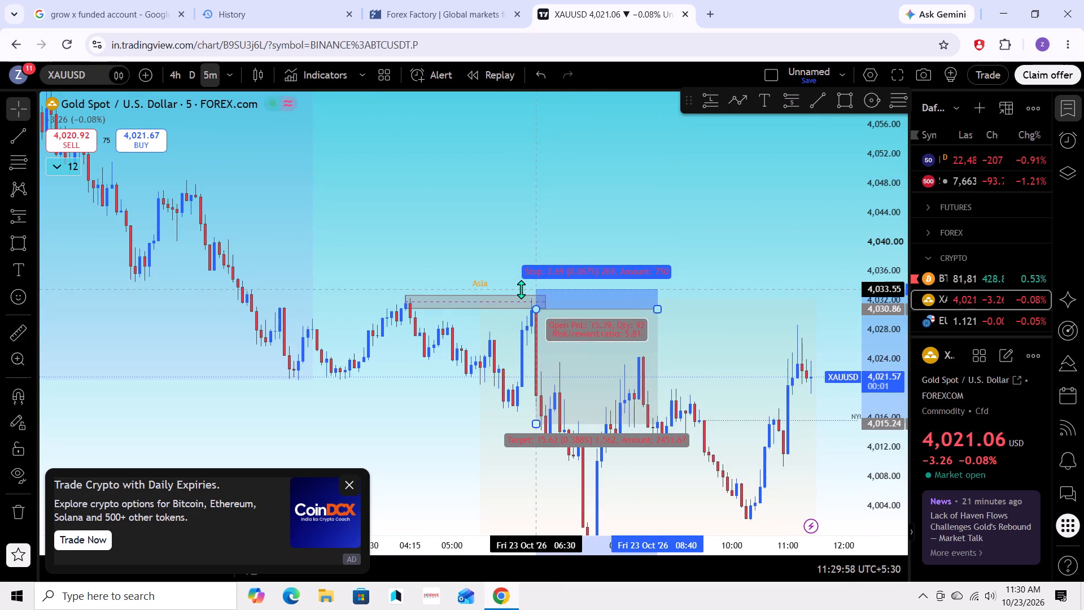
left_click_drag(521, 289, 519, 291)
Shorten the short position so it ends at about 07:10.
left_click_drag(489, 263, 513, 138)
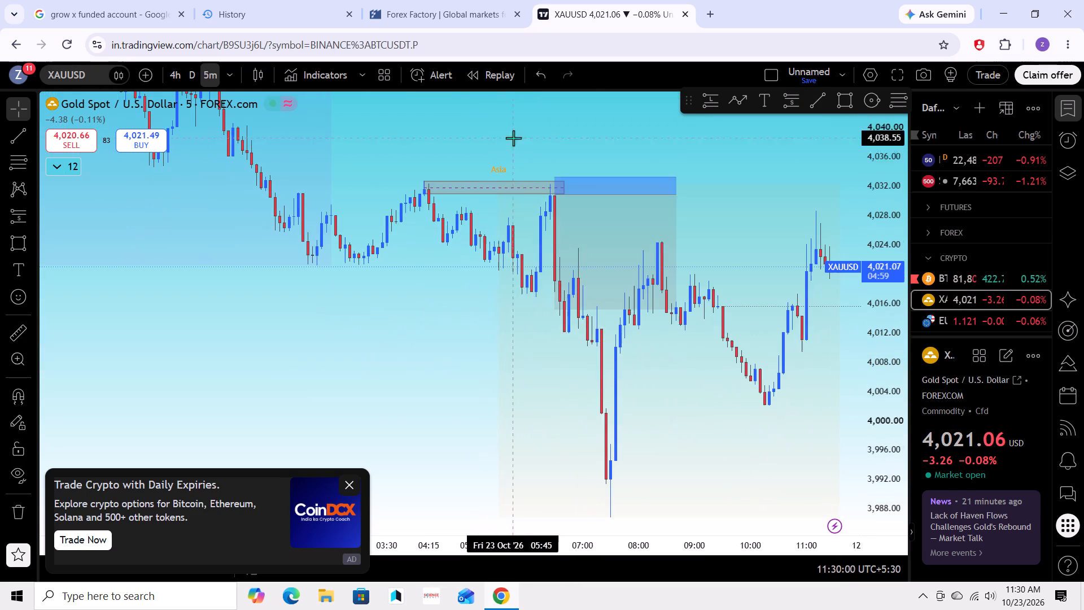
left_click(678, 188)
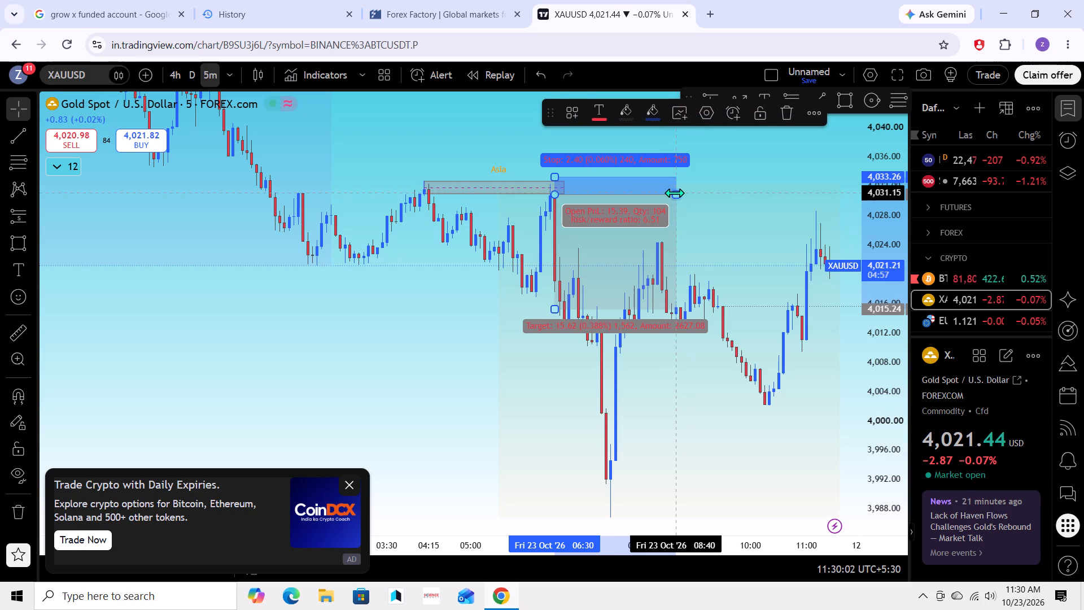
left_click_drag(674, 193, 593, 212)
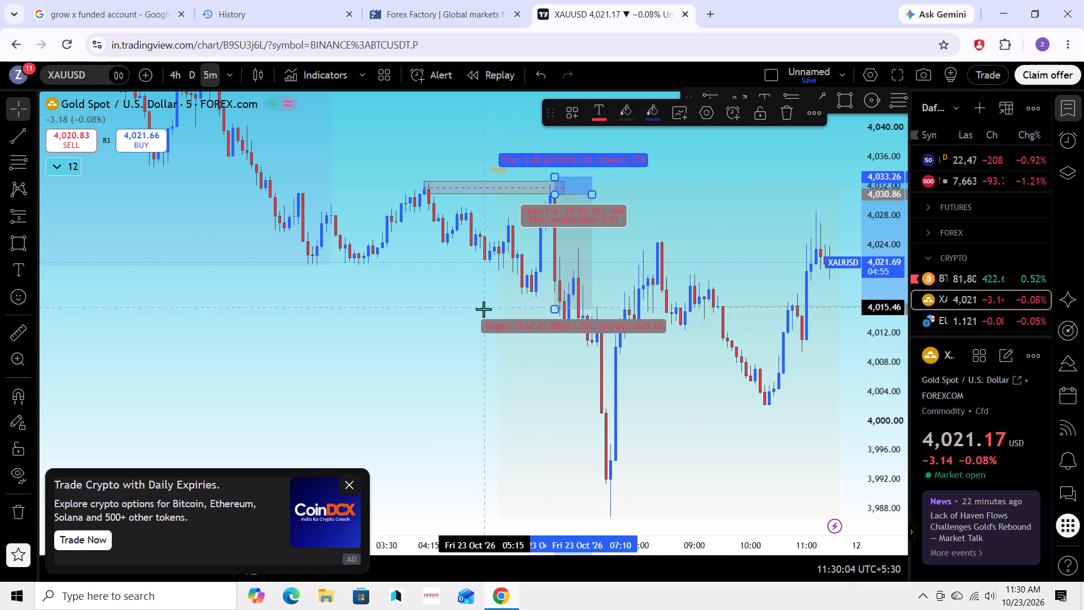
Extend the short position's target down to about 4,012.19, at the low of the first drop.
left_click_drag(537, 362, 534, 302)
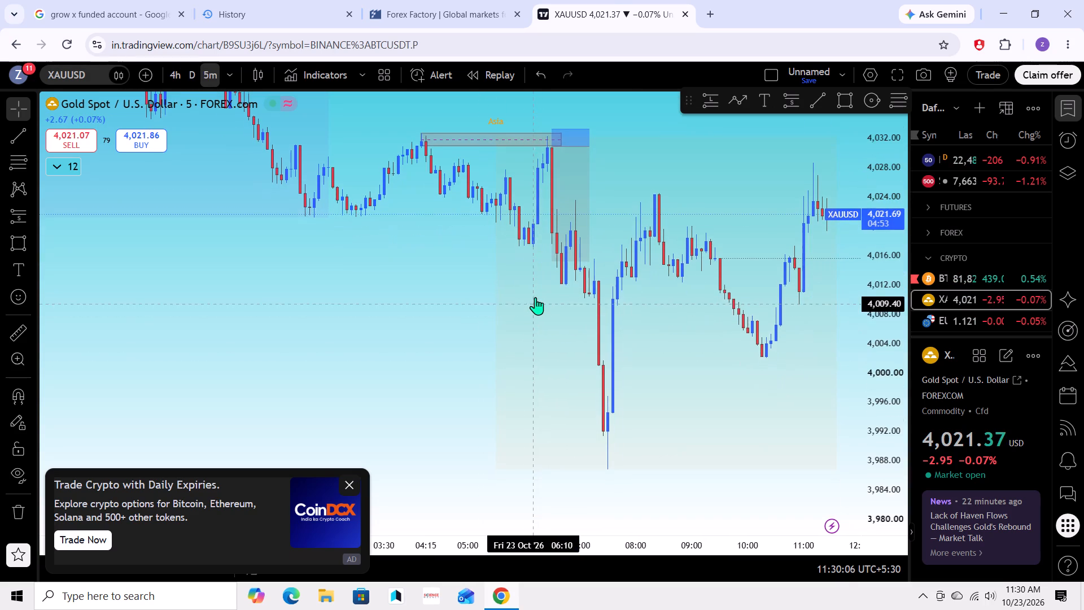
scroll(547, 314, "up", 3)
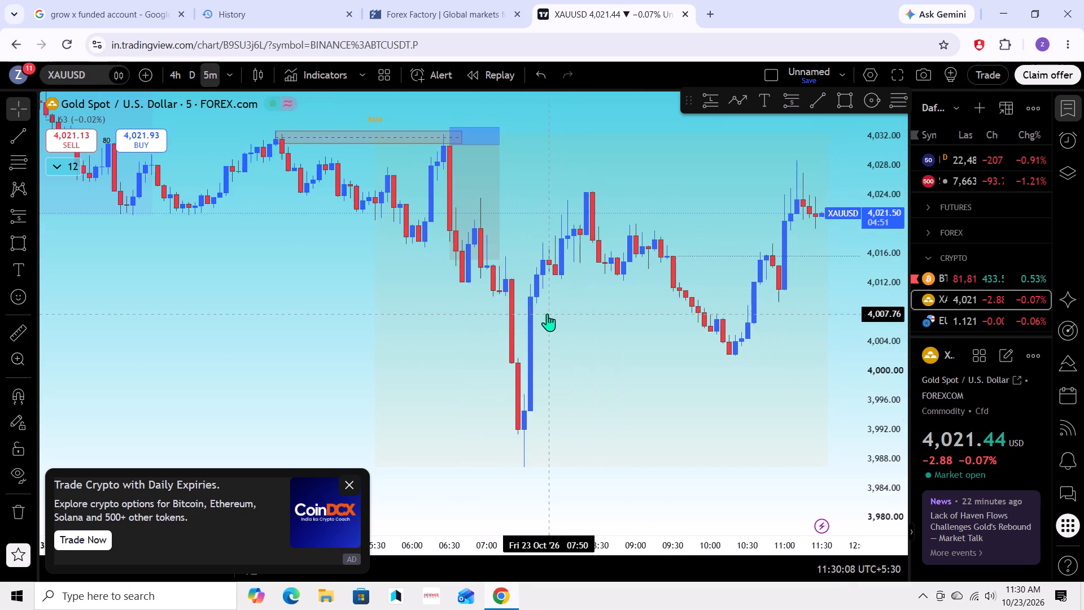
left_click_drag(451, 256, 449, 278)
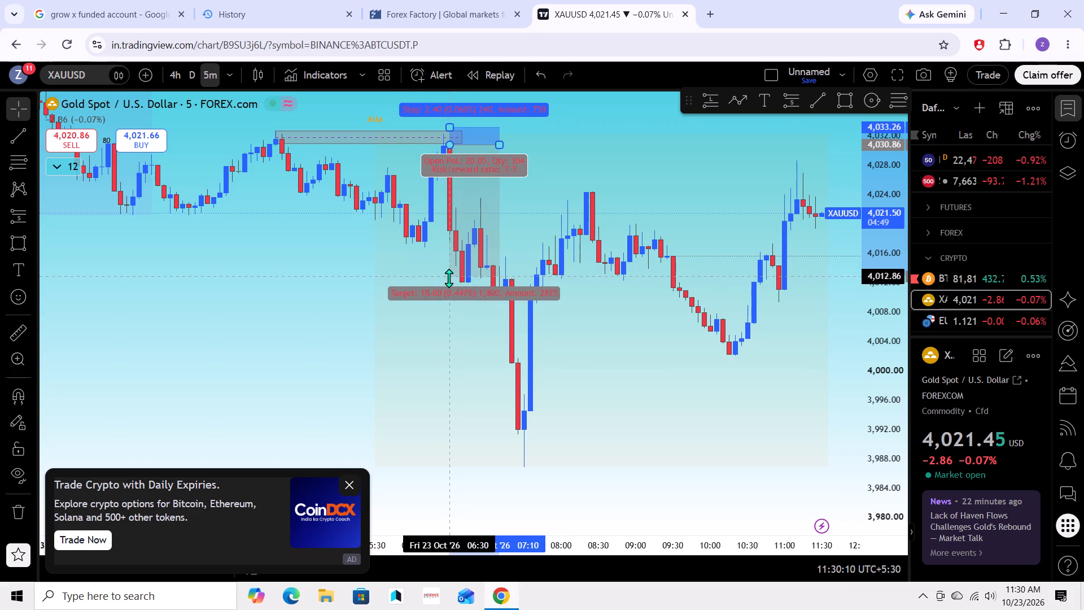
left_click_drag(449, 278, 449, 281)
left_click(468, 314)
Narrow the short position so it ends at about 06:40, level with the grey rectangle's far end.
left_click_drag(454, 325, 478, 335)
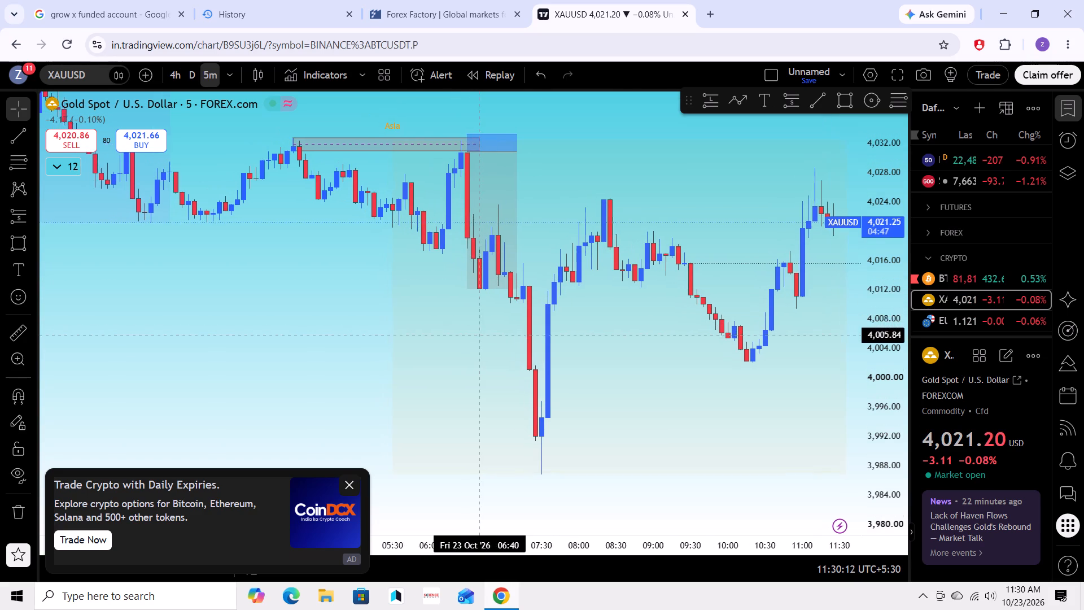
left_click_drag(478, 335, 482, 335)
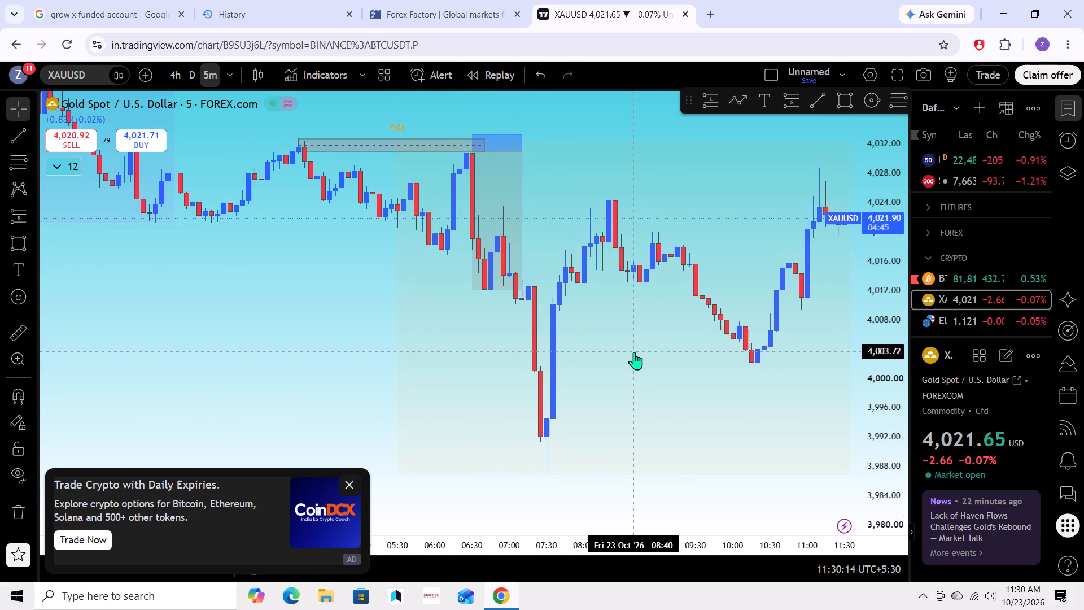
scroll(642, 352, "up", 2)
left_click_drag(626, 346, 709, 367)
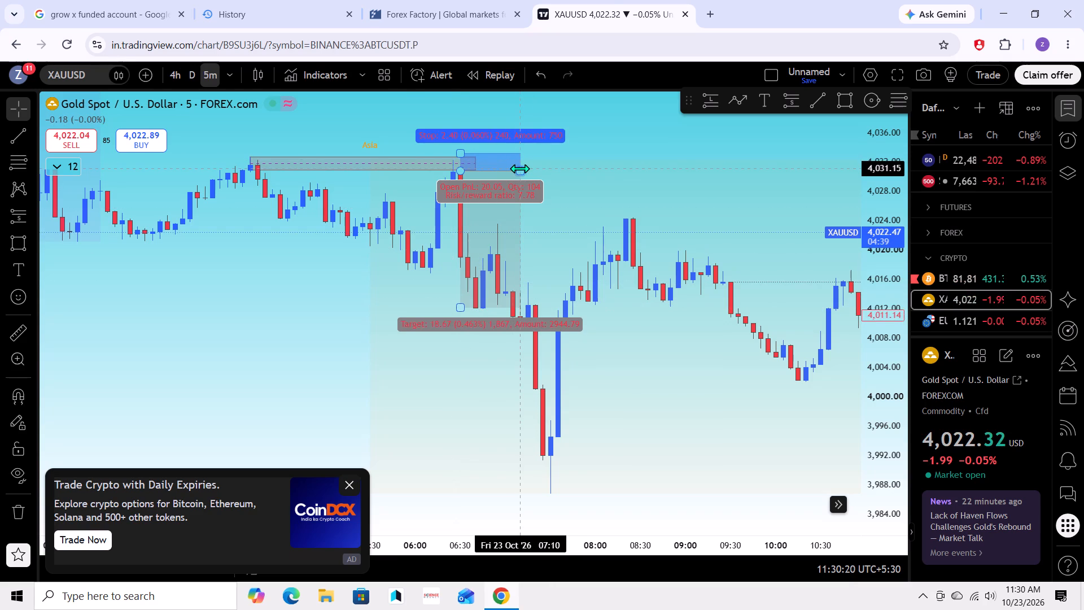
left_click_drag(518, 168, 475, 180)
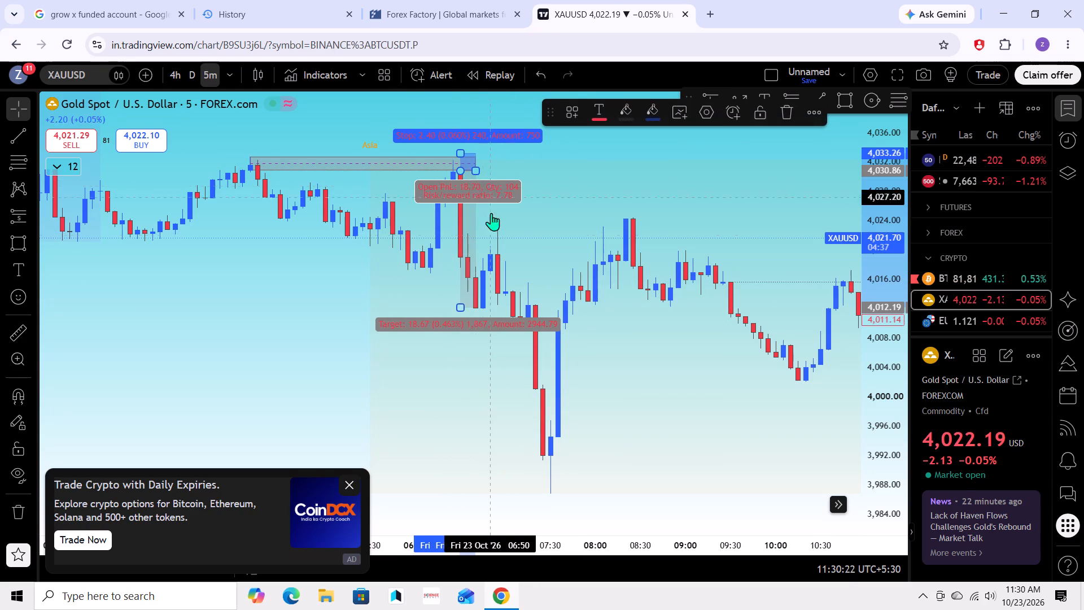
left_click(361, 303)
Examine the 5-minute price action before and after the short entry at the grey zone, including the drop near 07:30.
scroll(334, 300, "up", 3)
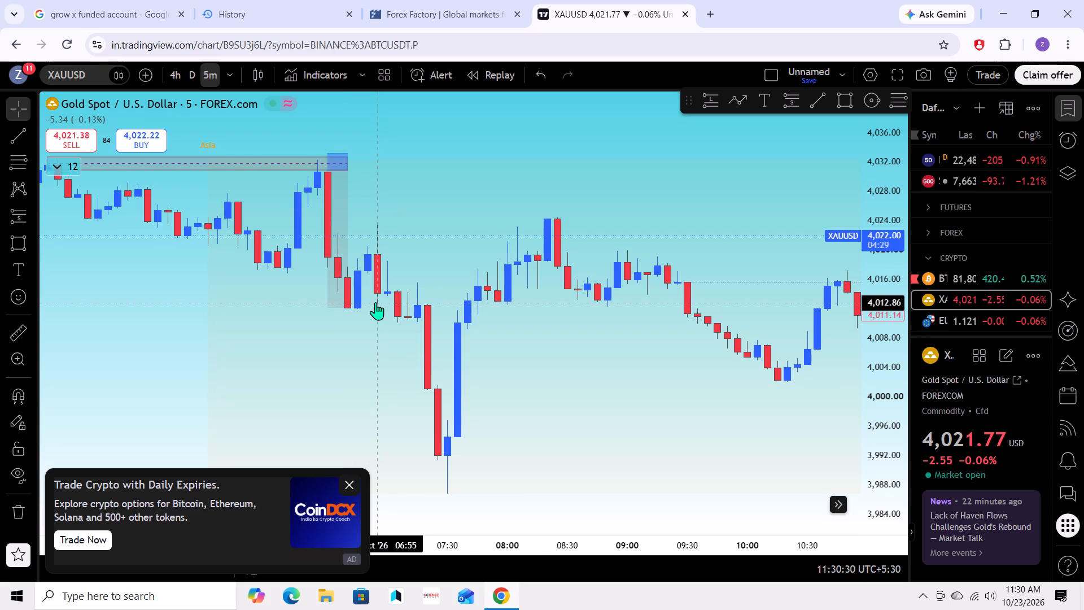
left_click_drag(572, 361, 616, 320)
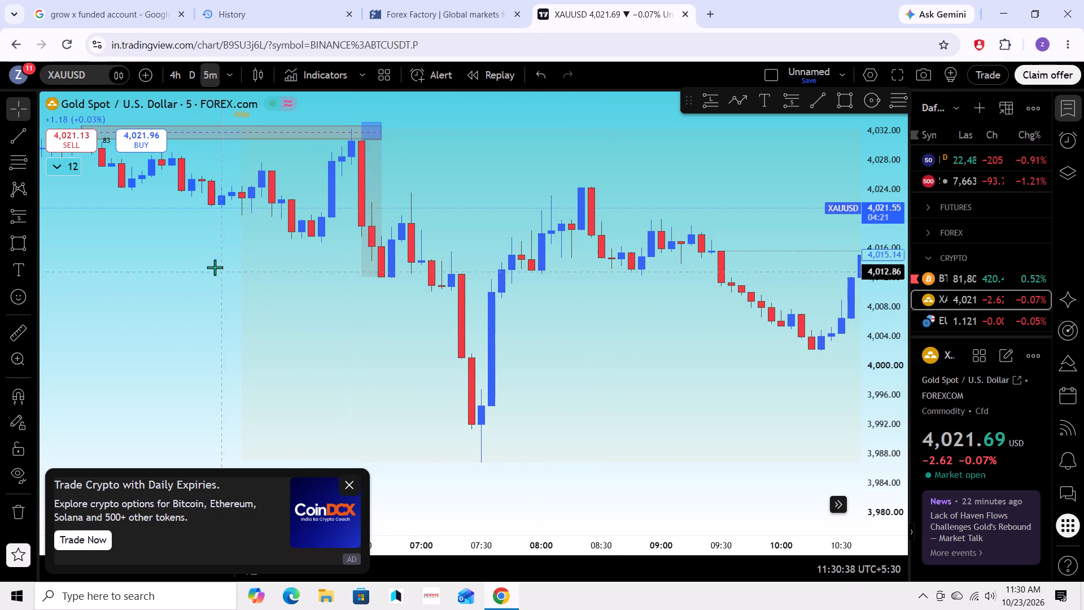
left_click_drag(215, 267, 399, 390)
scroll(397, 391, "up", 4)
scroll(323, 378, "down", 5)
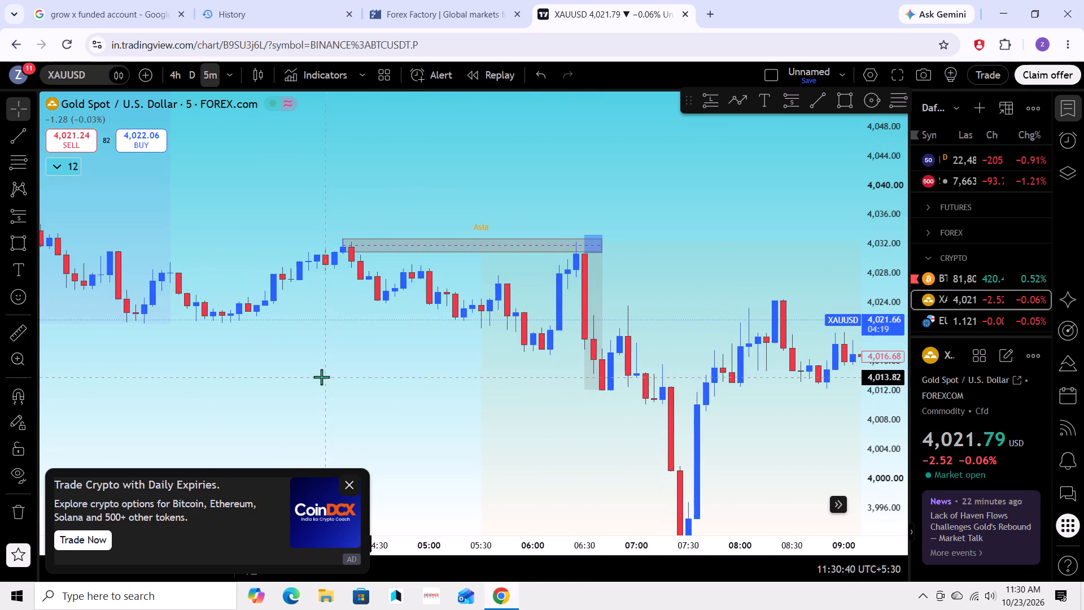
scroll(330, 376, "down", 4)
left_click_drag(433, 383, 418, 372)
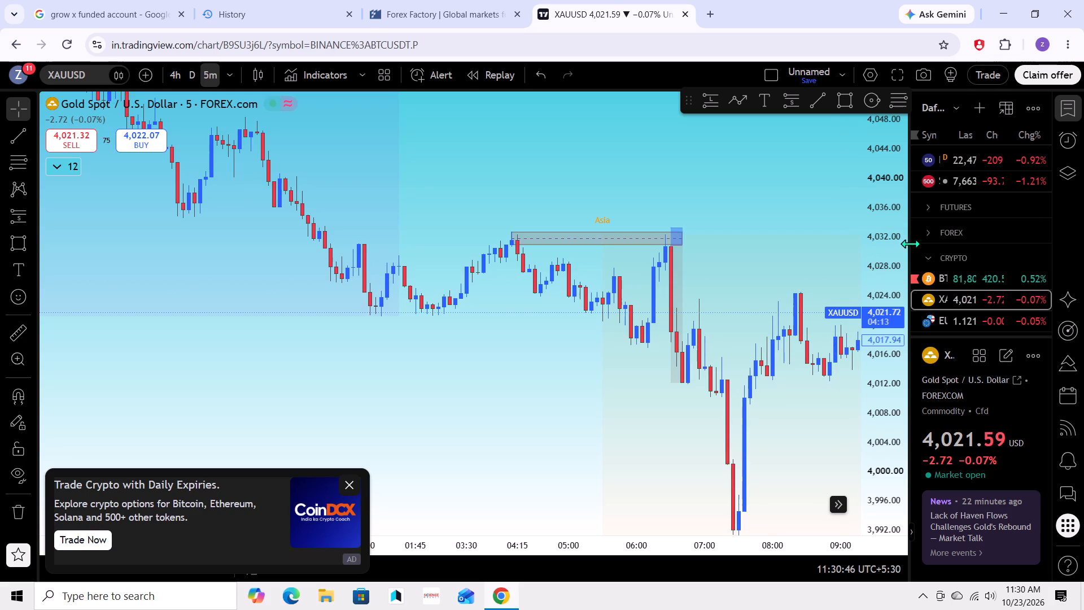
scroll(897, 259, "up", 9)
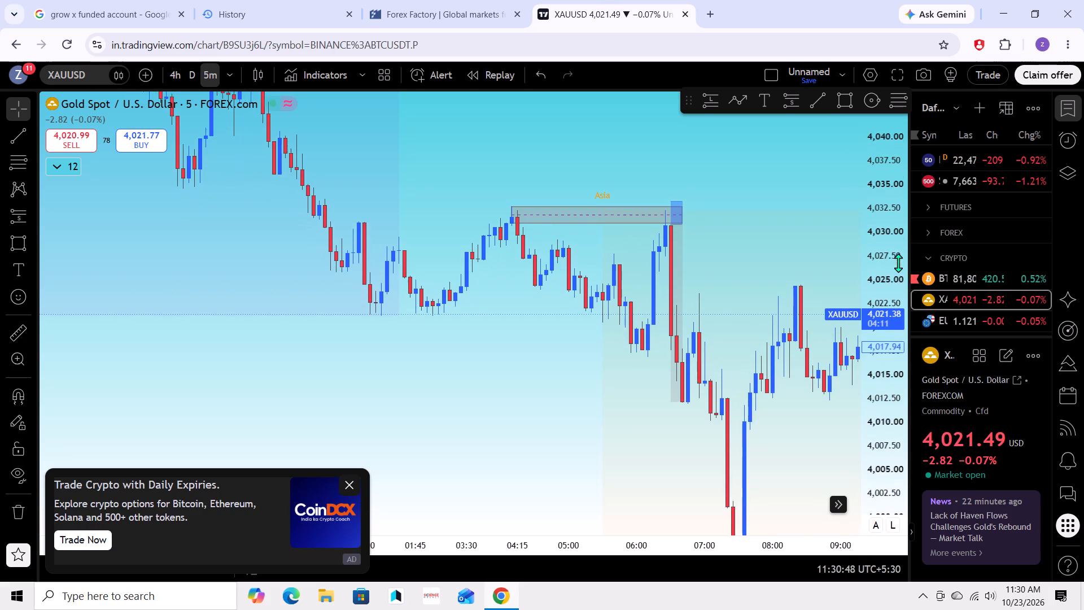
Draw a grey rectangle over the 04:55 swing high, from about 4,027.32 to 4,029.04, extending to about 06:00.
scroll(899, 263, "up", 4)
left_click_drag(534, 333, 530, 309)
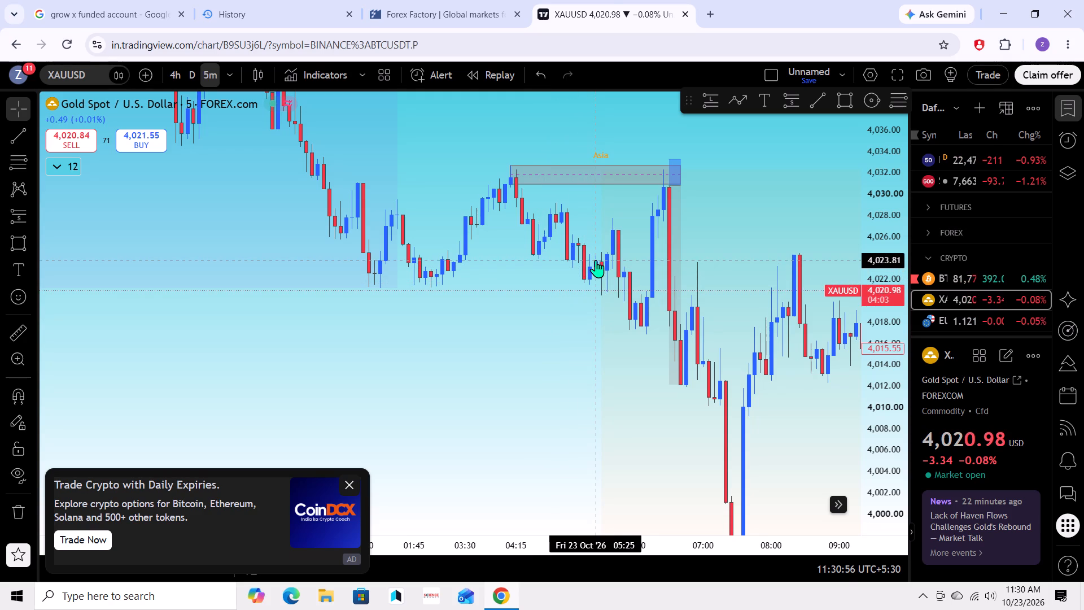
left_click_drag(582, 294, 572, 297)
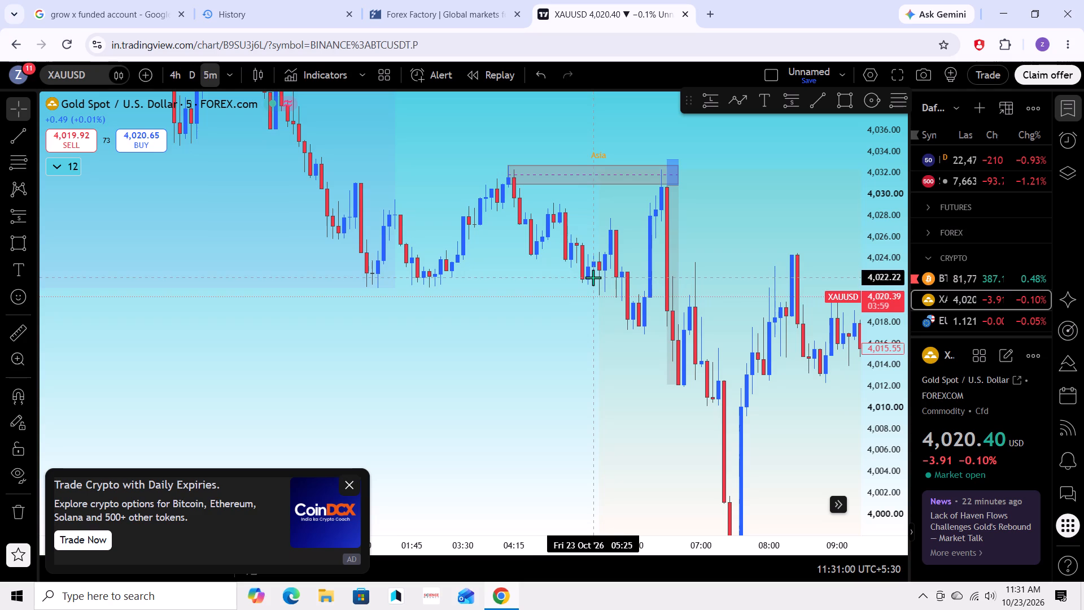
left_click_drag(560, 294, 545, 308)
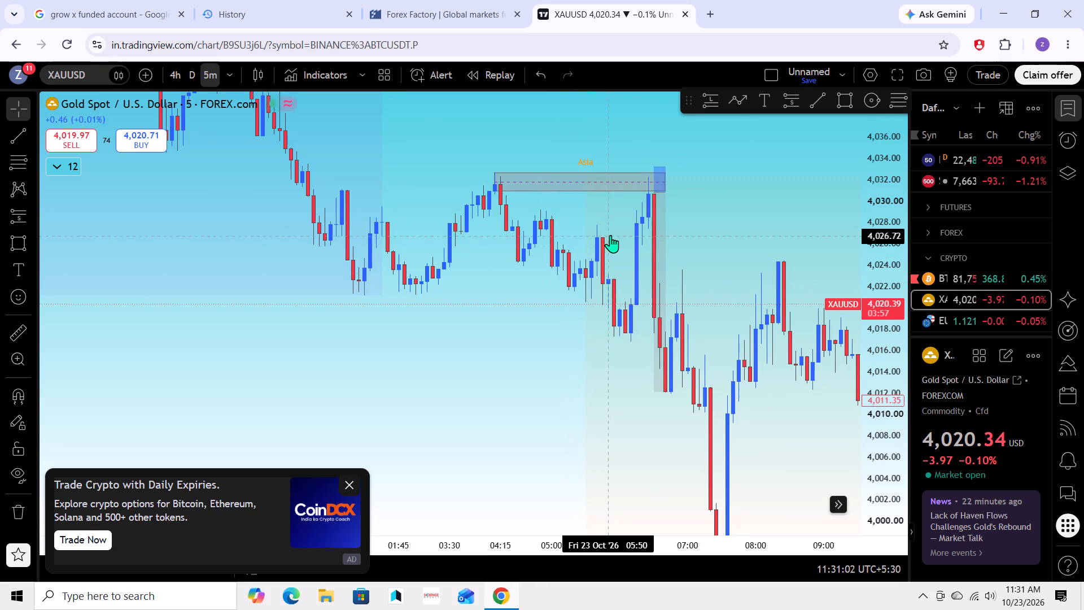
left_click(841, 90)
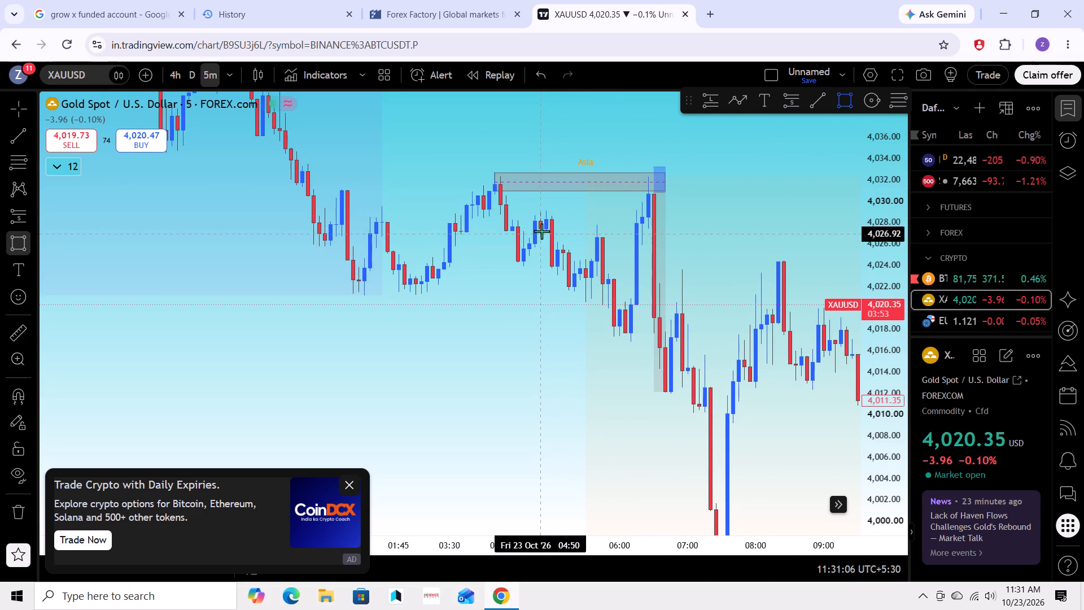
left_click_drag(545, 230, 547, 219)
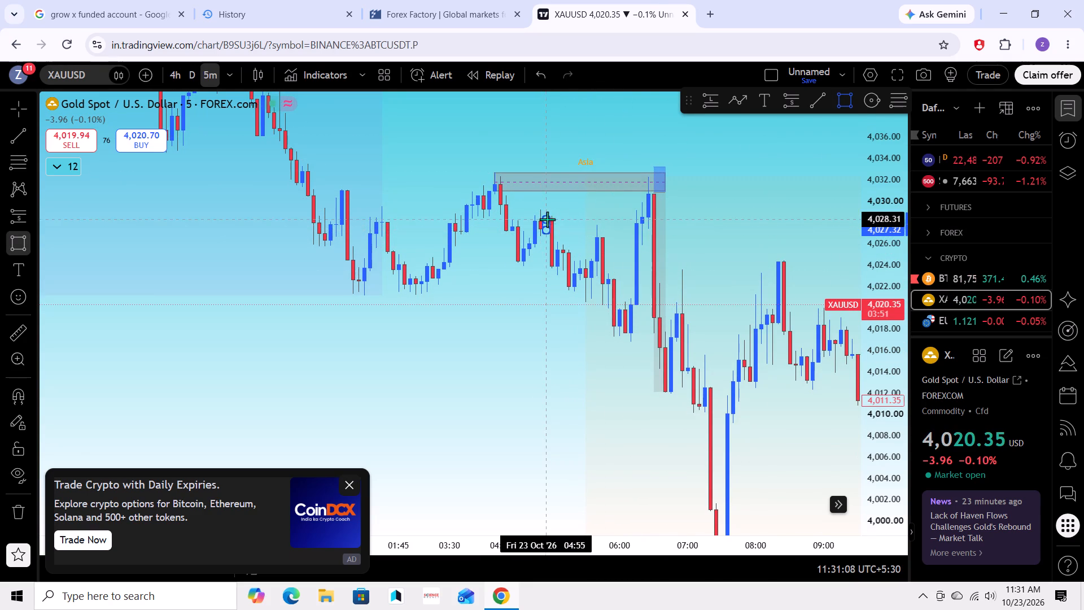
left_click_drag(547, 219, 630, 209)
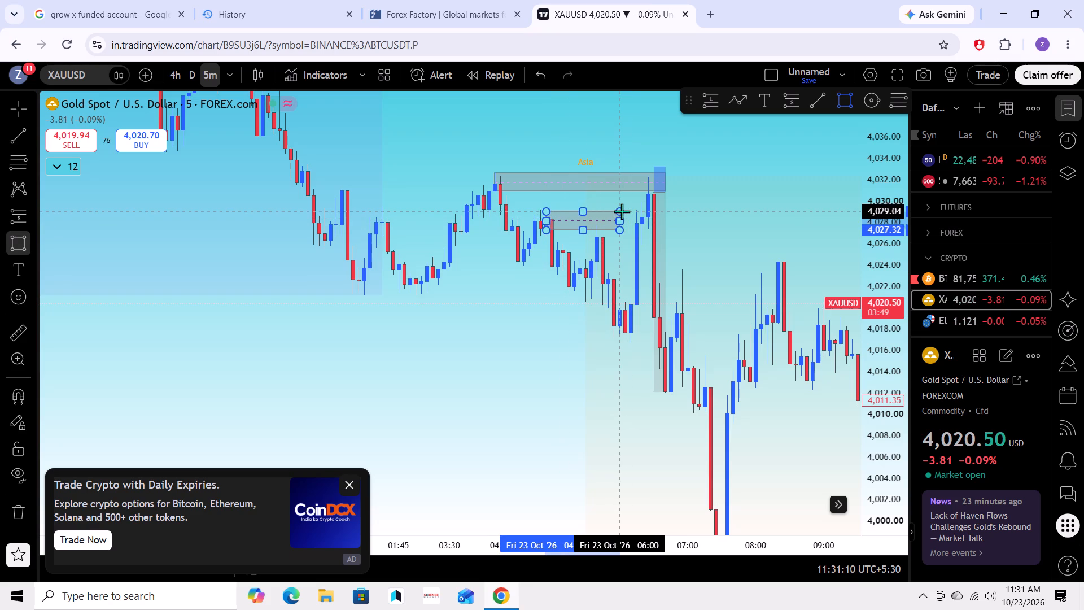
left_click(622, 212)
left_click(536, 306)
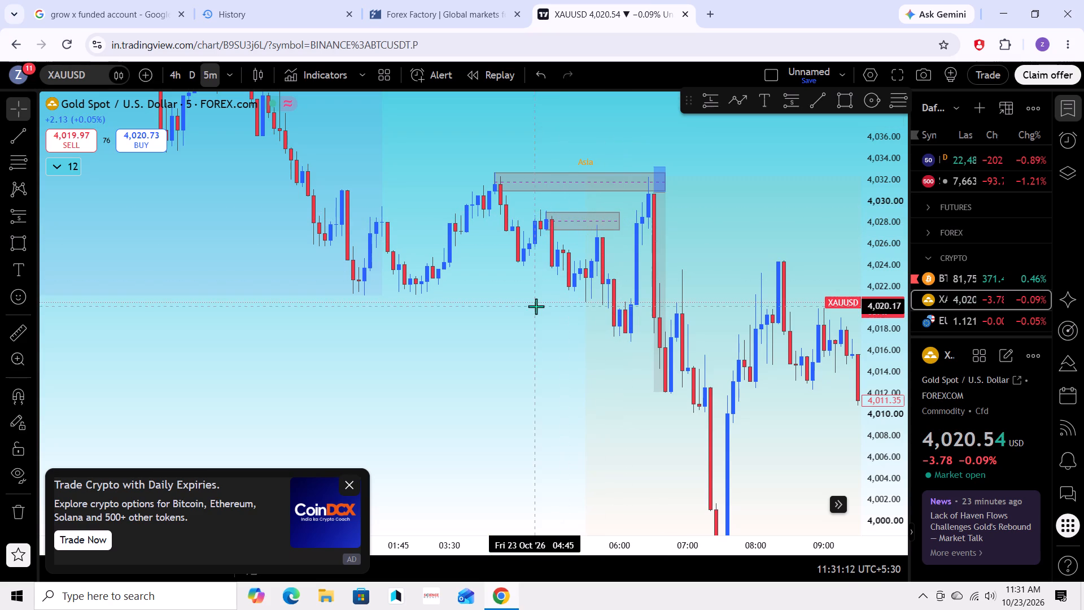
Place a short position at the 05:40 candle with entry at 4,027.32 and the stop at about 4,029.17, above the new rectangle.
left_click(793, 103)
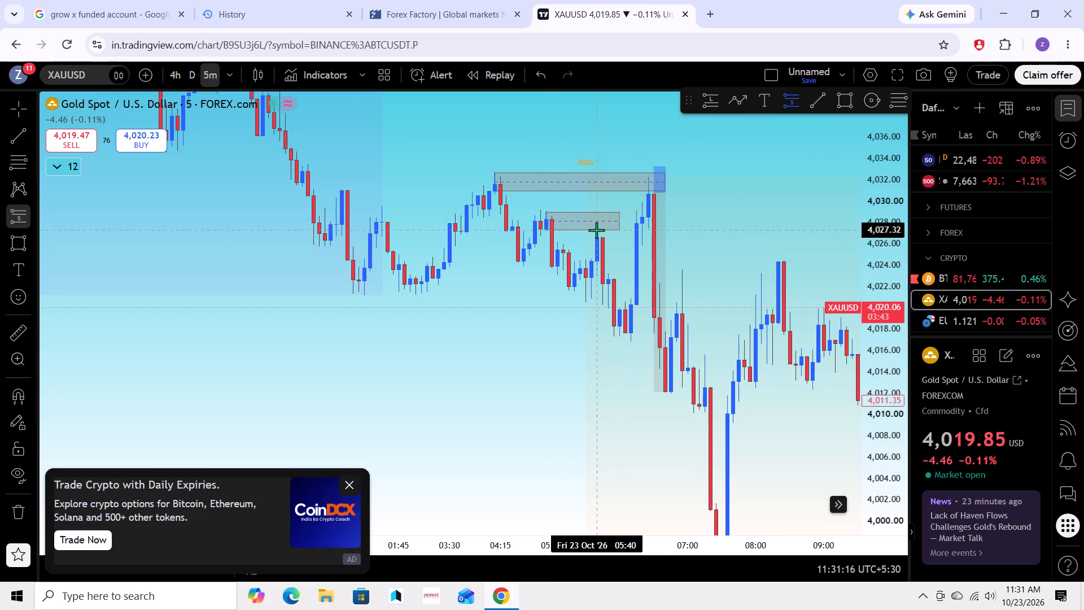
left_click(596, 230)
left_click_drag(502, 352, 425, 434)
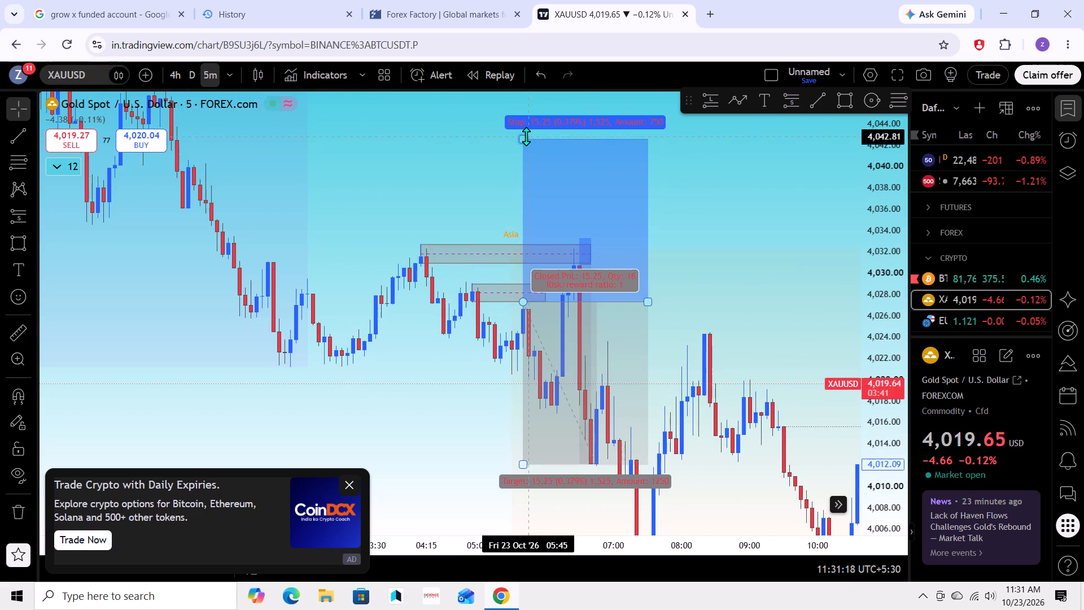
left_click_drag(523, 138, 483, 282)
Narrow the new short position so it ends at 06:10 and set its target at about 4,016.93, at the swing low.
left_click_drag(456, 388, 447, 341)
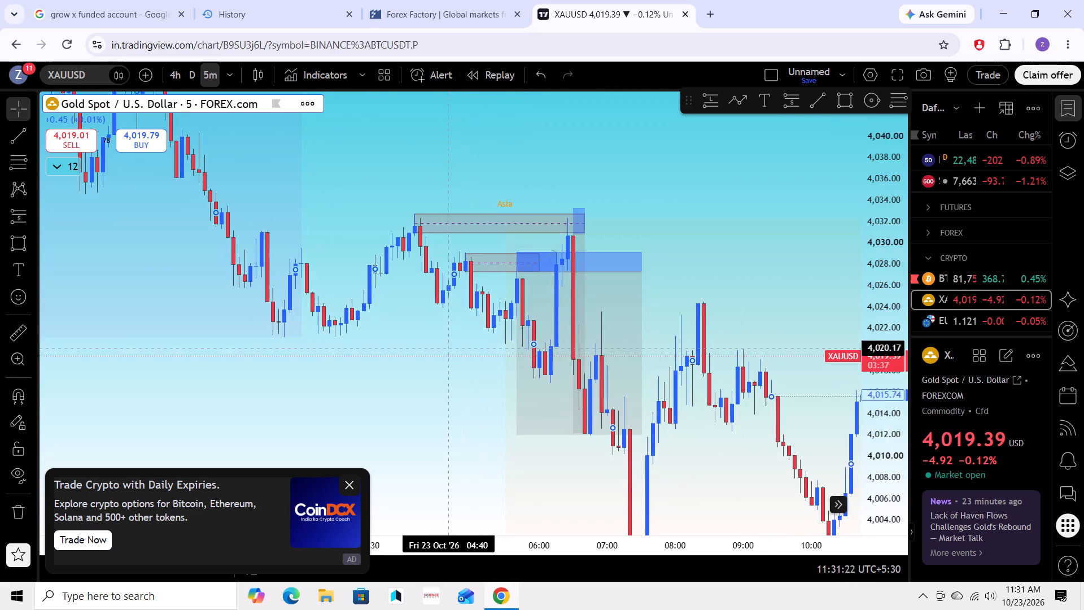
left_click_drag(447, 341, 447, 333)
left_click_drag(638, 255, 582, 273)
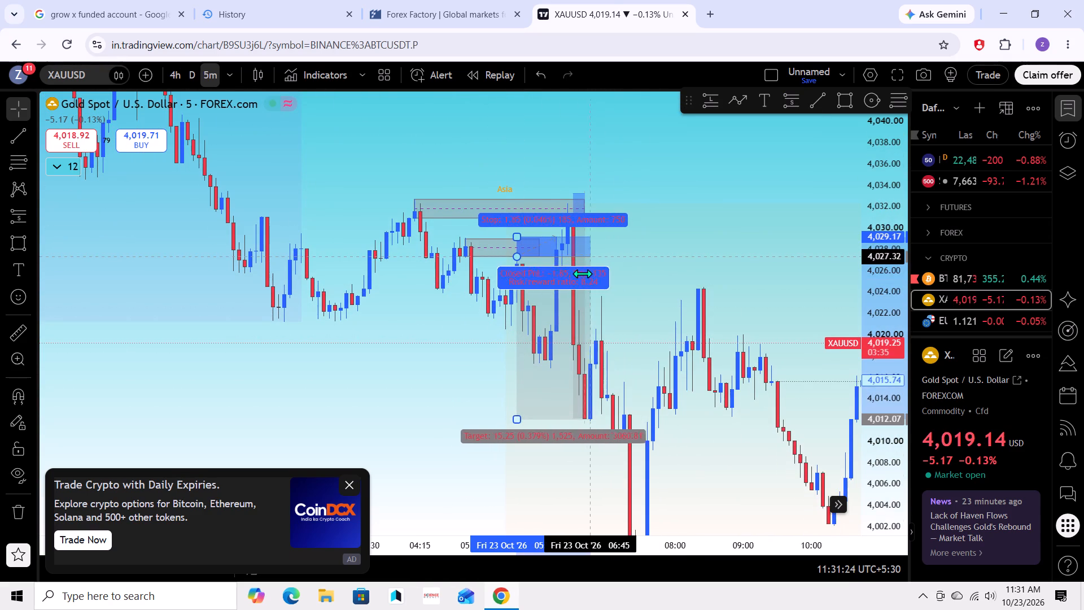
left_click_drag(582, 273, 553, 284)
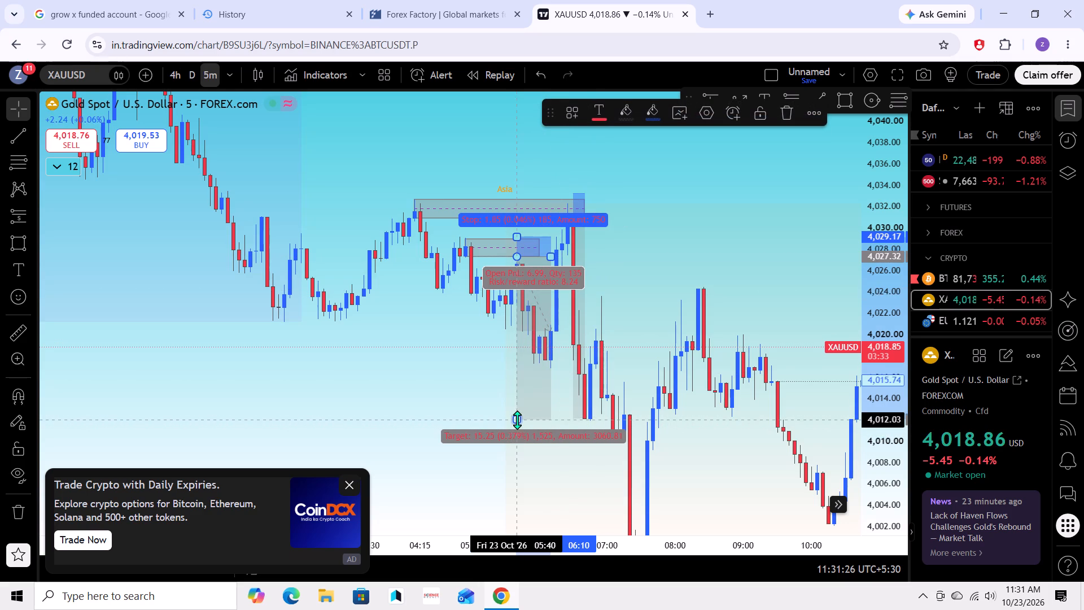
left_click_drag(517, 420, 526, 367)
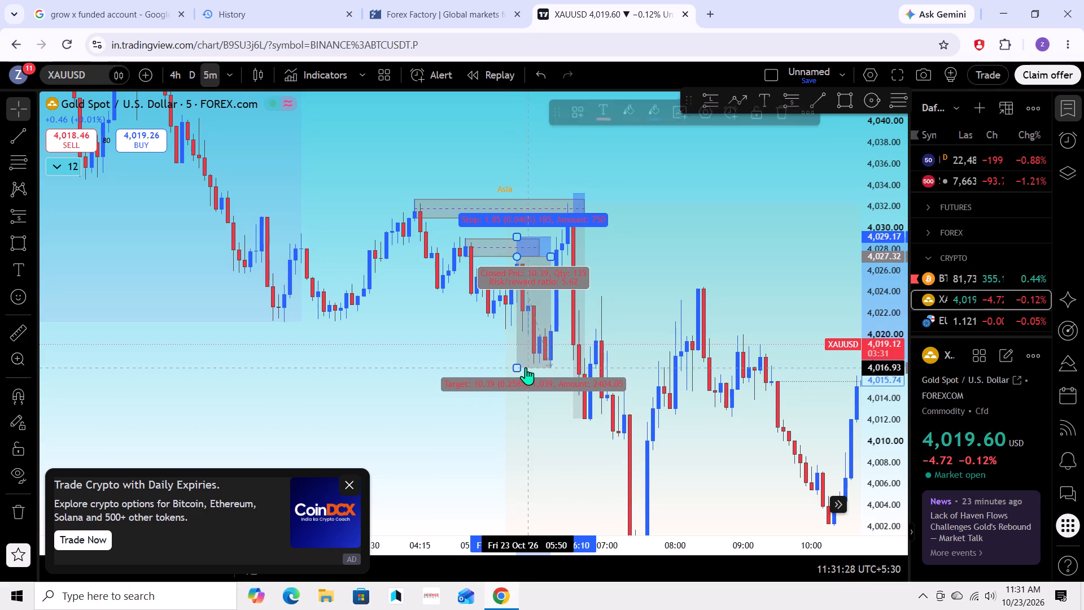
left_click(464, 434)
Draw a rectangle over the base of the 06:10 rally, from about 4,020.97 to 4,017.13, extending to about 07:30.
left_click_drag(492, 405, 426, 425)
scroll(418, 416, "up", 3)
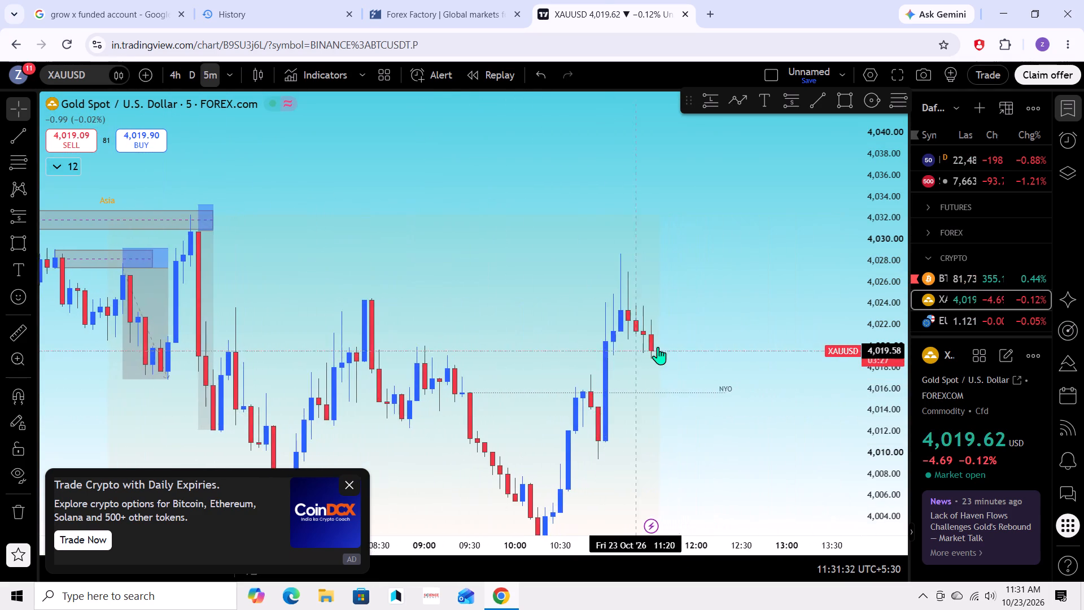
left_click_drag(683, 346, 812, 300)
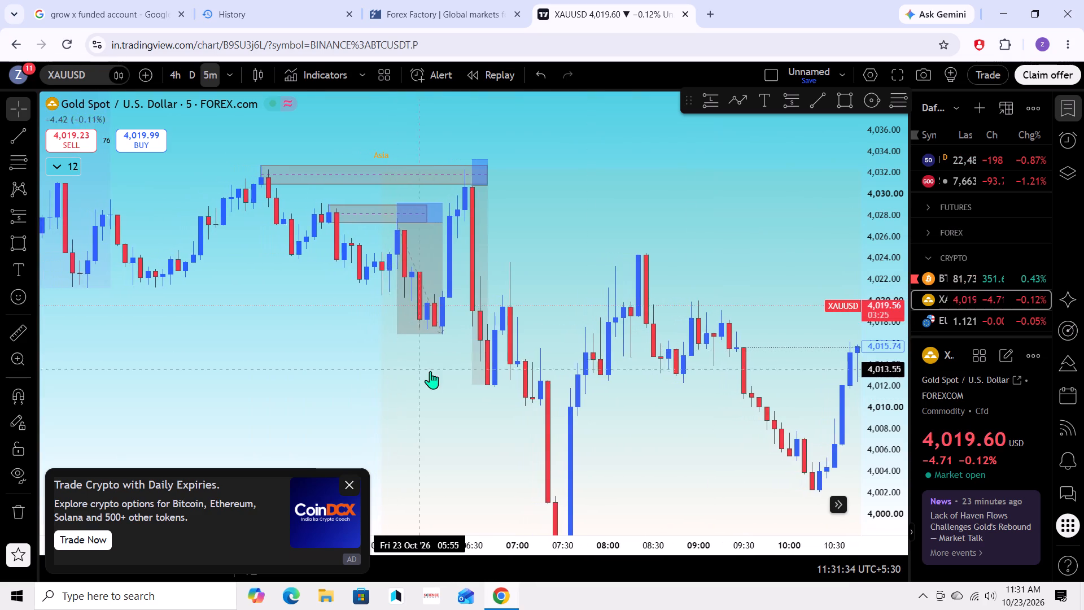
left_click_drag(435, 395, 454, 361)
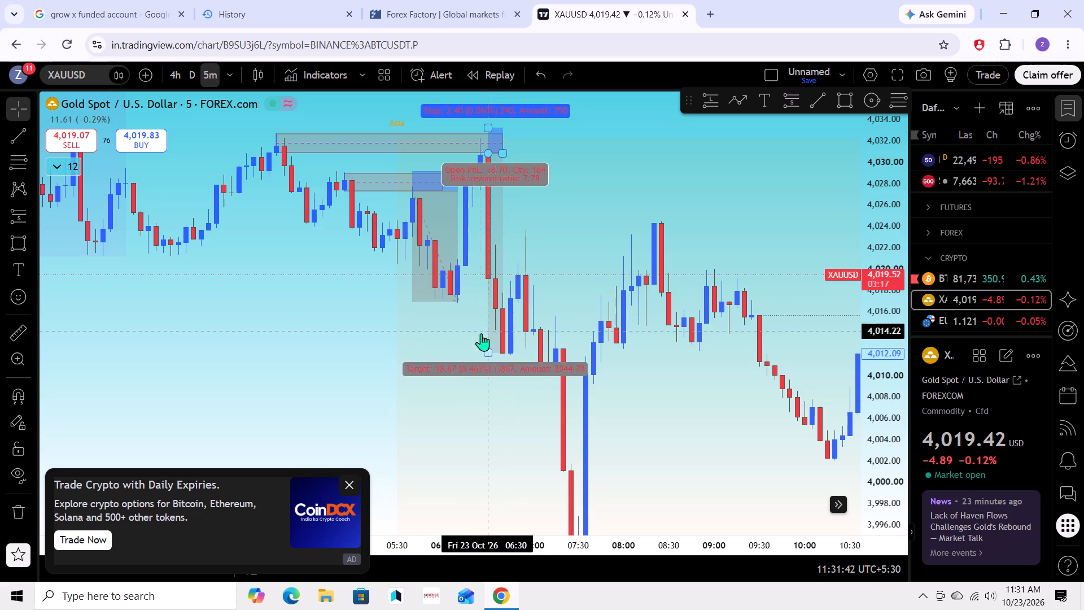
left_click(838, 96)
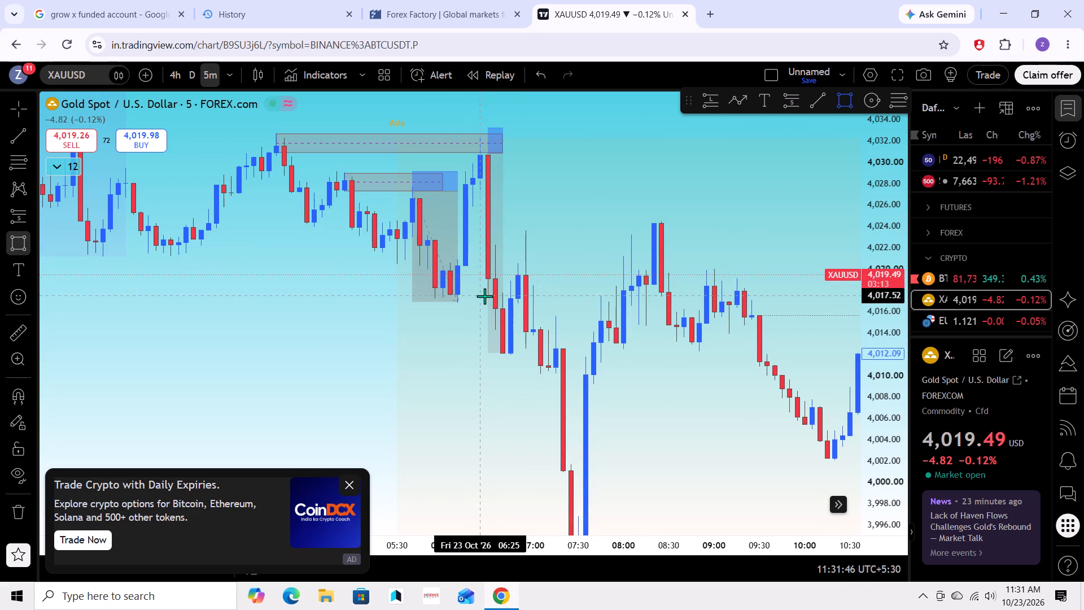
left_click_drag(457, 259, 524, 298)
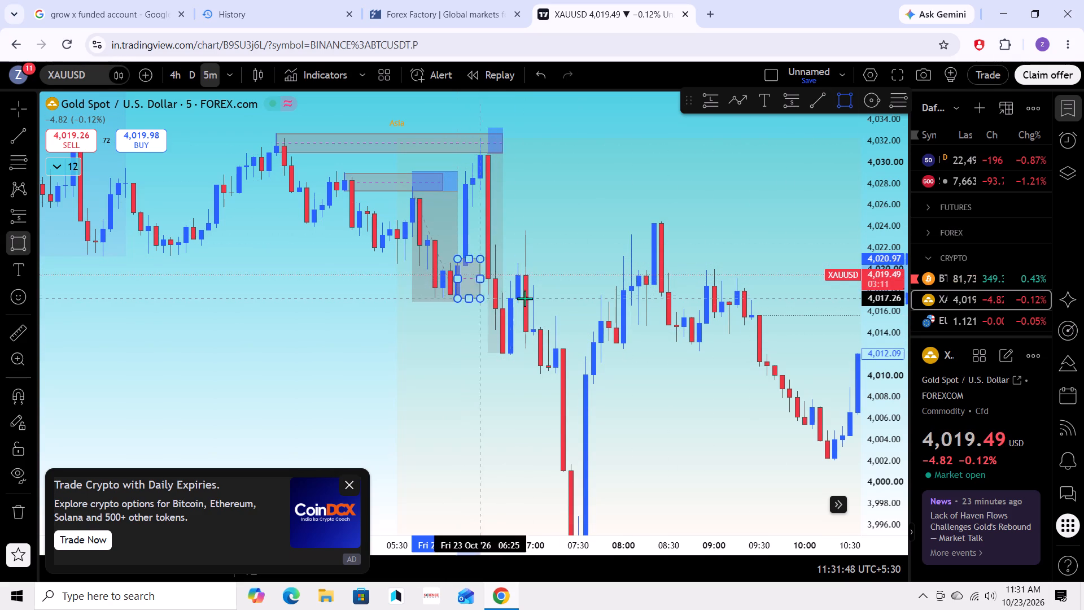
left_click_drag(524, 298, 576, 302)
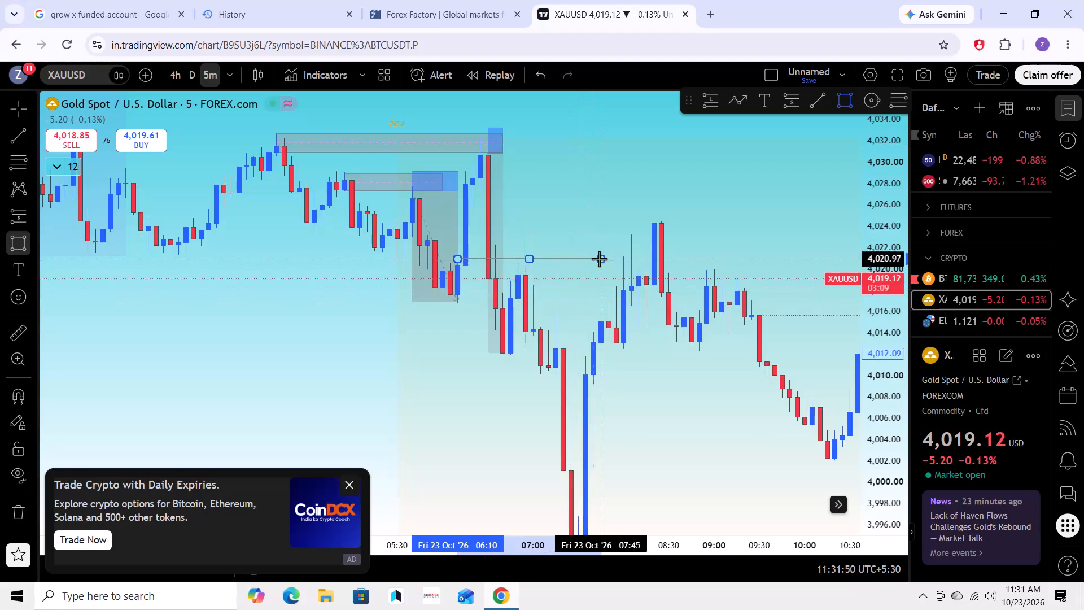
left_click(578, 299)
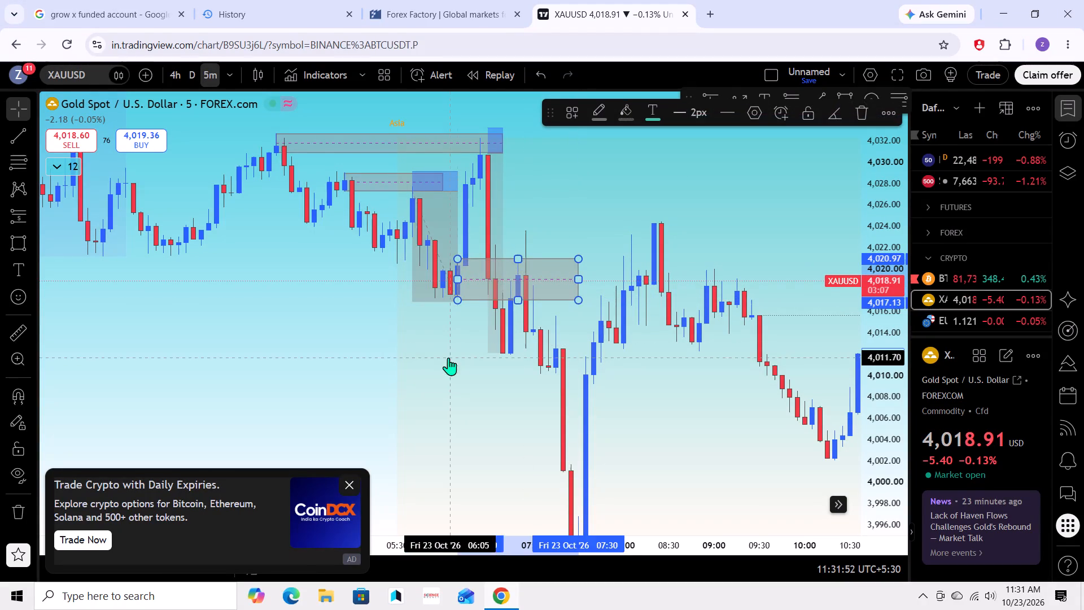
left_click(448, 358)
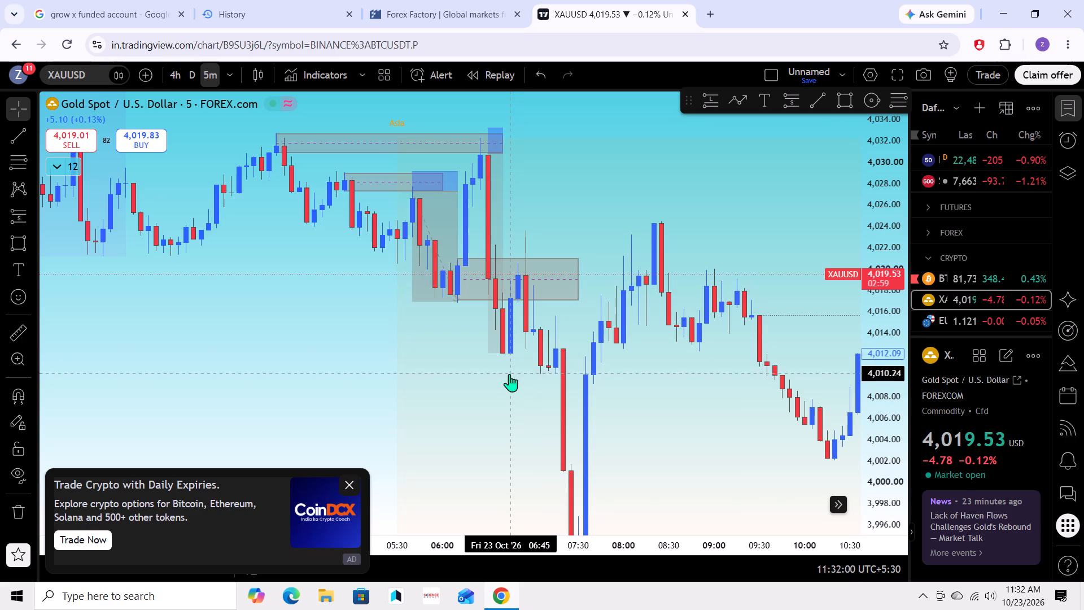
Examine the 5-minute price action around the marked zones and short setups, from the 07:30 drop through to the latest candles.
left_click_drag(509, 374, 534, 292)
scroll(508, 345, "up", 3)
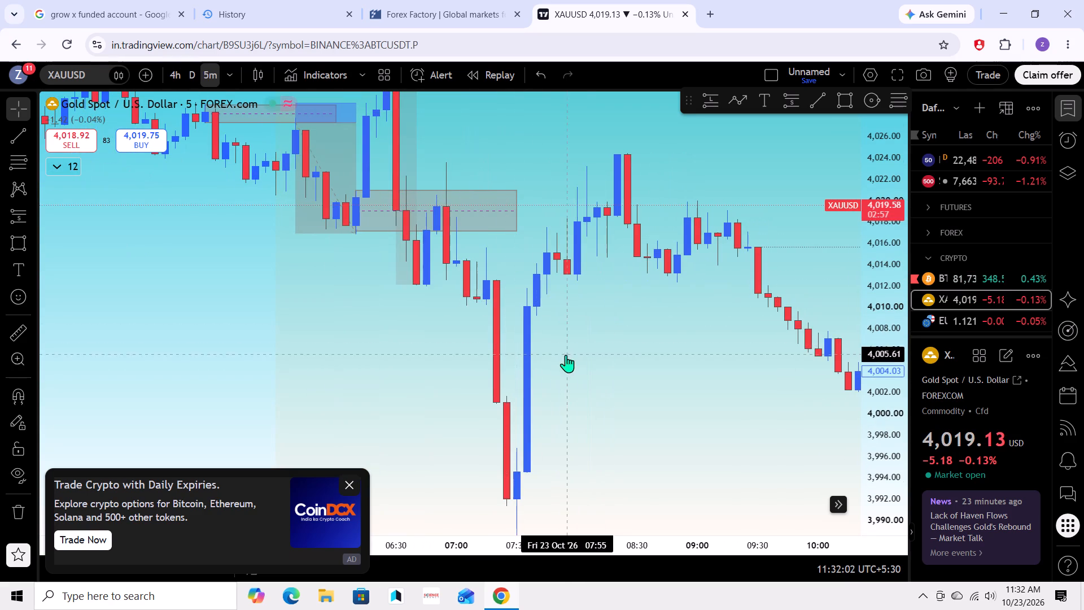
left_click_drag(649, 374, 474, 341)
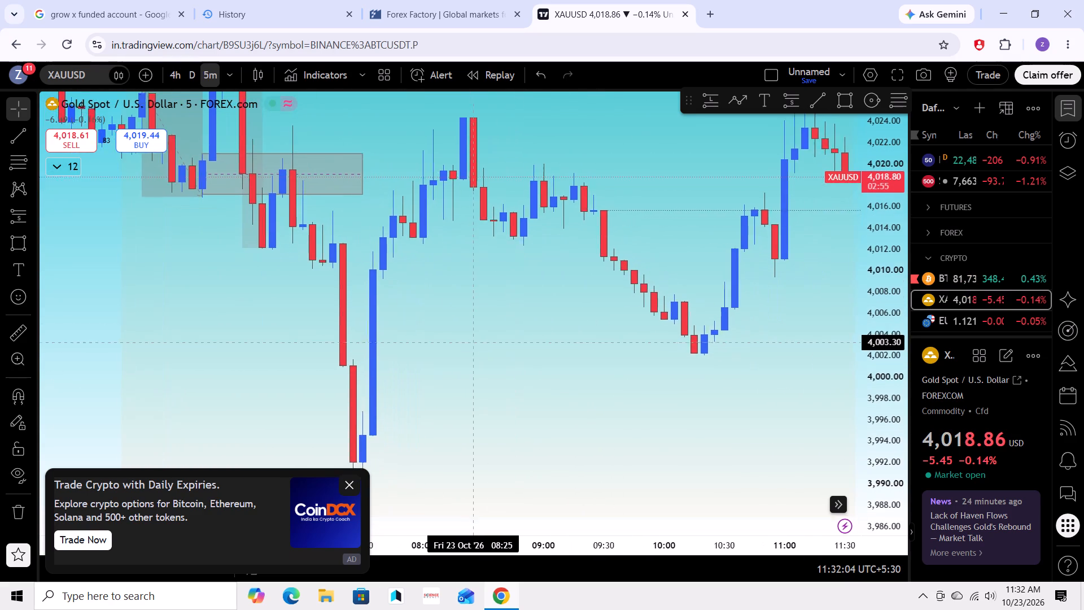
left_click_drag(474, 341, 474, 340)
scroll(550, 348, "down", 2)
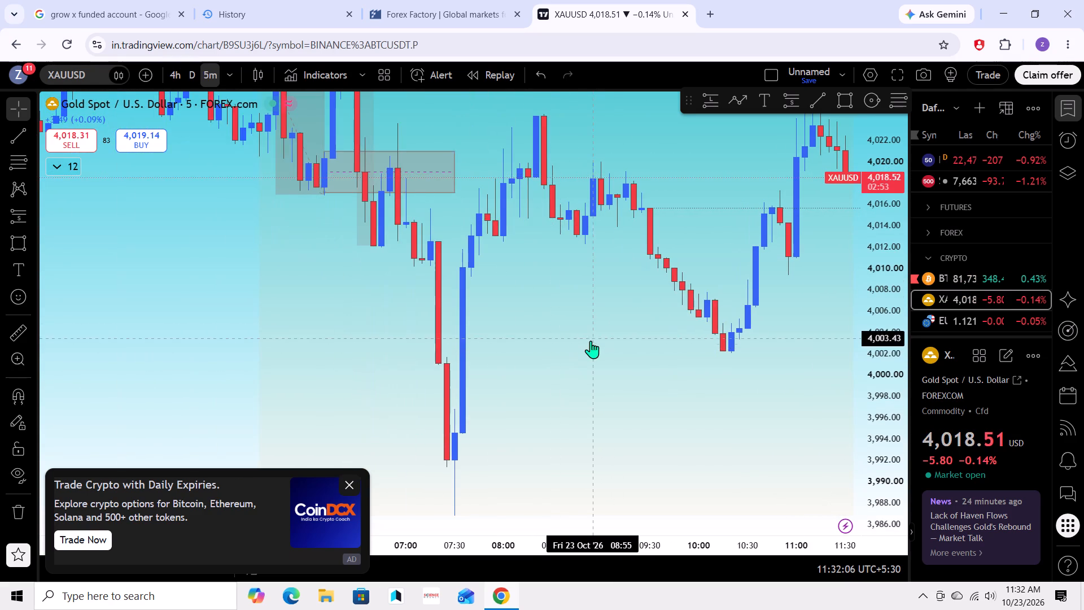
left_click_drag(592, 346, 595, 381)
left_click_drag(601, 361, 633, 401)
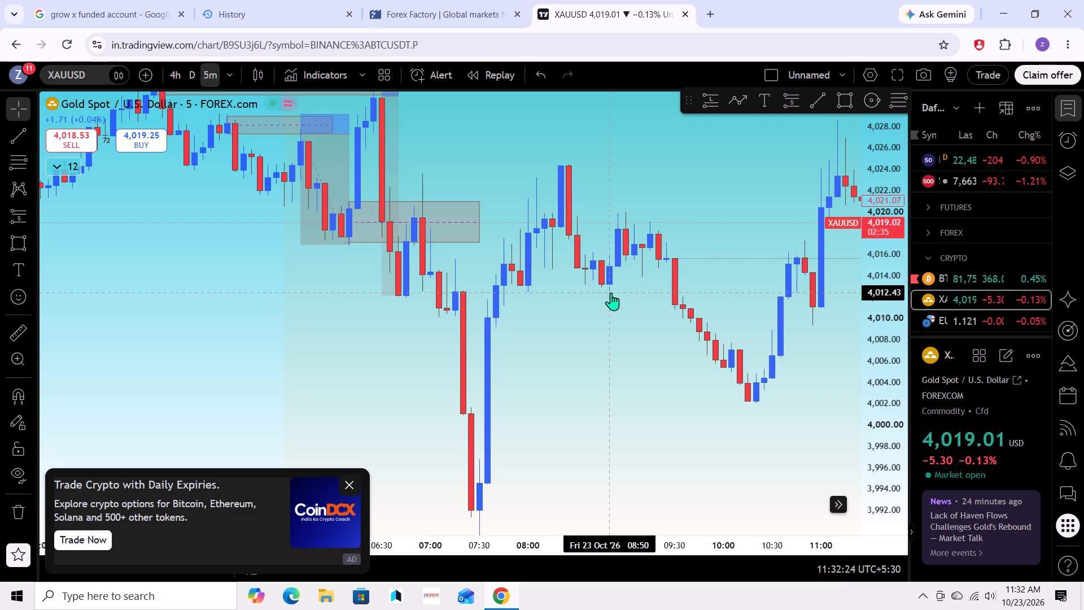
scroll(618, 316, "down", 2)
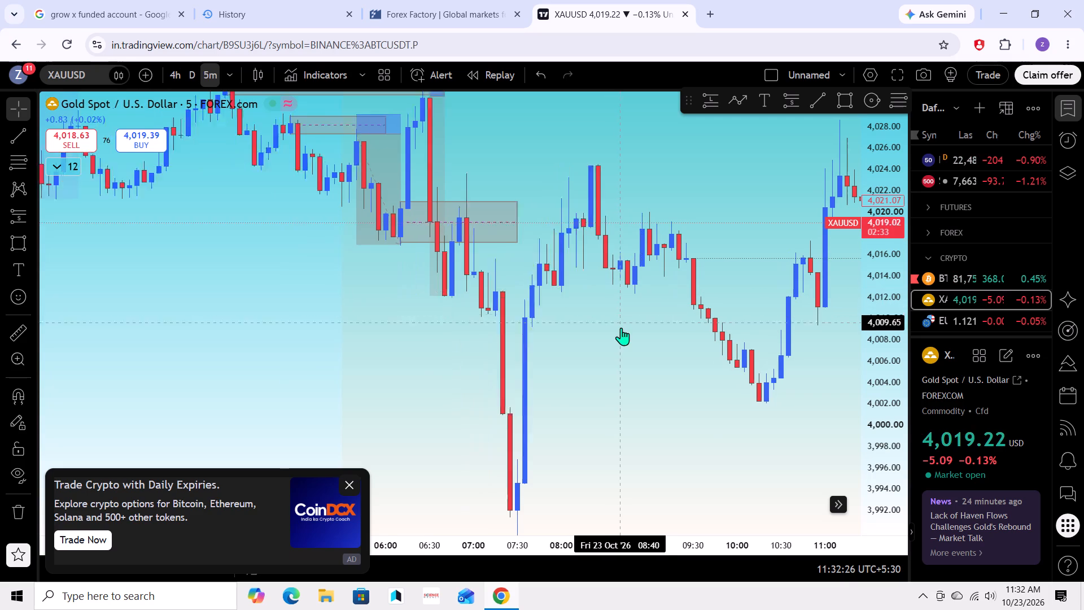
left_click_drag(629, 324, 615, 337)
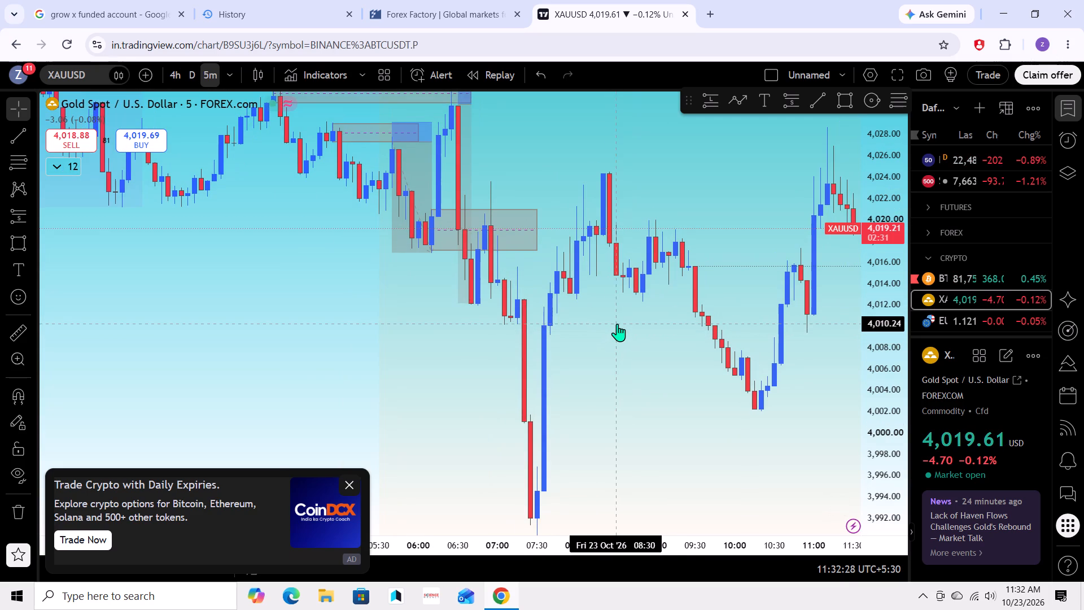
left_click_drag(611, 320, 632, 356)
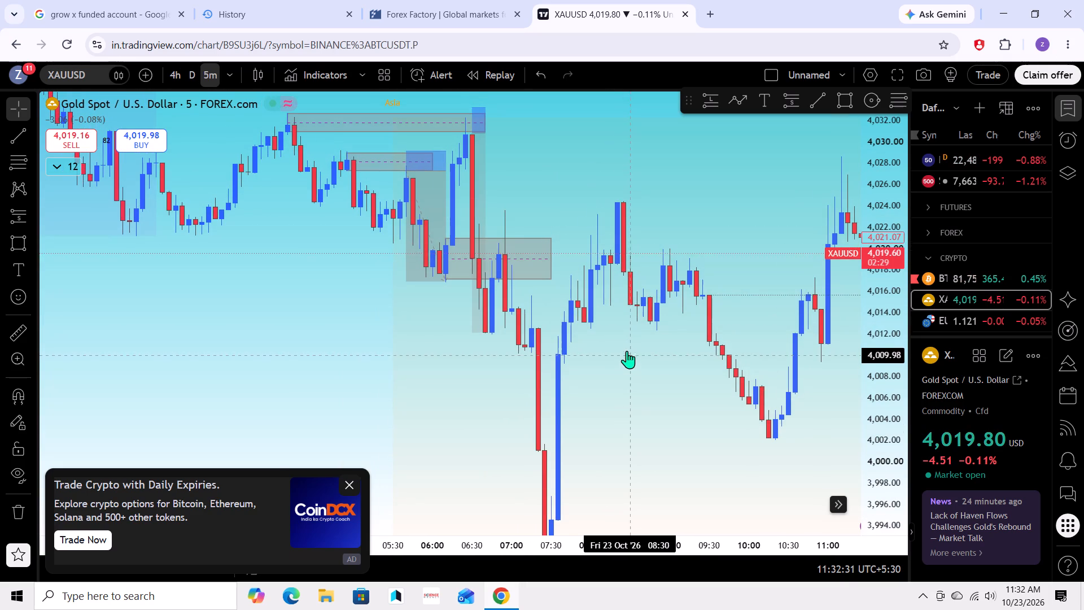
left_click_drag(633, 338, 619, 377)
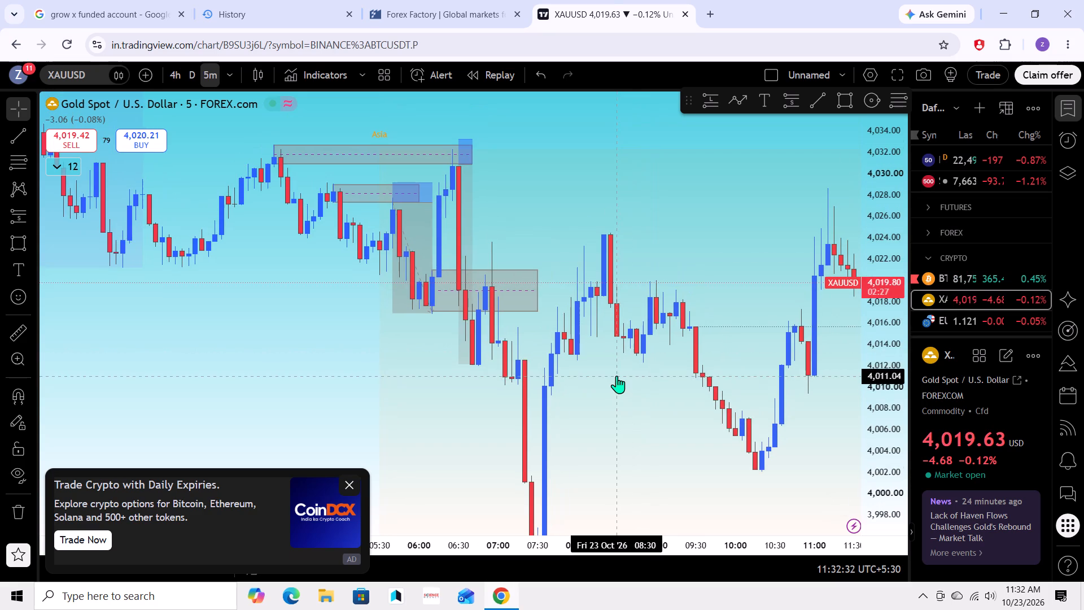
left_click_drag(632, 387, 575, 292)
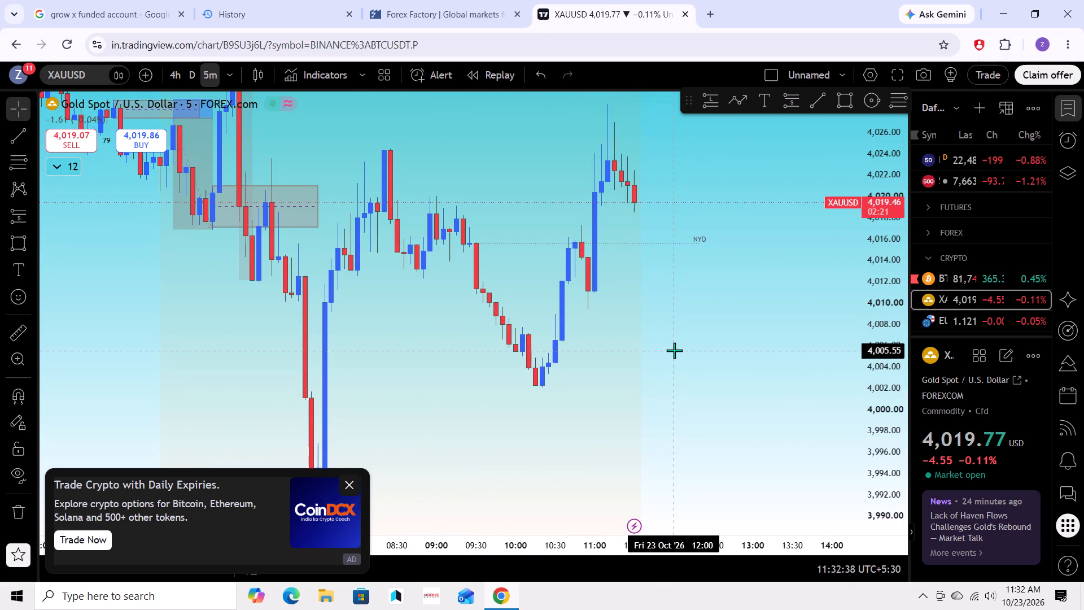
left_click_drag(680, 349, 753, 347)
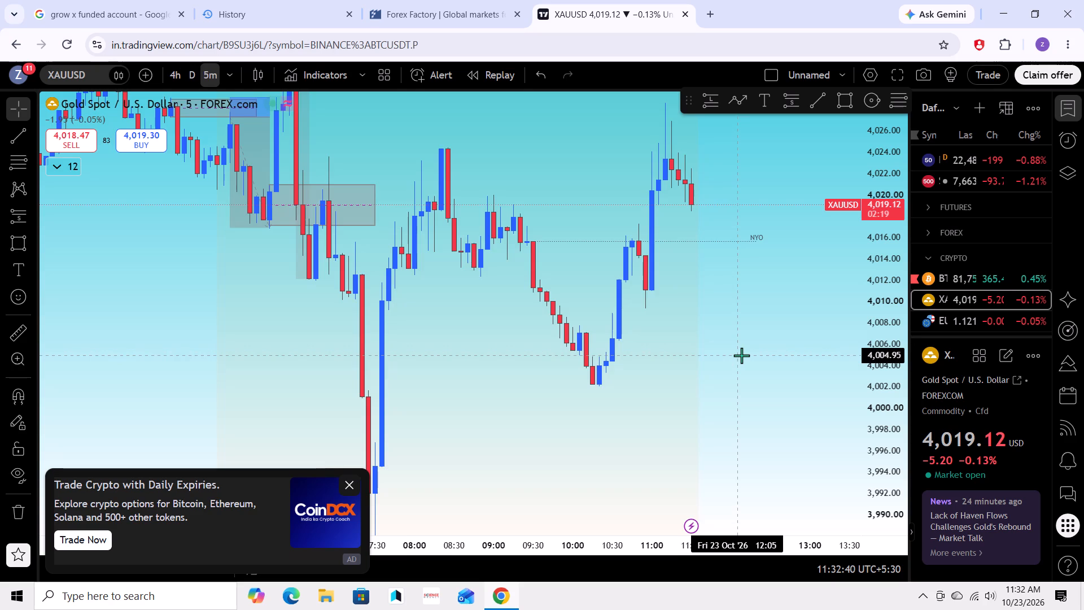
scroll(741, 355, "up", 2)
scroll(716, 350, "down", 4)
left_click_drag(340, 321, 364, 418)
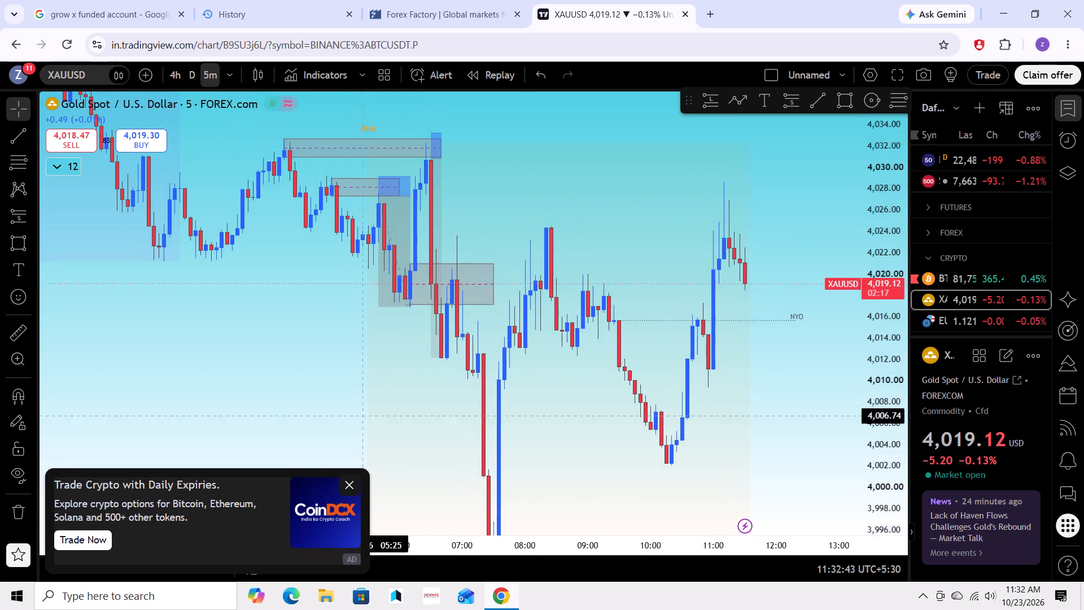
left_click_drag(364, 418, 365, 421)
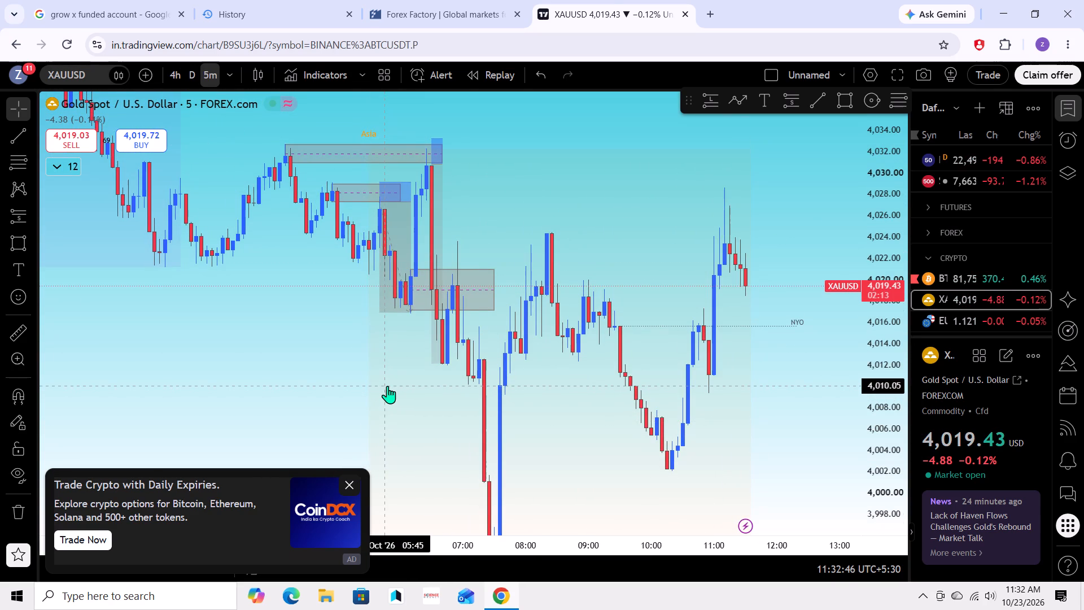
Switch the XAUUSD chart to the 15-minute interval.
key("1")
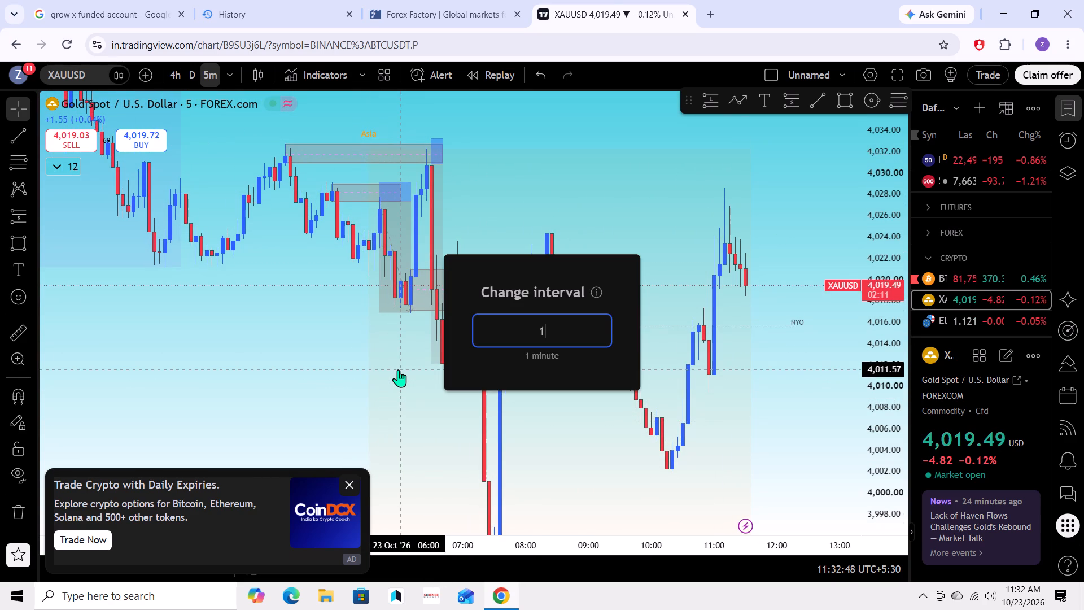
key("5")
key("Return")
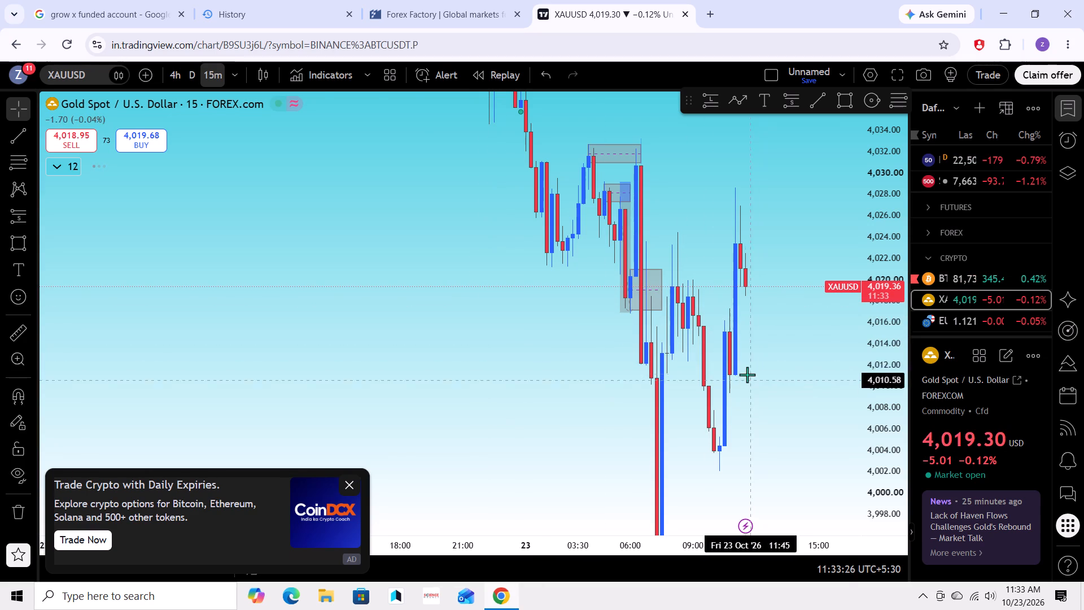
Draw a rectangle over the 10:45 candle below the latest rally, from about 4,017.26 to 4,008.79, extending to about 14:45.
scroll(742, 372, "up", 4)
left_click_drag(733, 389, 707, 398)
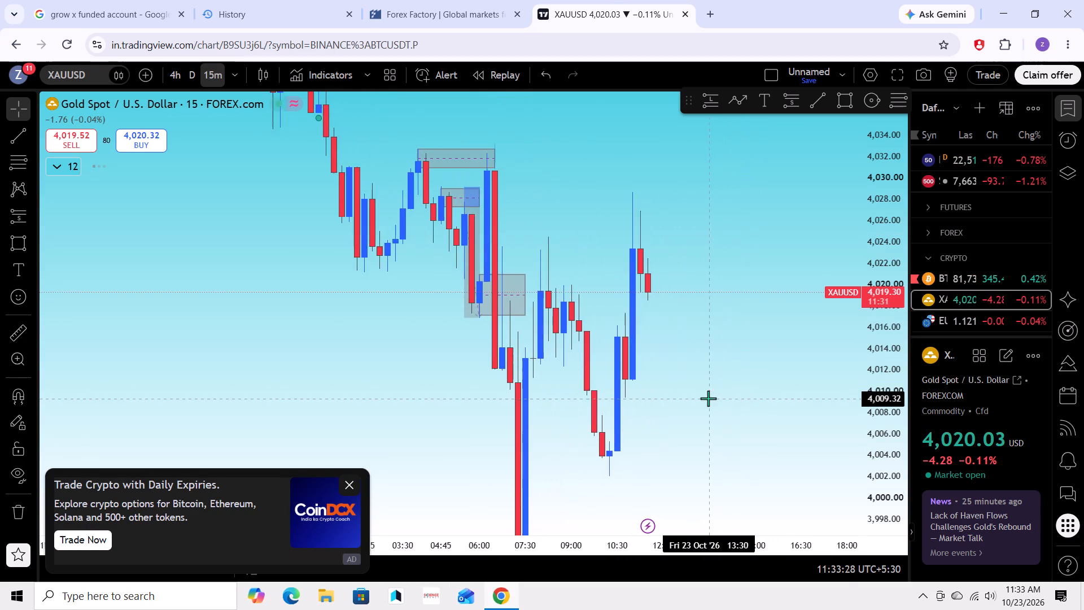
scroll(711, 398, "up", 3)
left_click(853, 102)
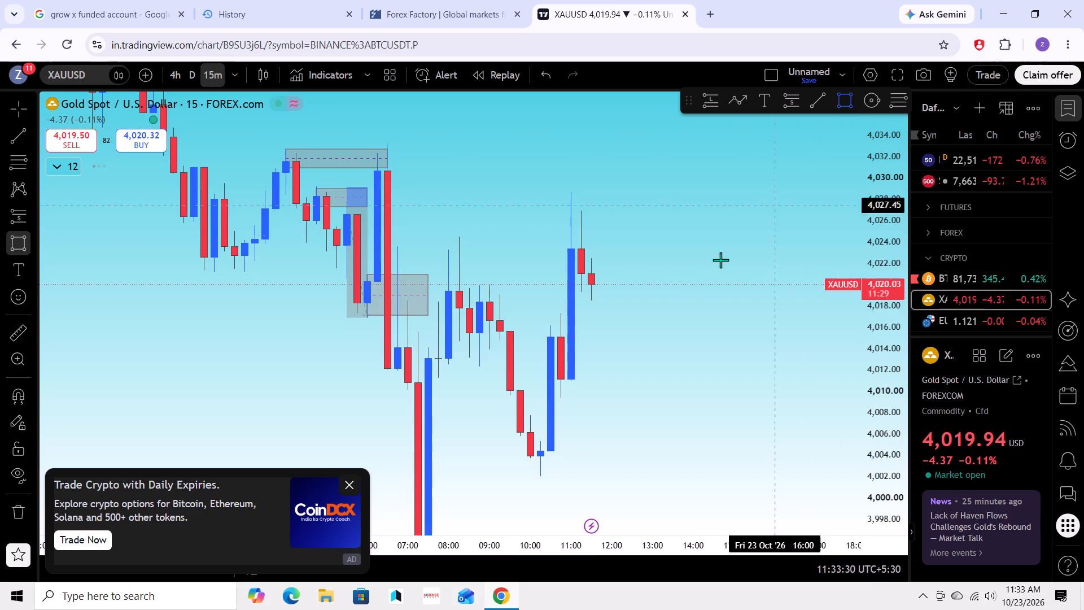
left_click_drag(562, 314, 701, 381)
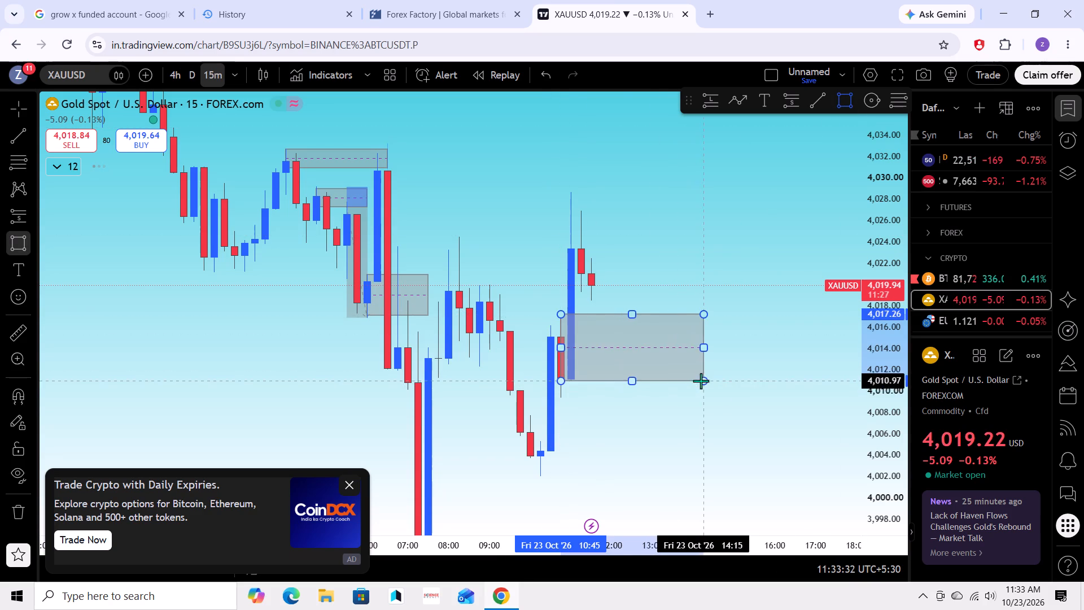
left_click_drag(701, 381, 723, 406)
left_click(723, 404)
left_click(703, 280)
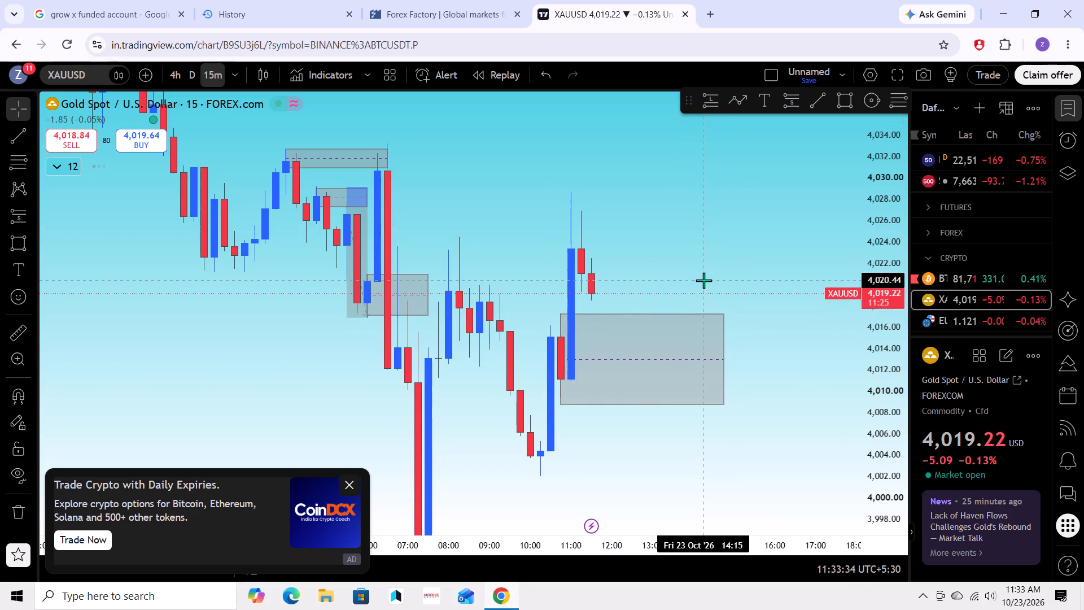
Switch the XAUUSD chart to the 5-minute interval.
key("5")
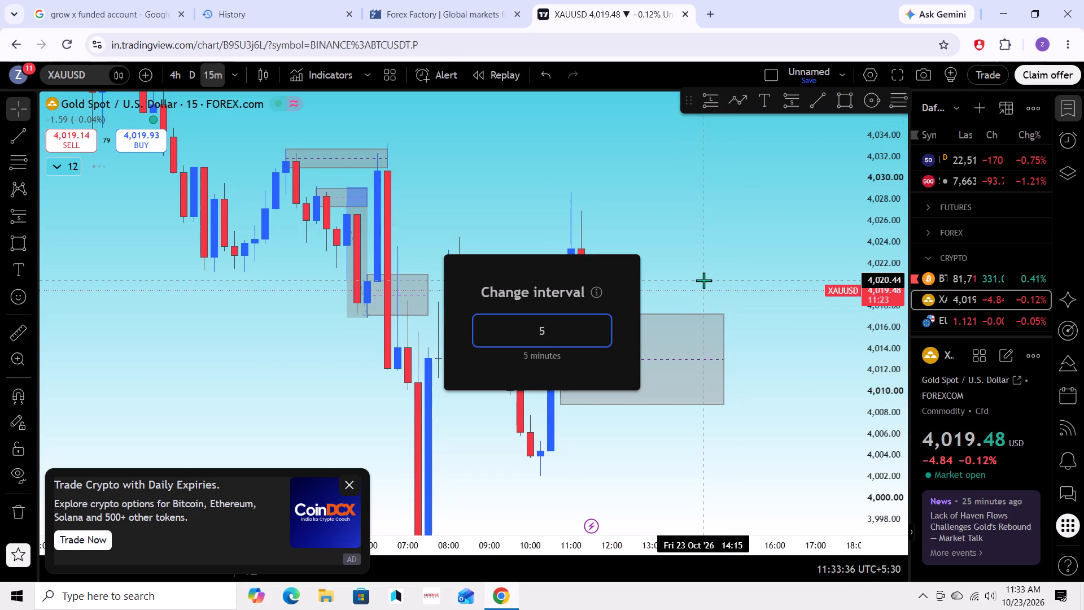
key("Return")
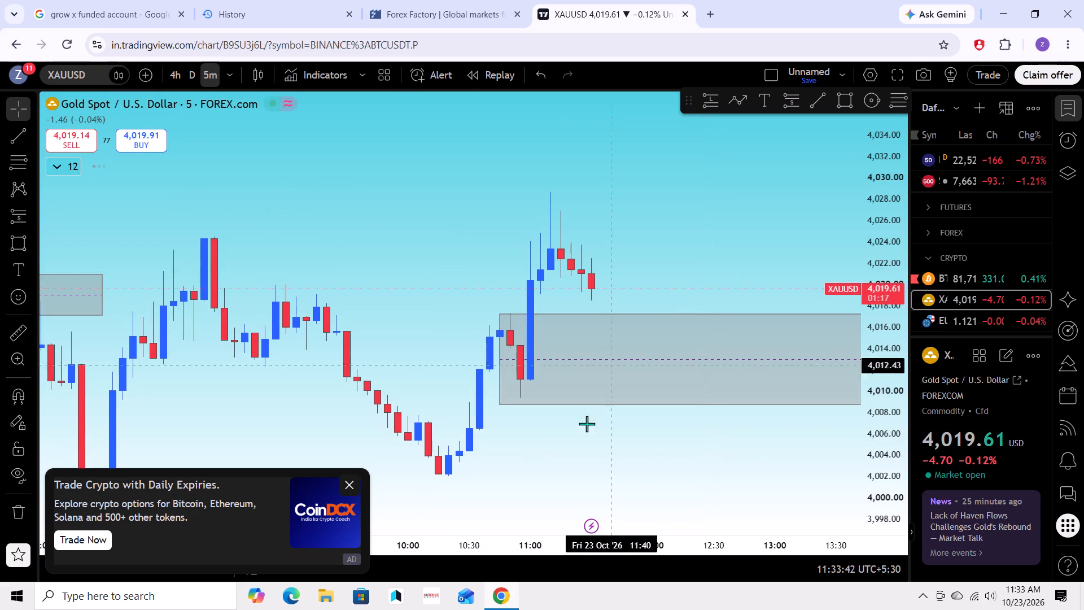
Tighten the new rectangle around the 10:55 red candle, starting at 10:55 and spanning about 4,014.3 to 4,009.58.
left_click_drag(496, 406, 508, 402)
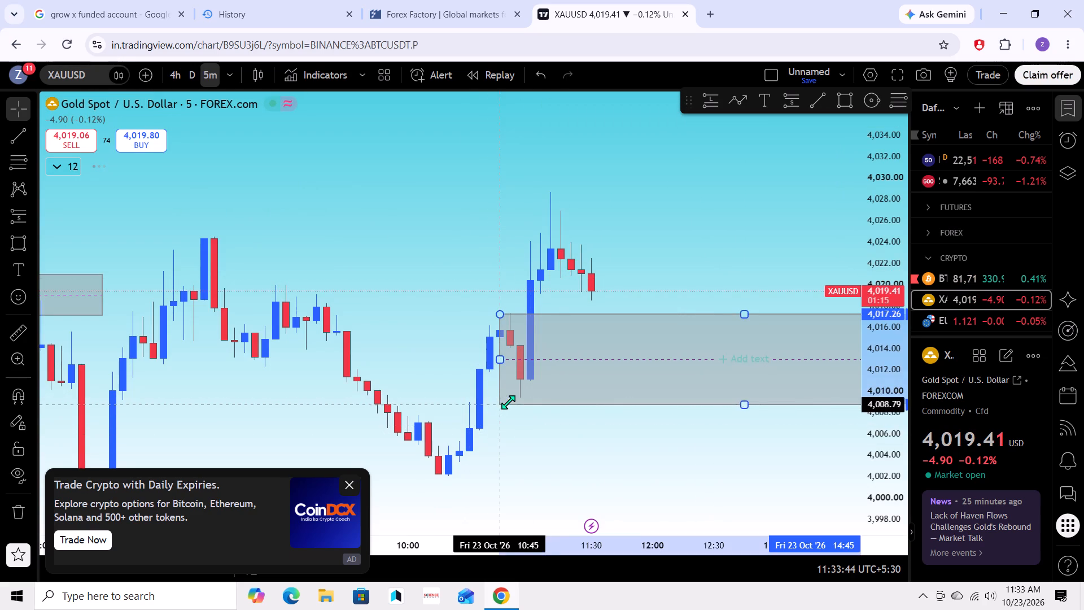
left_click_drag(508, 402, 520, 395)
left_click_drag(522, 308, 522, 309)
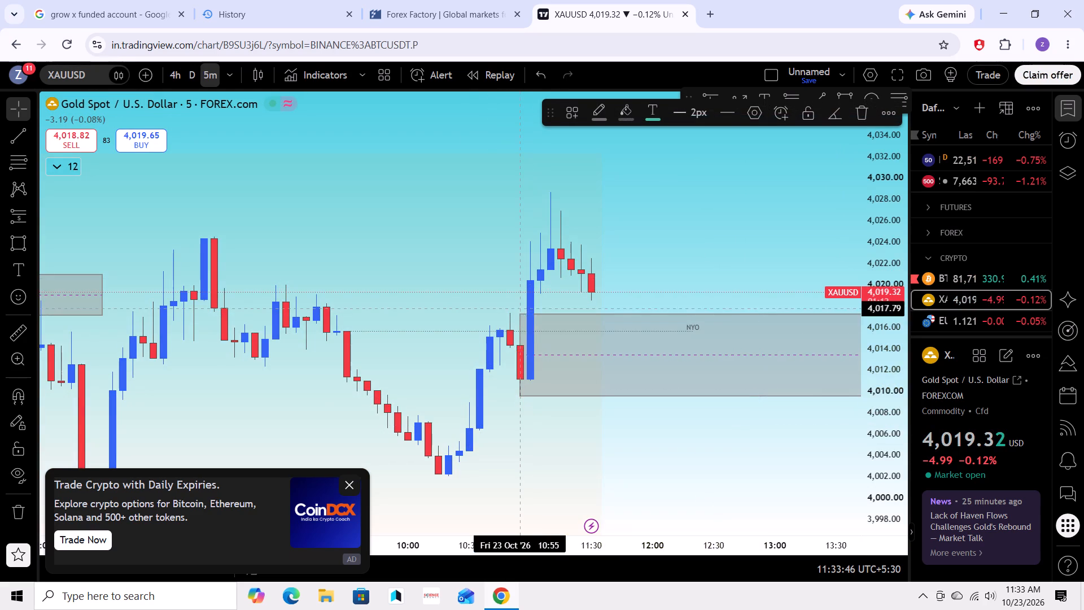
left_click_drag(522, 309, 517, 334)
left_click_drag(518, 335, 517, 356)
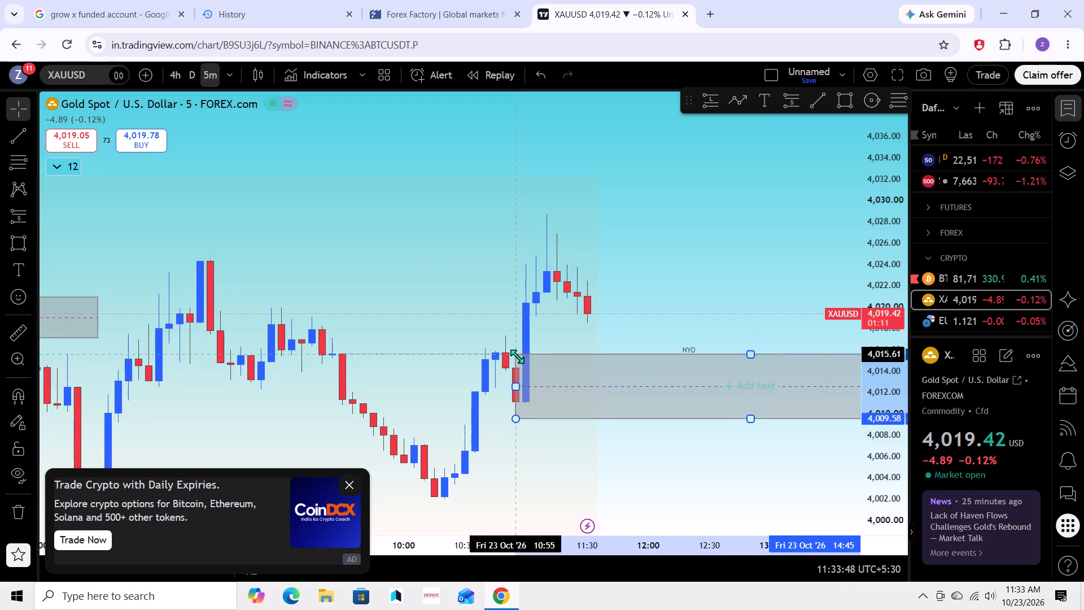
left_click_drag(517, 356, 513, 374)
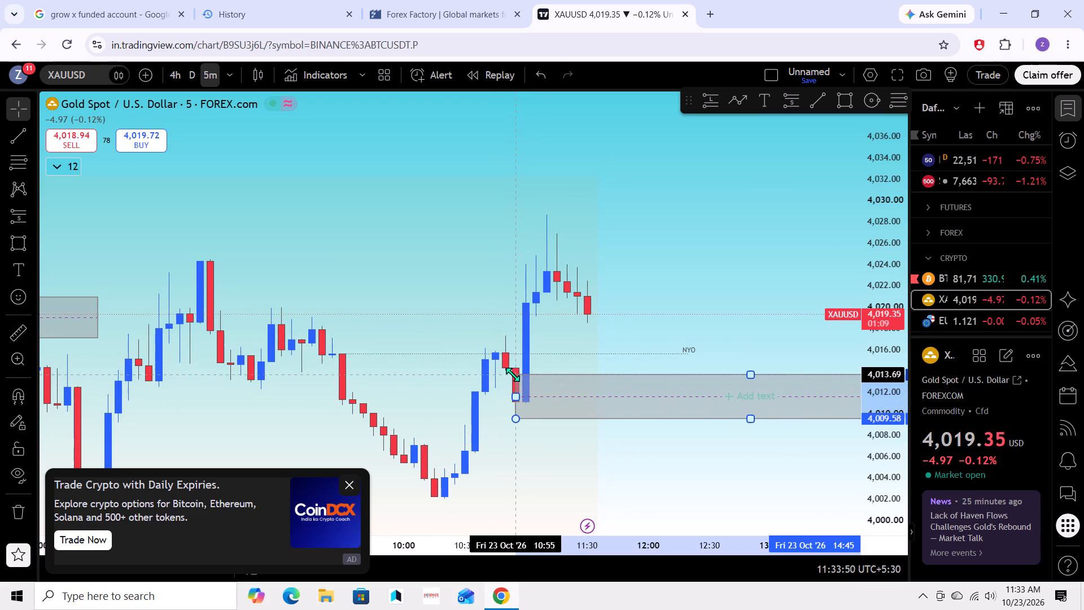
left_click_drag(513, 374, 511, 367)
left_click(597, 437)
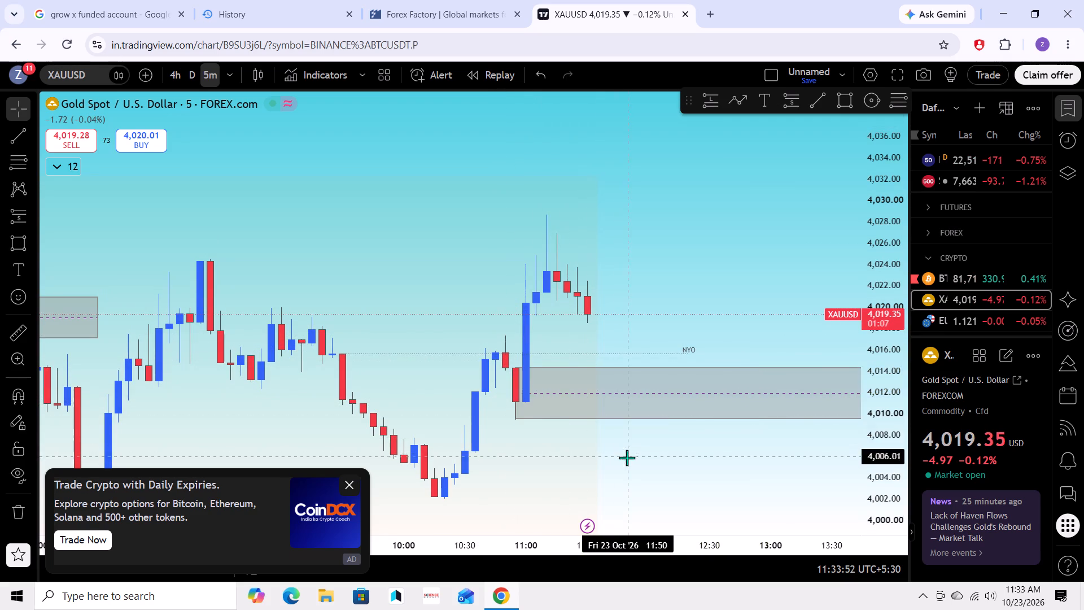
Place a long position at 11:30 with entry at 4,014.41 on the zone's upper edge and stop at about 4,009.32, just below the zone.
left_click_drag(629, 458, 642, 399)
scroll(672, 403, "down", 2)
left_click_drag(700, 401, 636, 436)
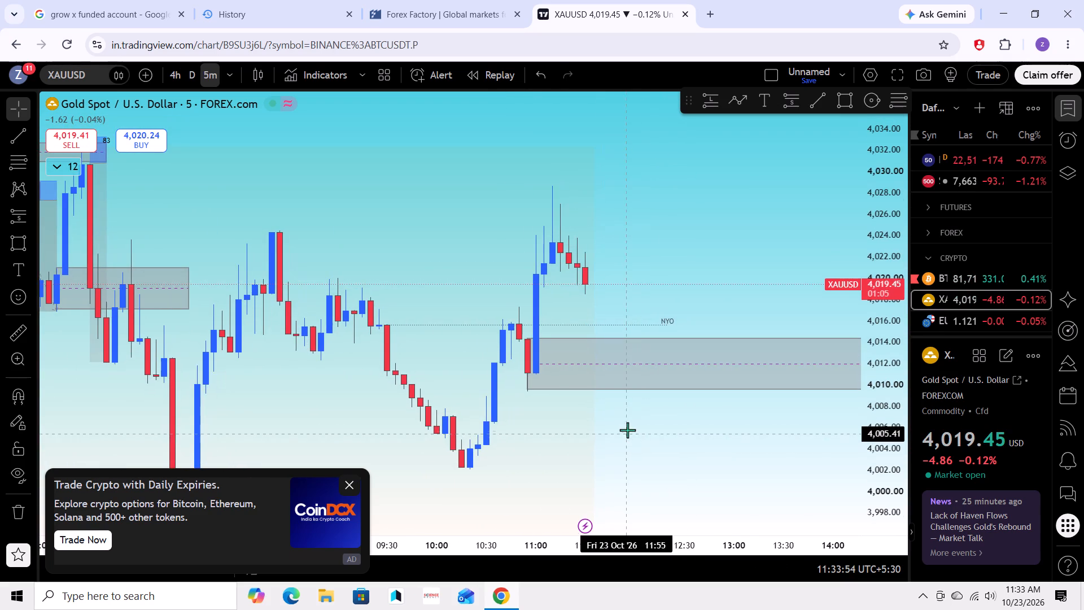
left_click_drag(642, 433, 658, 403)
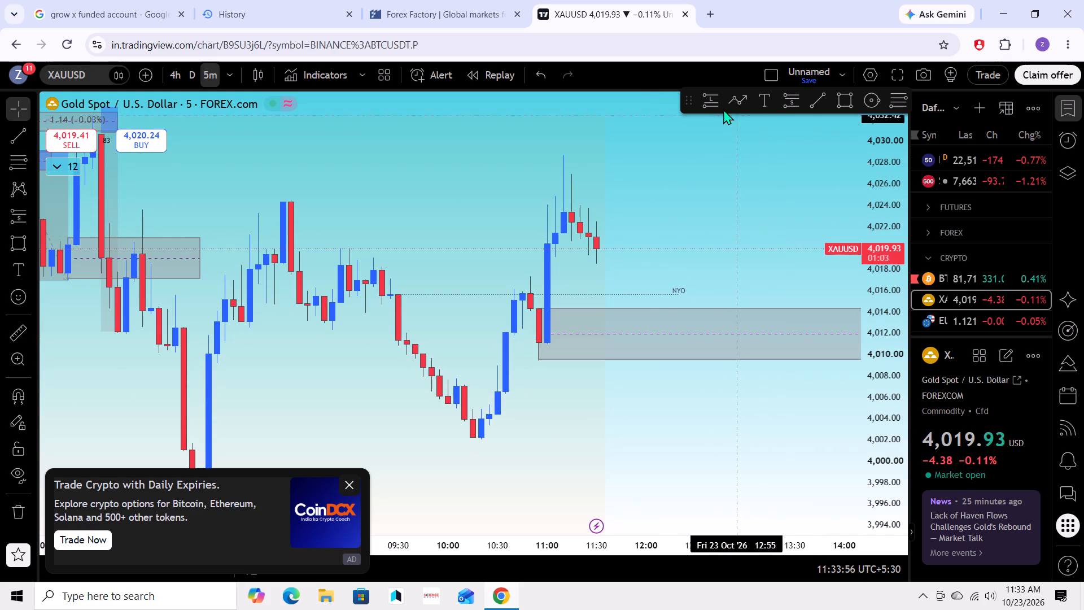
left_click(712, 102)
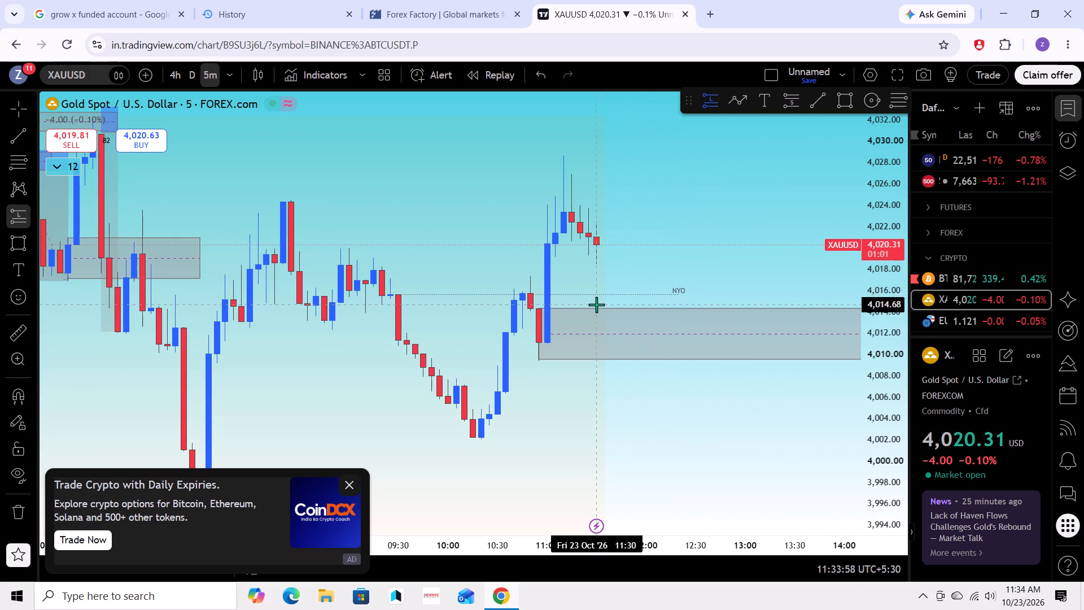
left_click(597, 307)
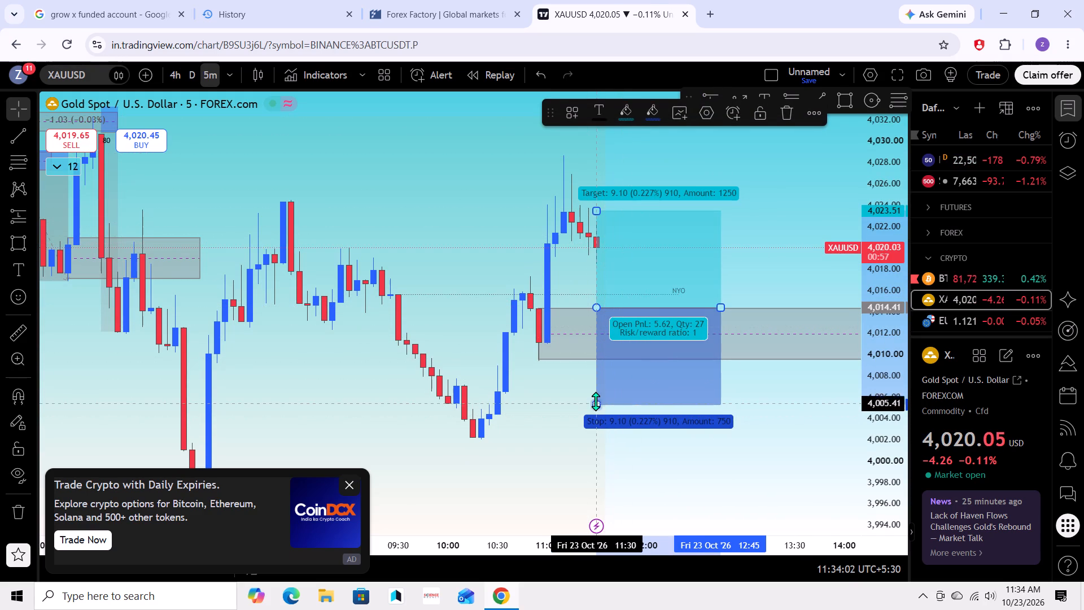
left_click_drag(596, 401, 633, 362)
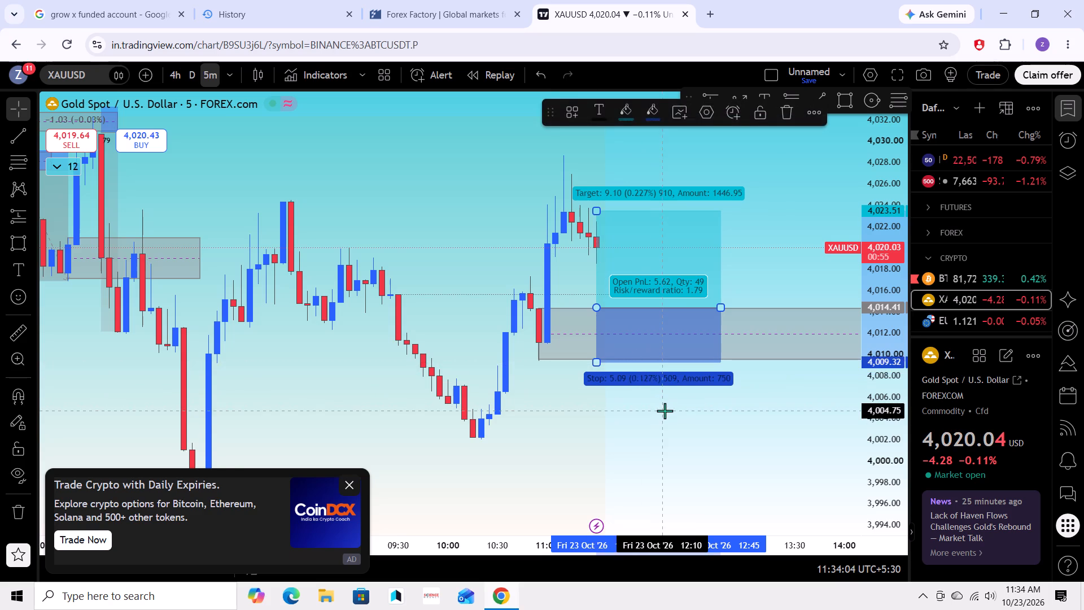
Raise the long position's target above the latest swing high, to about 4,029.90, for a risk/reward ratio of about 3.04.
left_click_drag(665, 411, 696, 459)
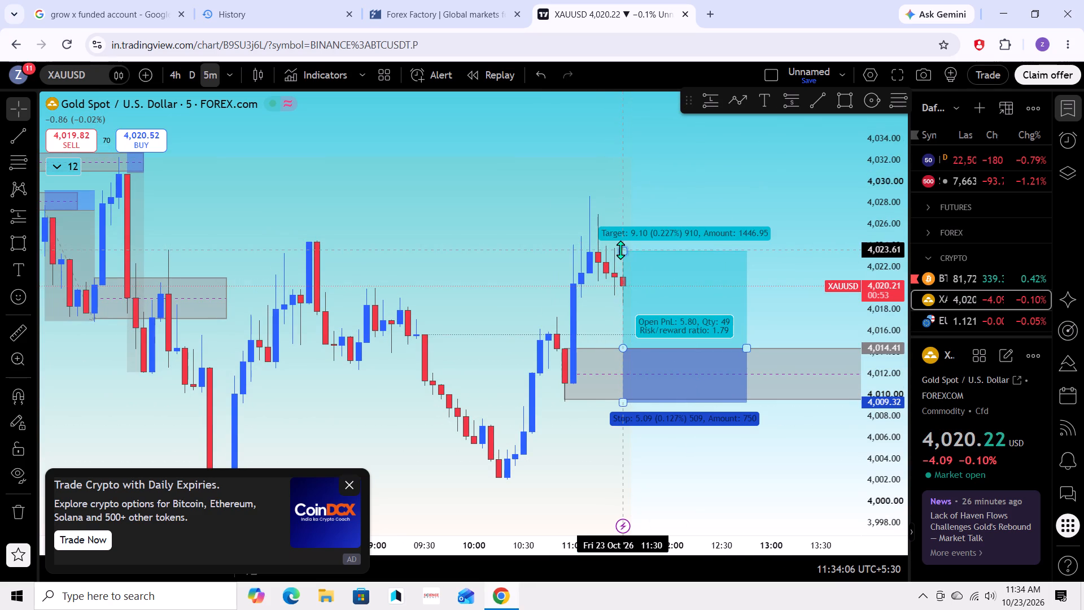
left_click_drag(620, 250, 671, 197)
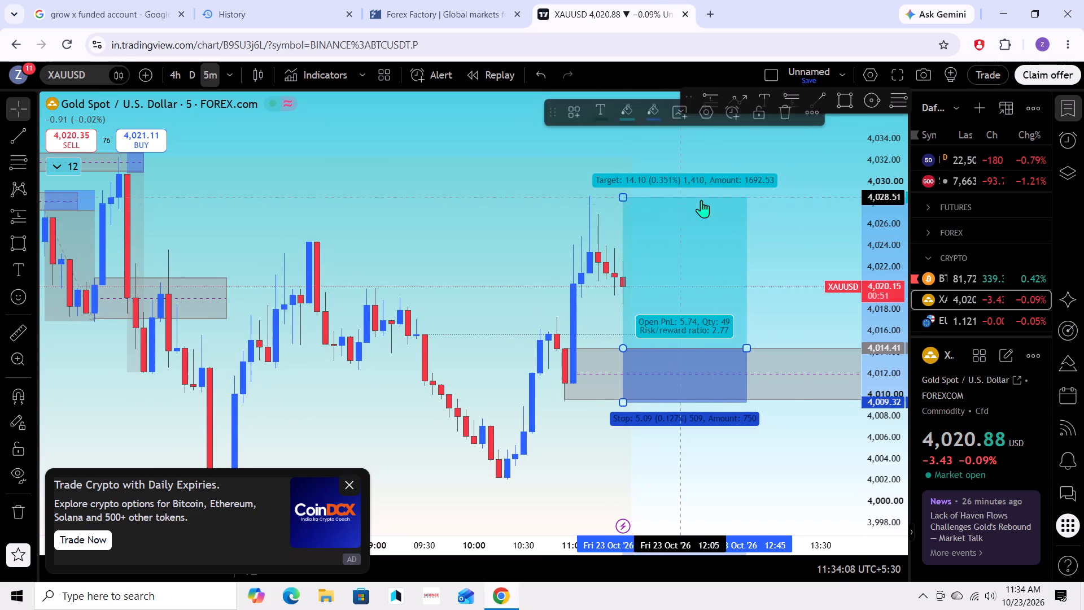
left_click(785, 221)
left_click_drag(788, 269, 801, 229)
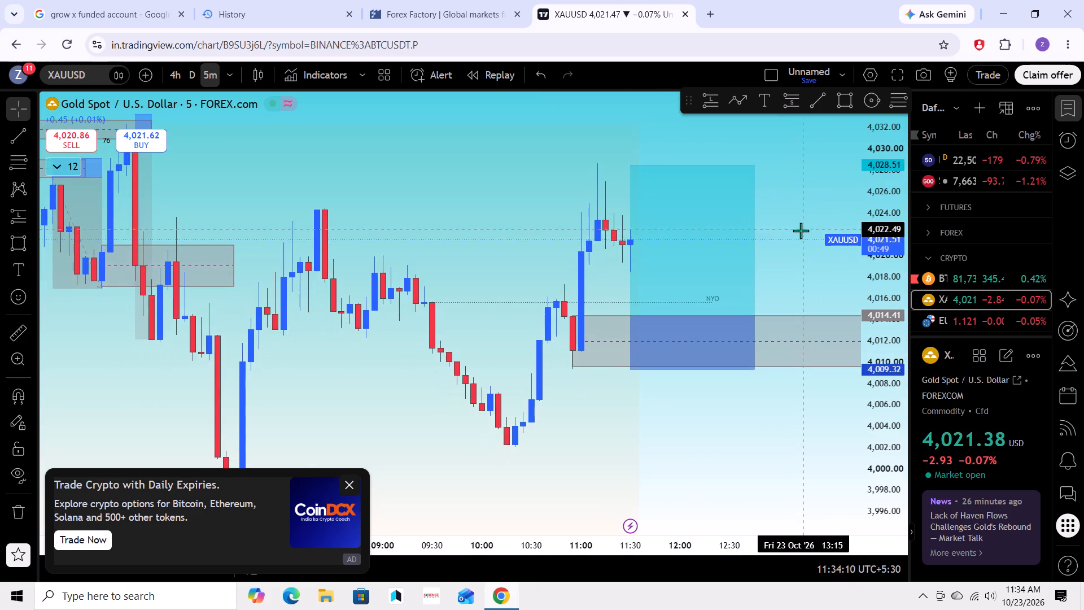
scroll(801, 233, "down", 3)
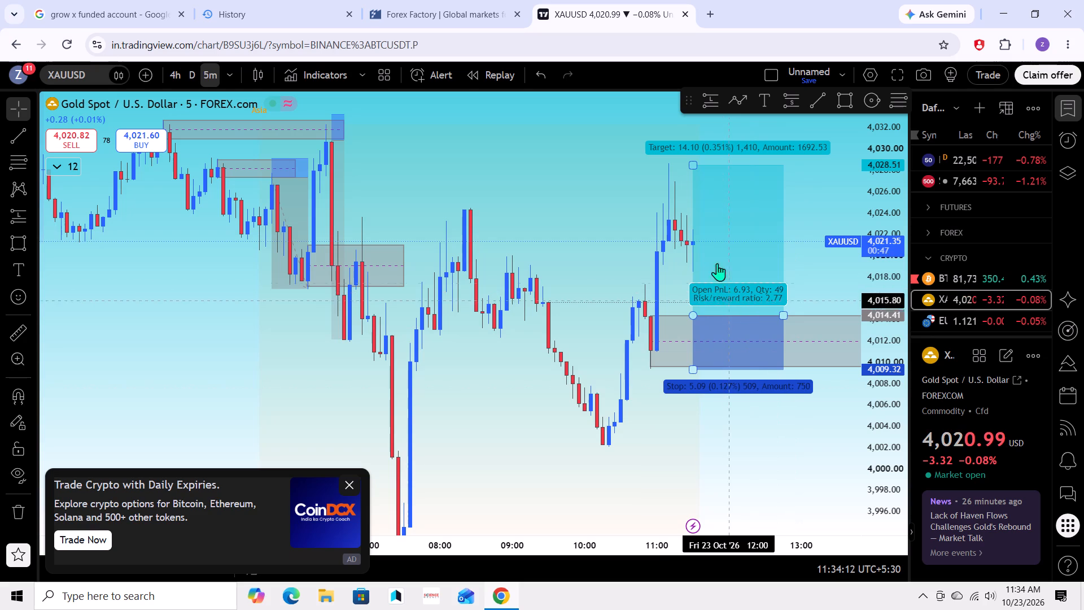
left_click_drag(690, 164, 720, 155)
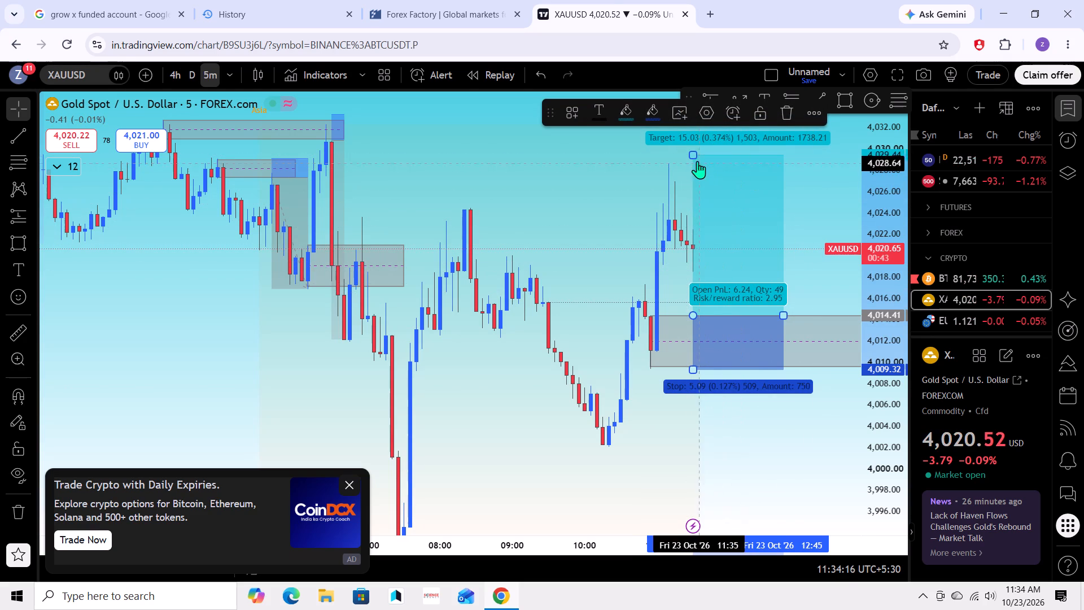
left_click_drag(693, 150, 706, 150)
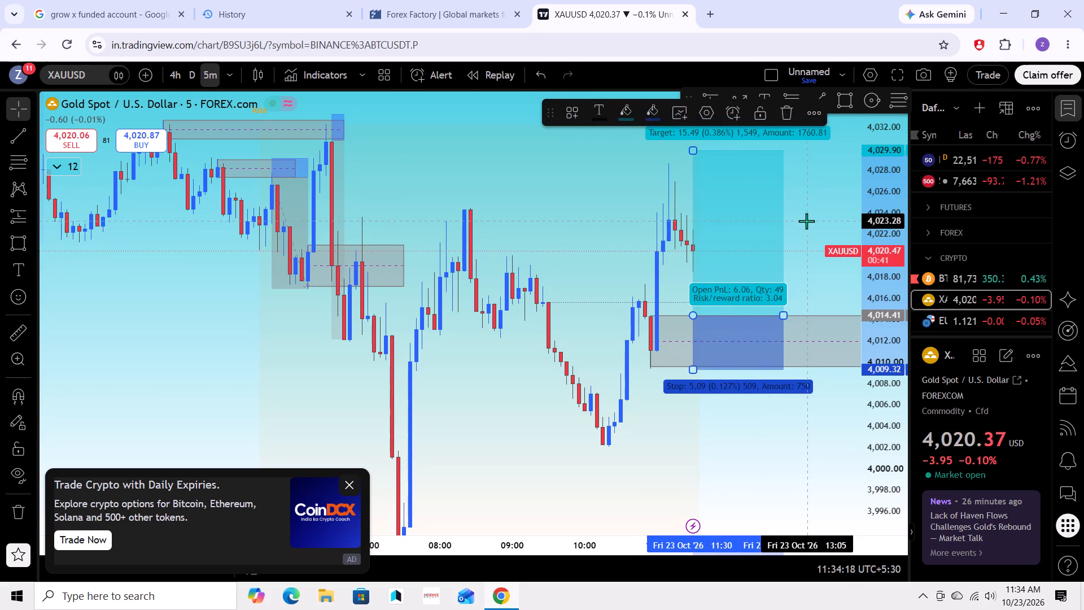
left_click(808, 221)
Examine the 5-minute price action around the new long setup and demand zone, comparing it with the earlier Asia-session zones.
left_click_drag(769, 414, 777, 351)
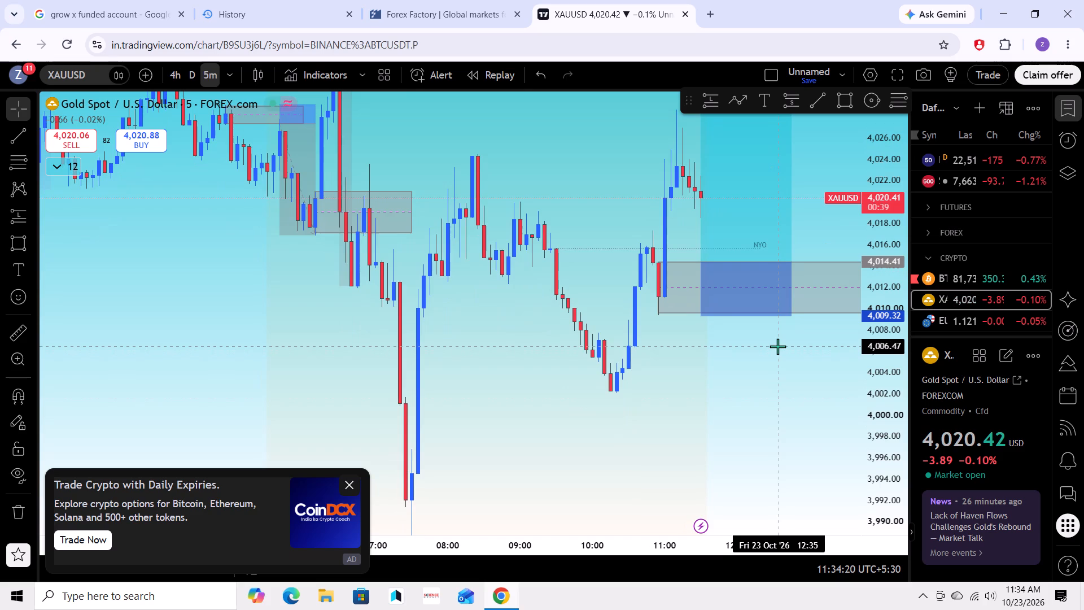
scroll(777, 346, "down", 2)
left_click_drag(766, 370, 757, 372)
scroll(737, 367, "up", 2)
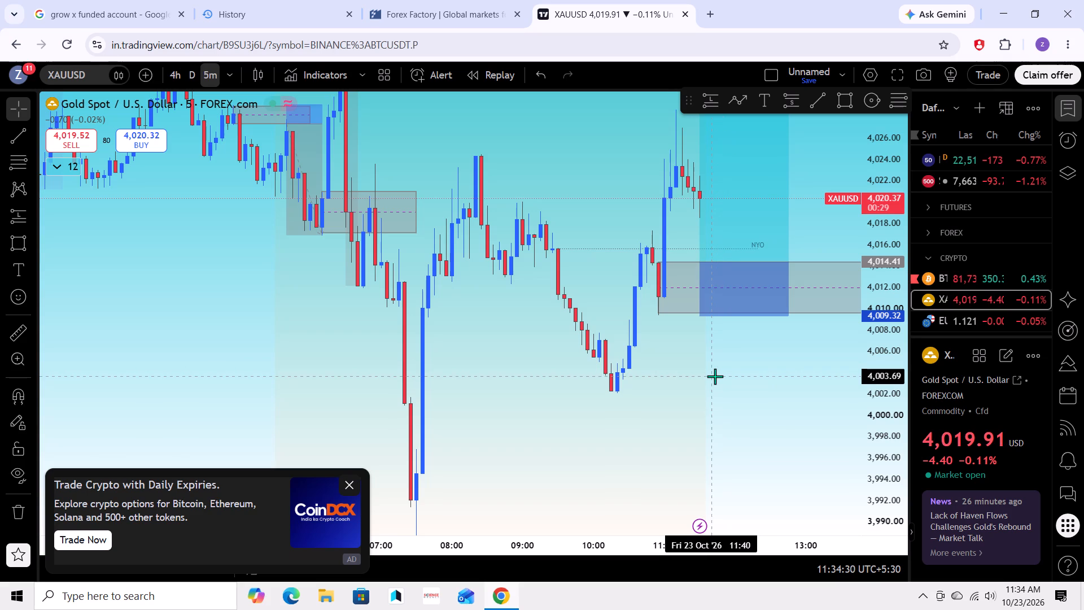
left_click_drag(749, 376, 715, 390)
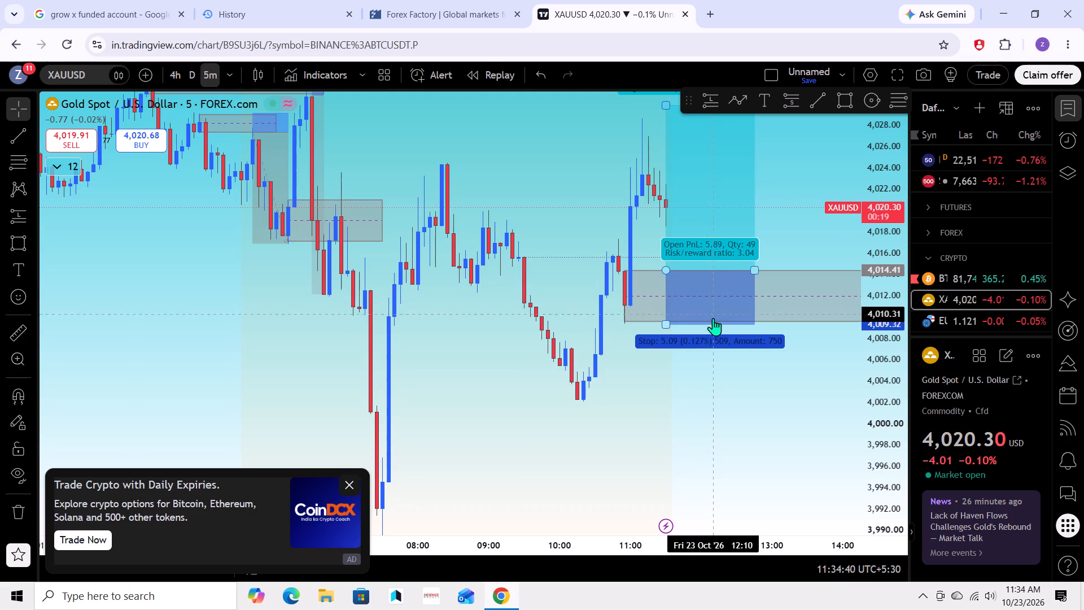
scroll(711, 376, "up", 2)
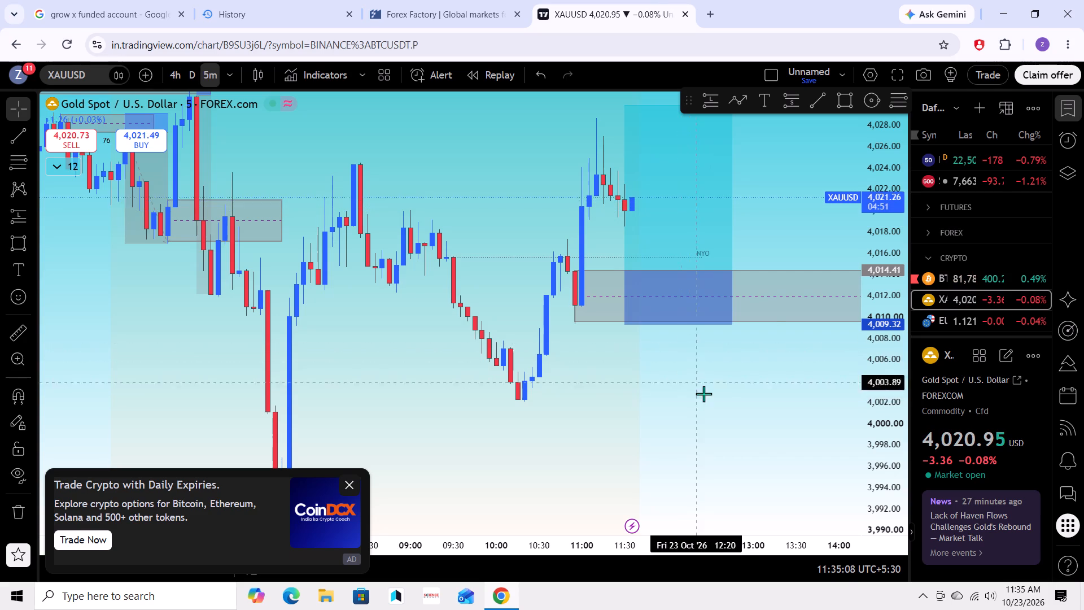
scroll(705, 395, "down", 4)
left_click_drag(775, 387, 724, 359)
scroll(726, 364, "up", 3)
left_click_drag(719, 374, 706, 409)
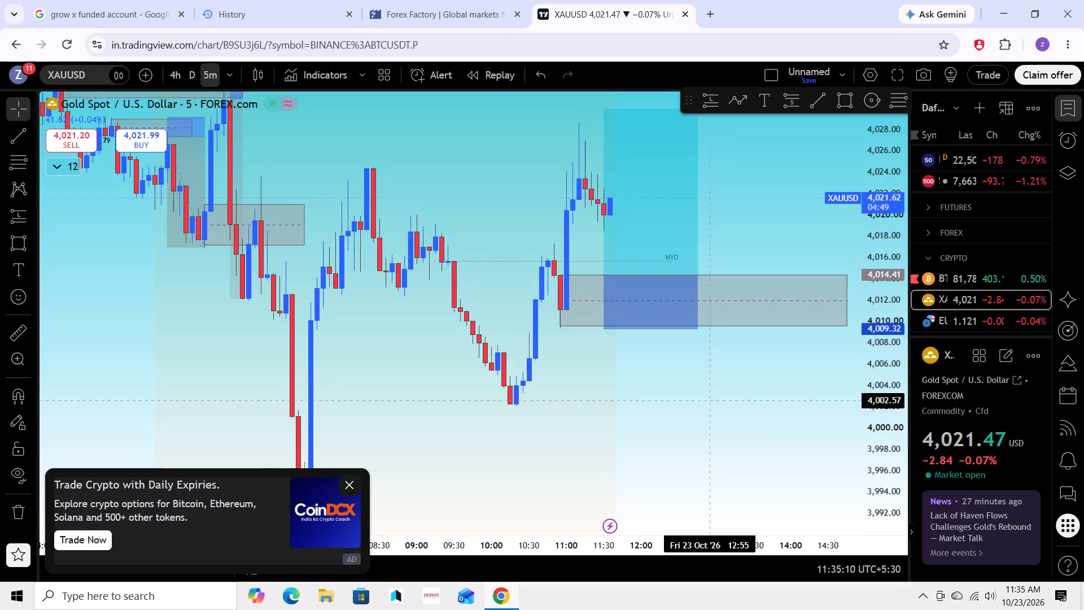
left_click_drag(706, 409, 704, 413)
left_click_drag(723, 408, 733, 392)
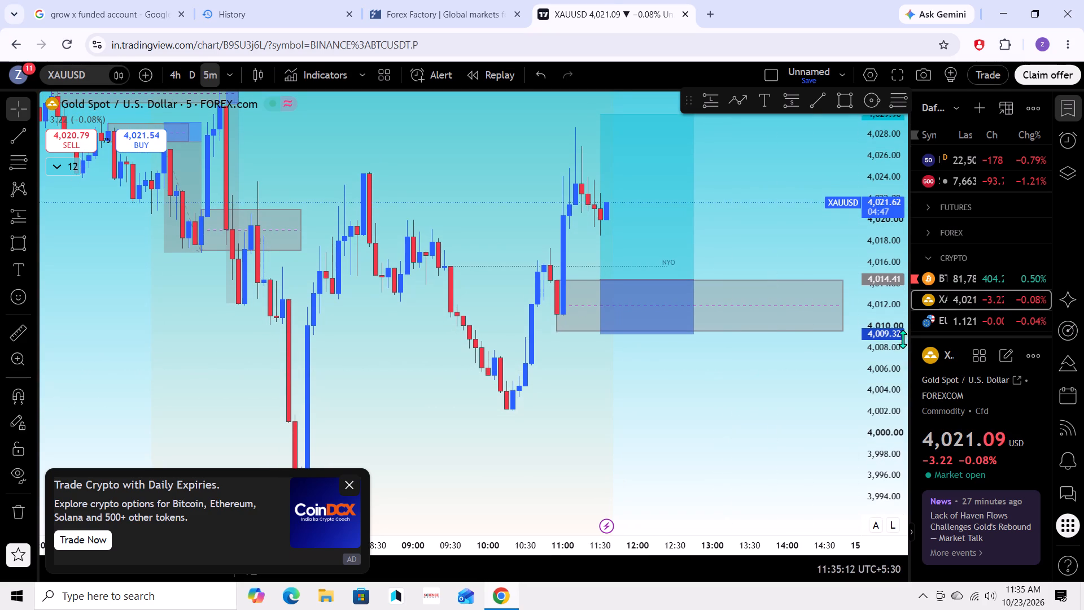
scroll(901, 337, "up", 4)
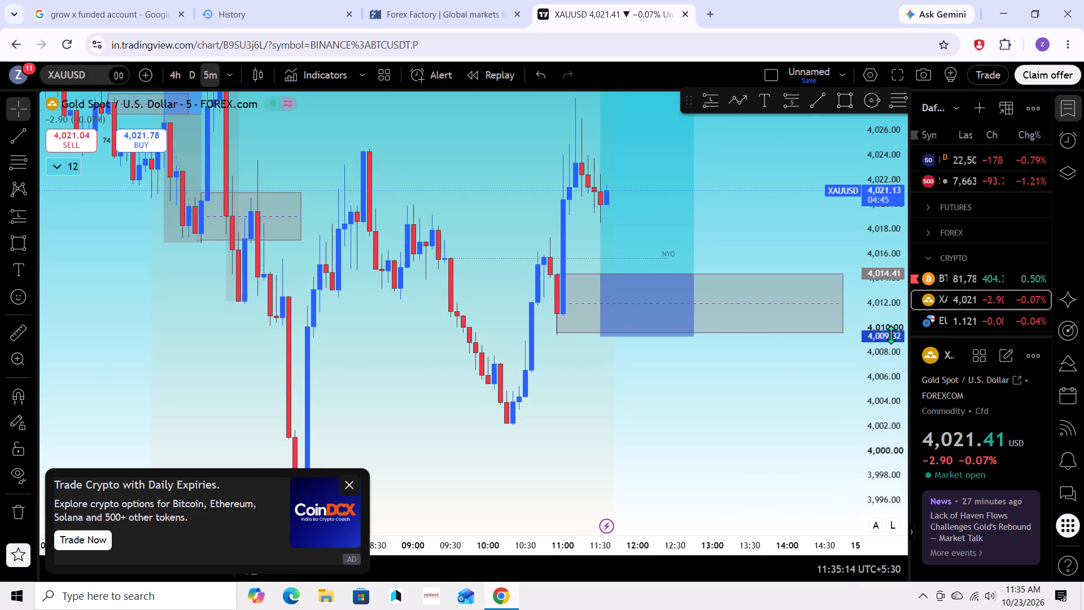
left_click_drag(792, 247, 781, 245)
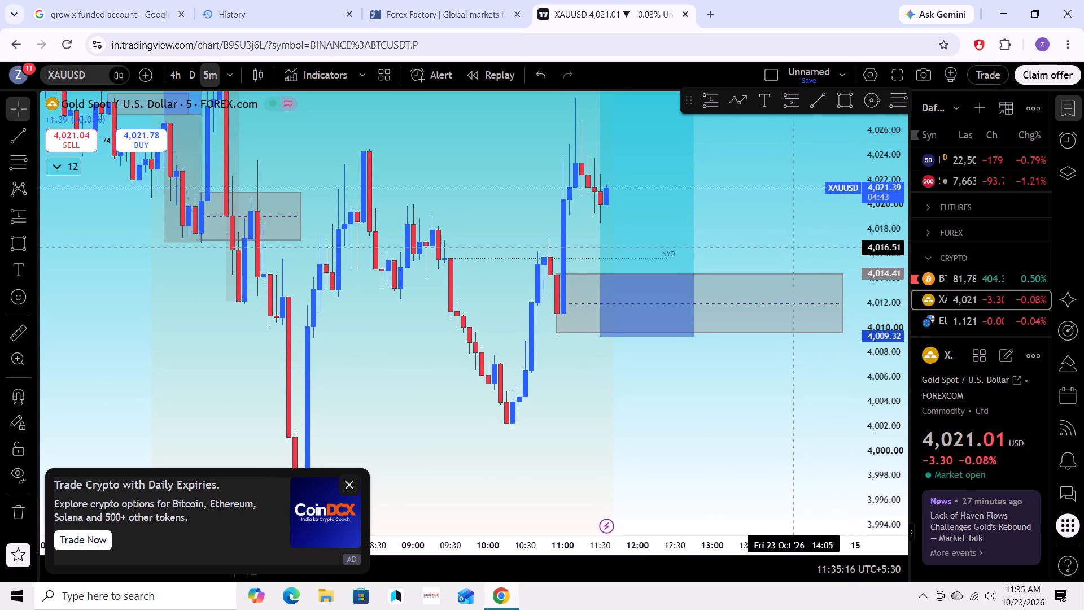
left_click_drag(781, 245, 774, 243)
scroll(751, 360, "up", 3)
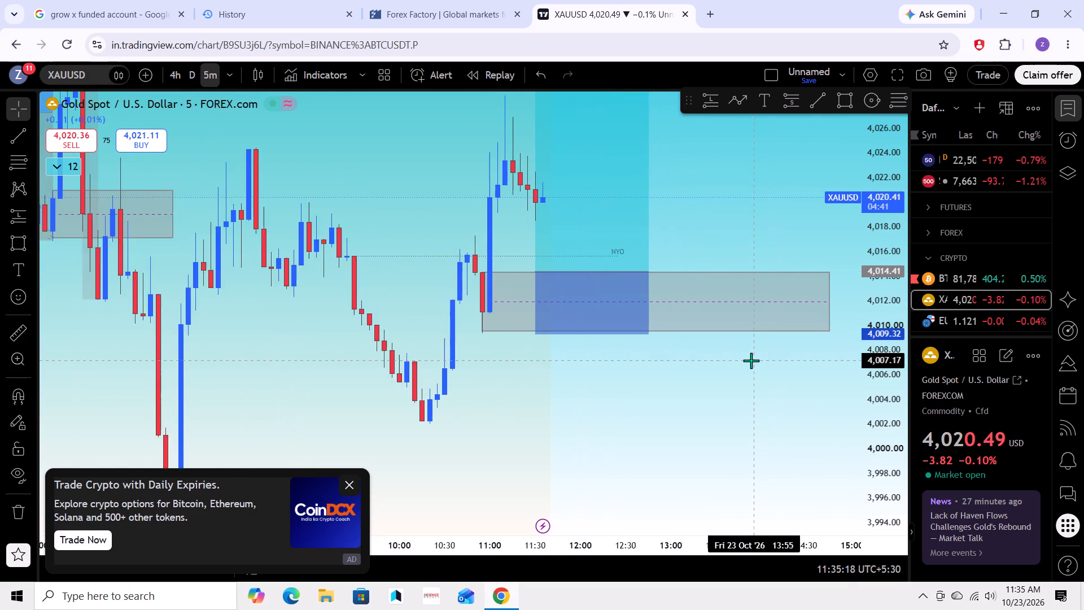
left_click_drag(751, 364, 735, 312)
scroll(738, 312, "down", 6)
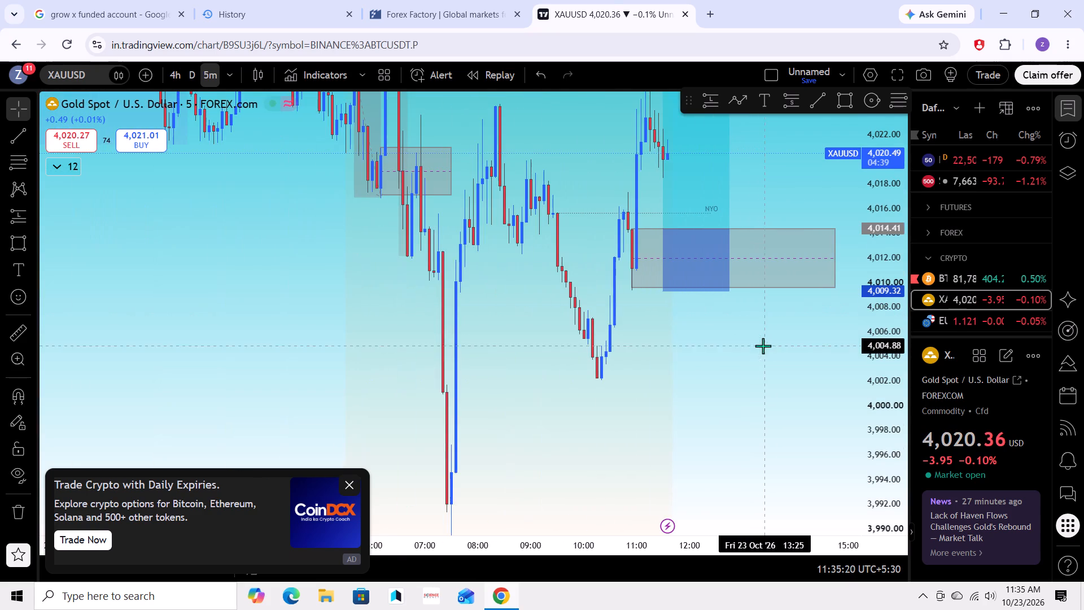
left_click_drag(762, 354, 717, 355)
left_click_drag(728, 339, 715, 357)
left_click_drag(732, 344, 701, 396)
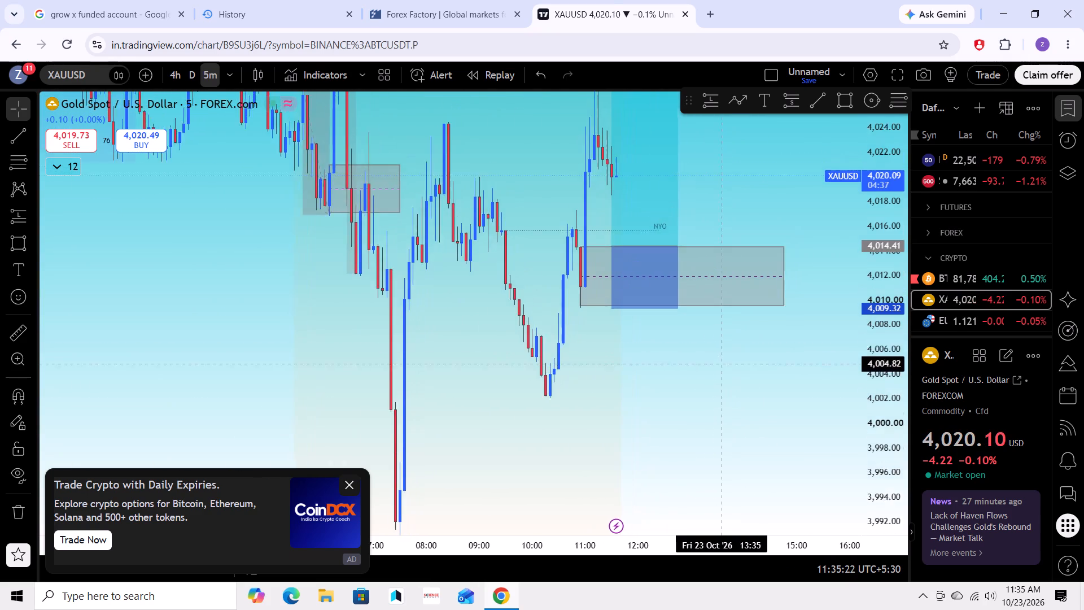
left_click_drag(701, 396, 698, 399)
scroll(704, 393, "up", 3)
scroll(864, 333, "down", 13)
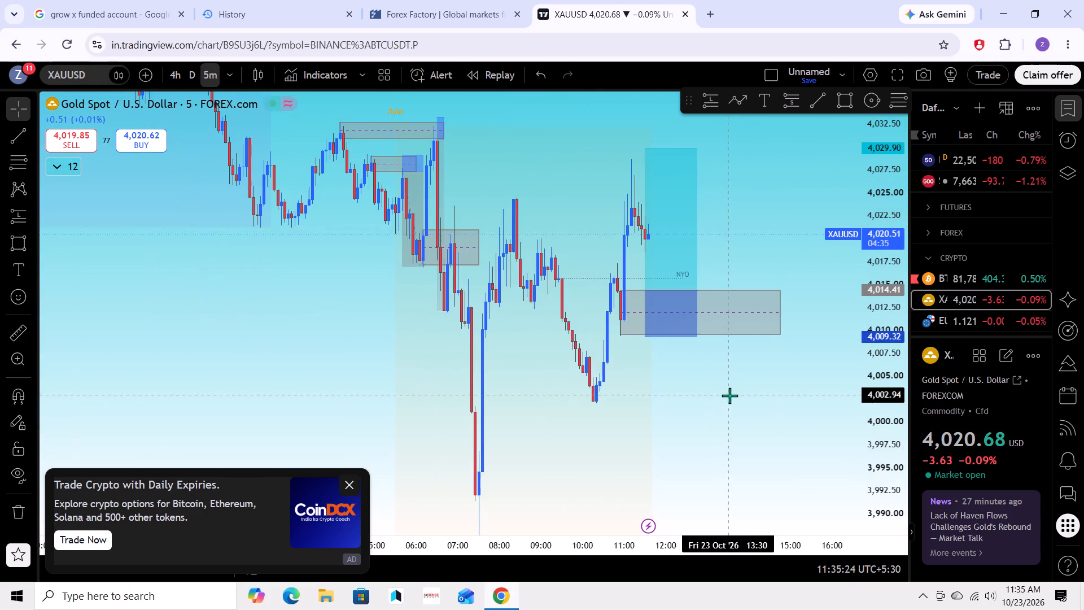
left_click_drag(729, 395, 686, 372)
scroll(725, 368, "up", 3)
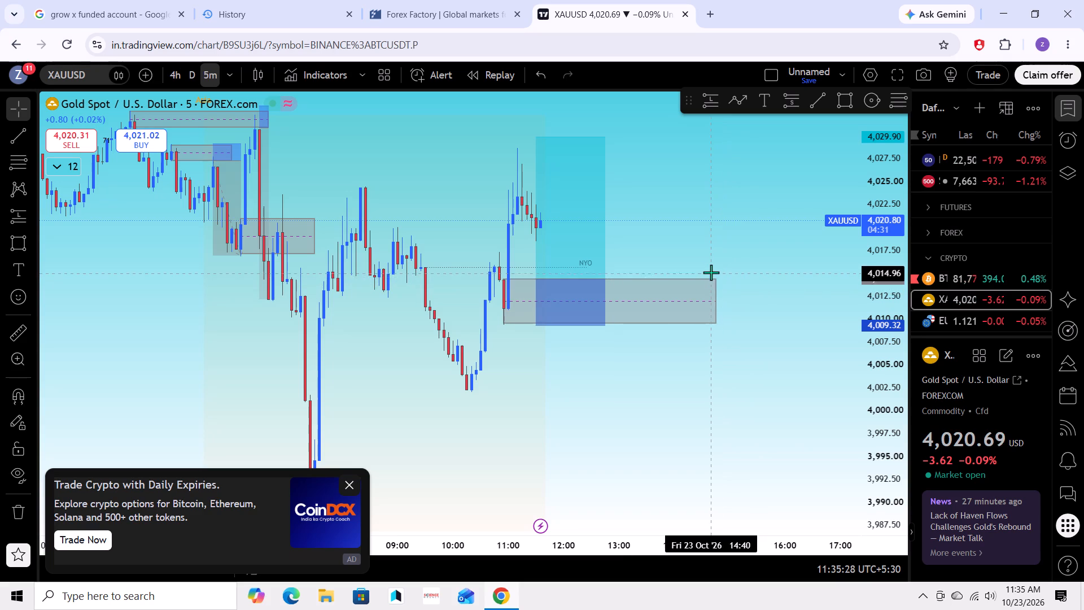
Move the XAUUSD long position about one hour forward so it starts around 12:30, keeping its entry at 4,014.41.
scroll(719, 266, "down", 2)
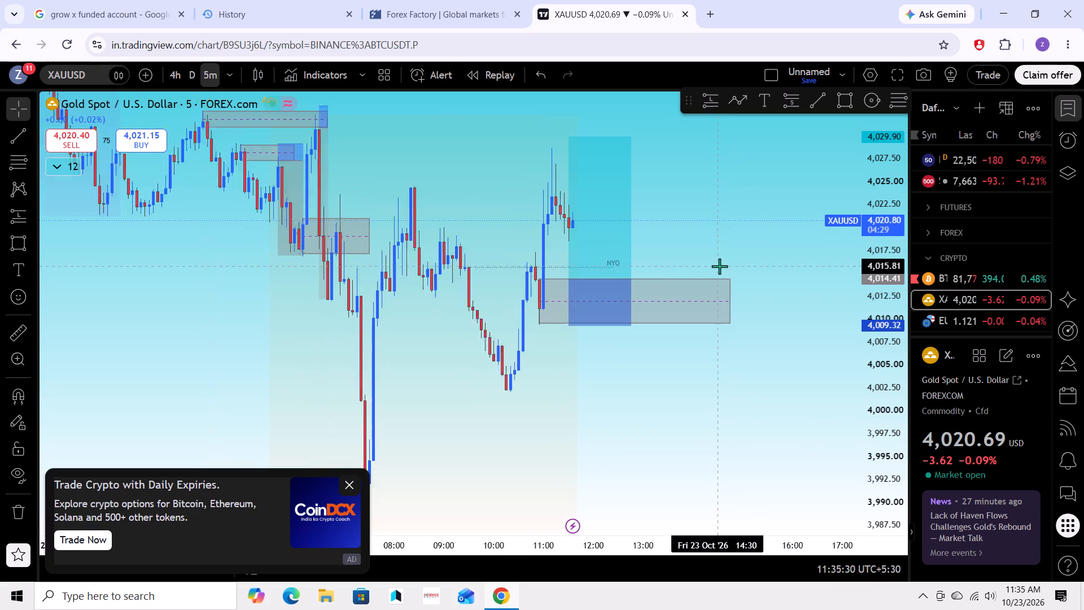
scroll(719, 266, "down", 1)
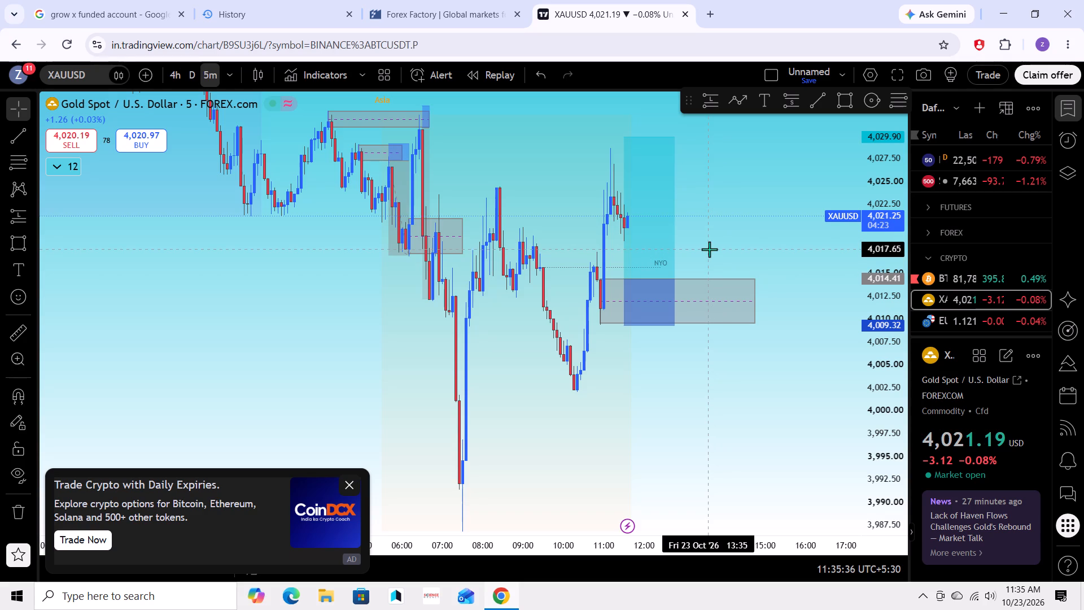
scroll(715, 247, "down", 1)
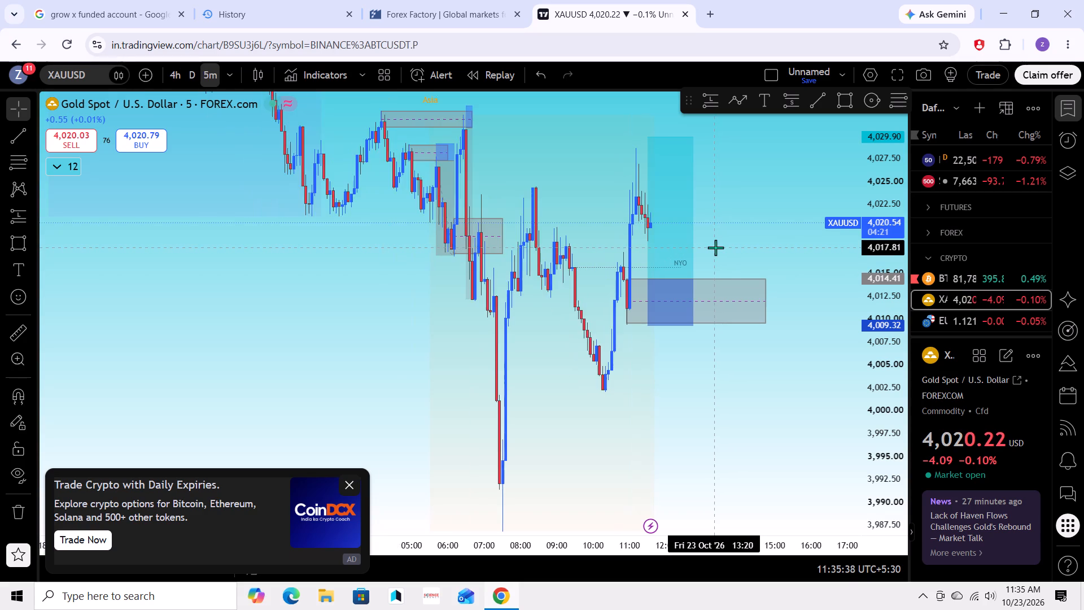
scroll(715, 247, "up", 3)
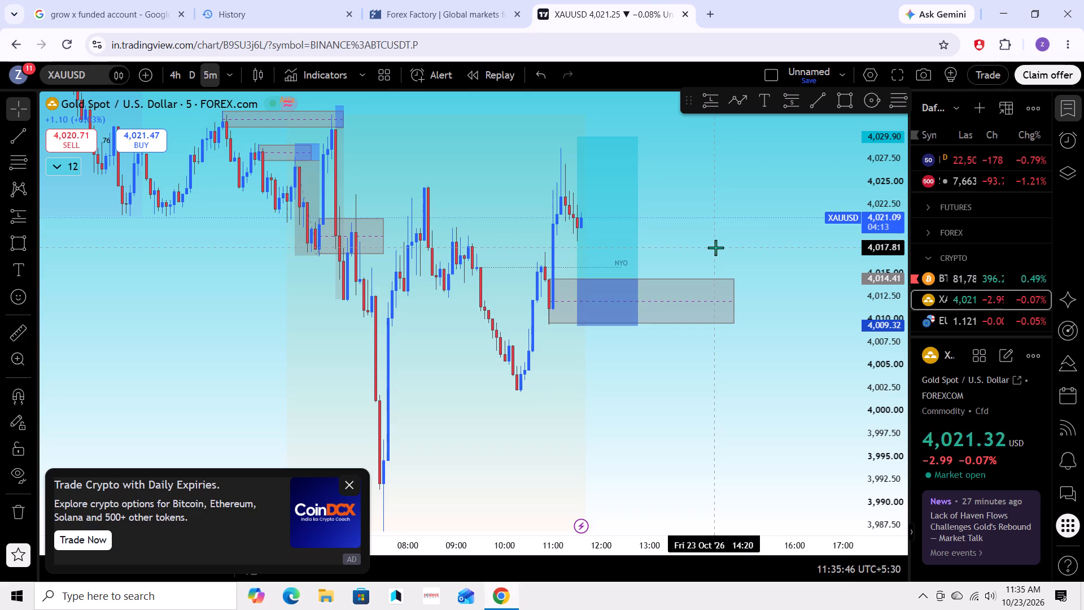
scroll(690, 235, "down", 2)
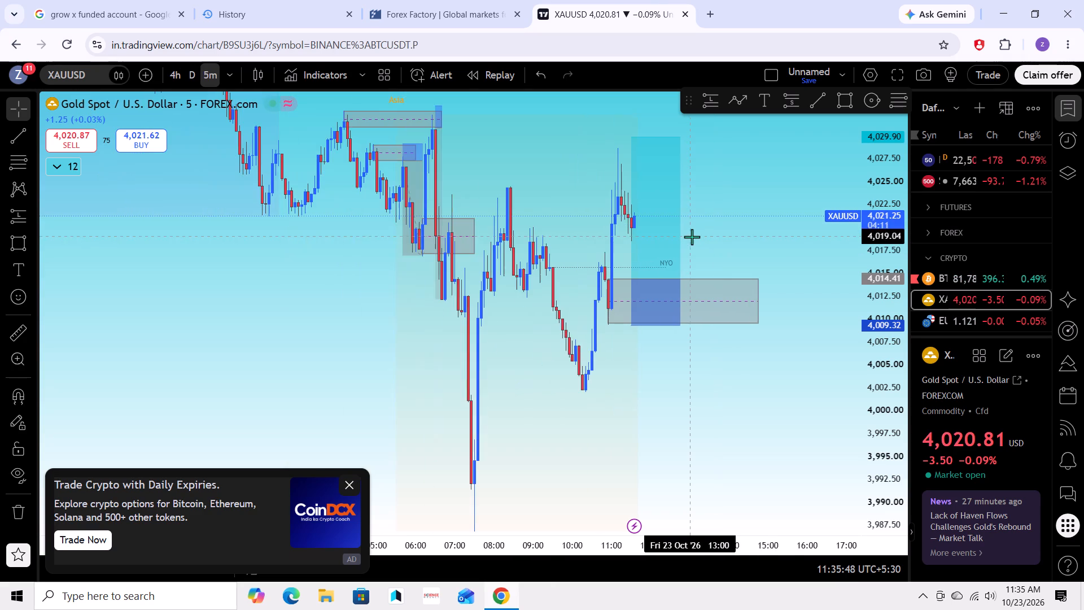
left_click_drag(751, 240, 715, 244)
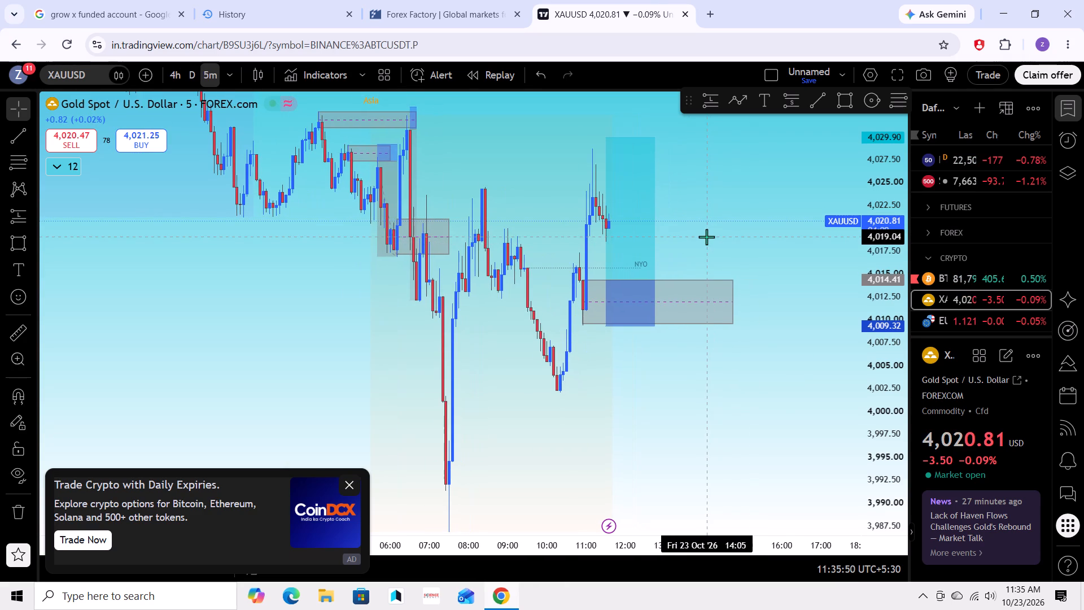
scroll(736, 267, "up", 2)
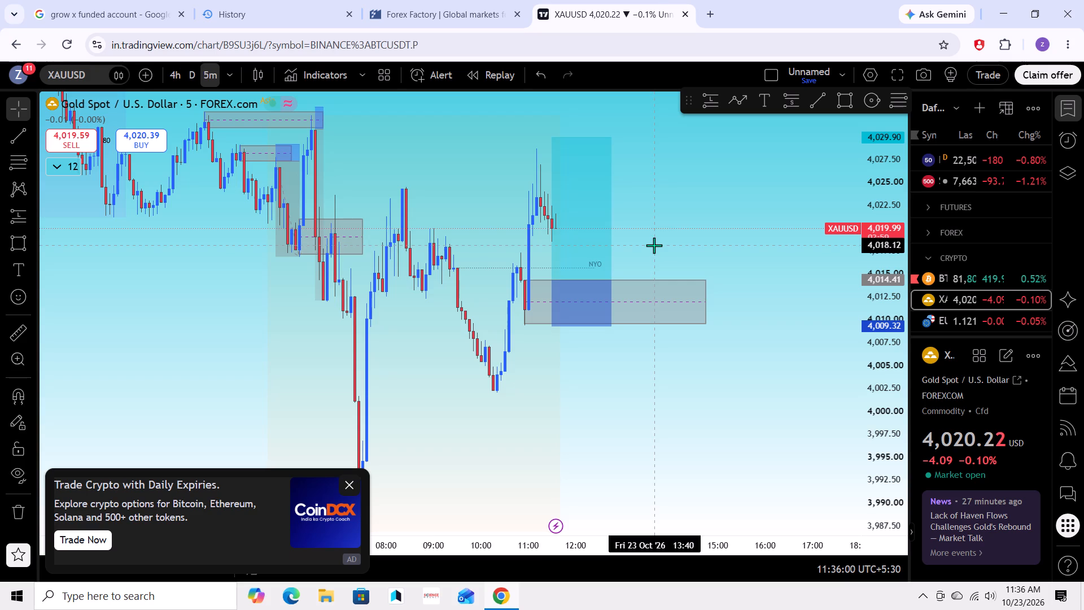
left_click_drag(597, 235, 641, 234)
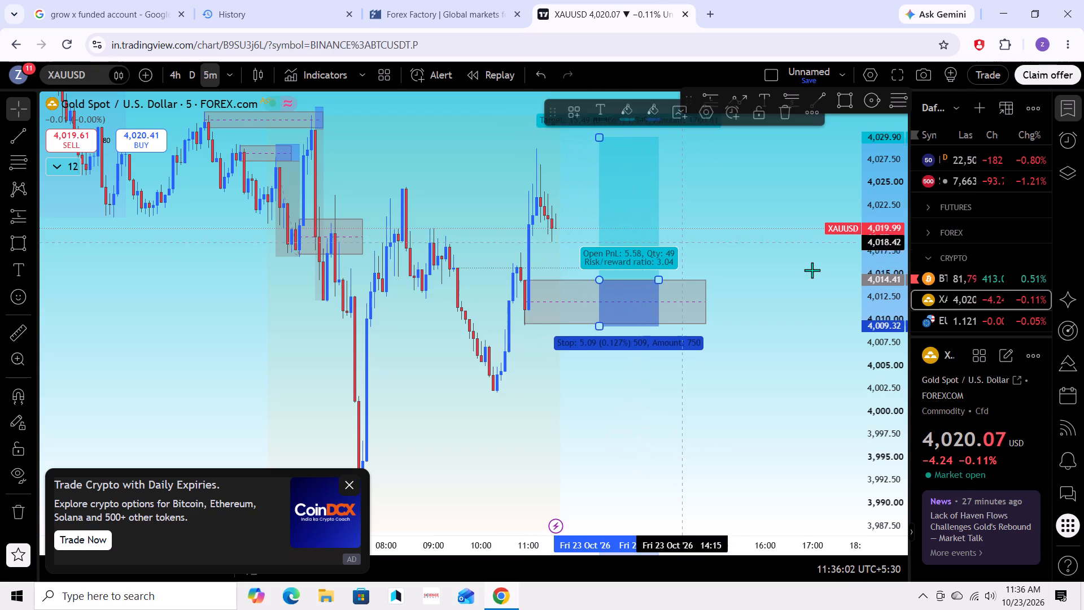
Switch the chart to BTCUSDT.P and examine its 5-minute price action around the marked supply and demand zones and existing positions.
left_click(964, 282)
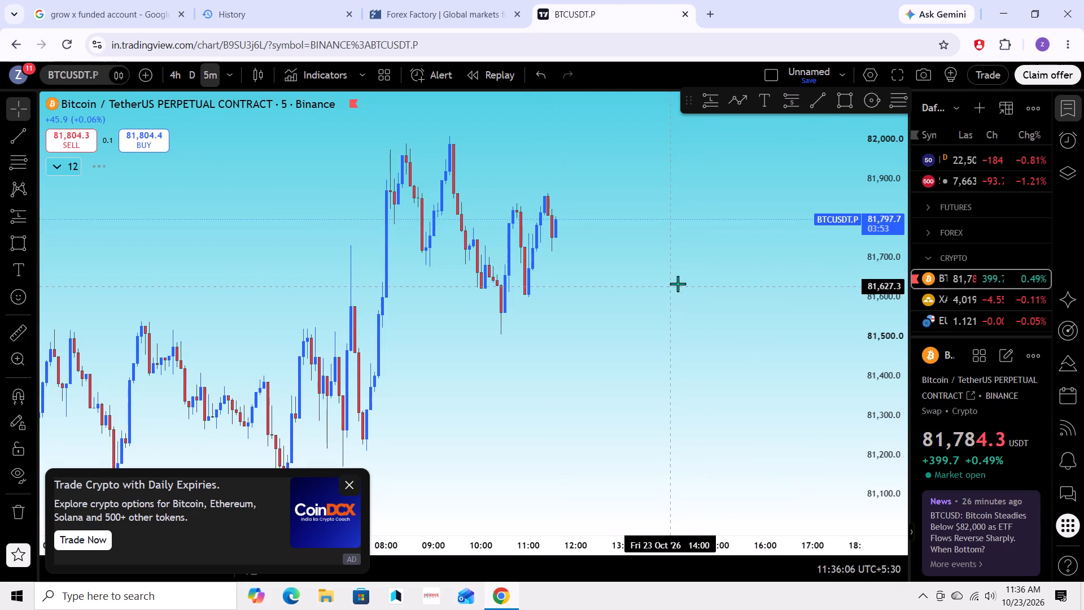
left_click_drag(683, 276, 719, 323)
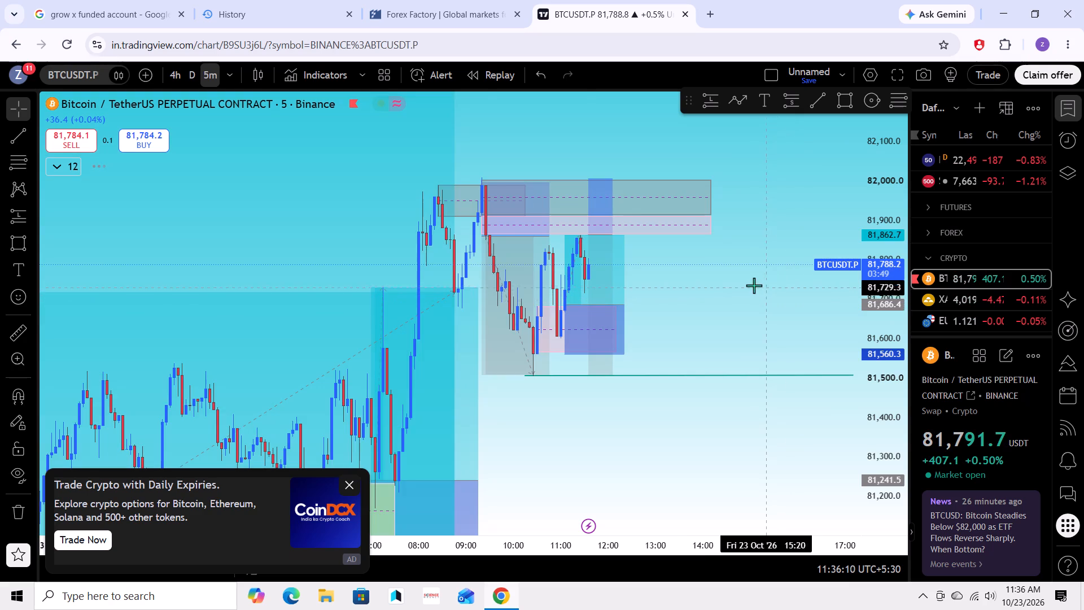
scroll(734, 284, "up", 3)
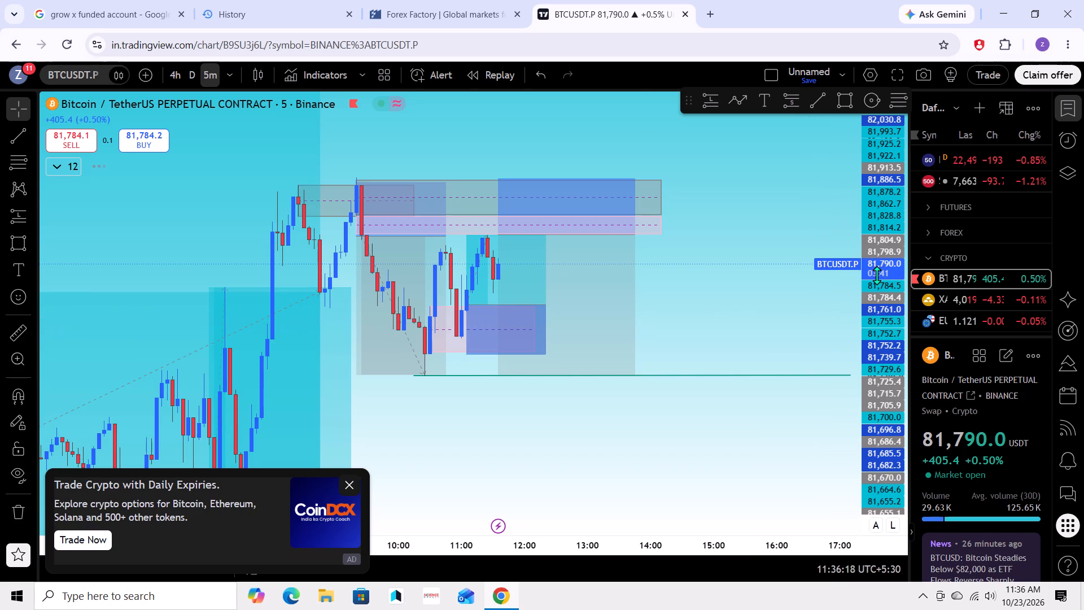
scroll(873, 276, "up", 7)
scroll(815, 289, "up", 3)
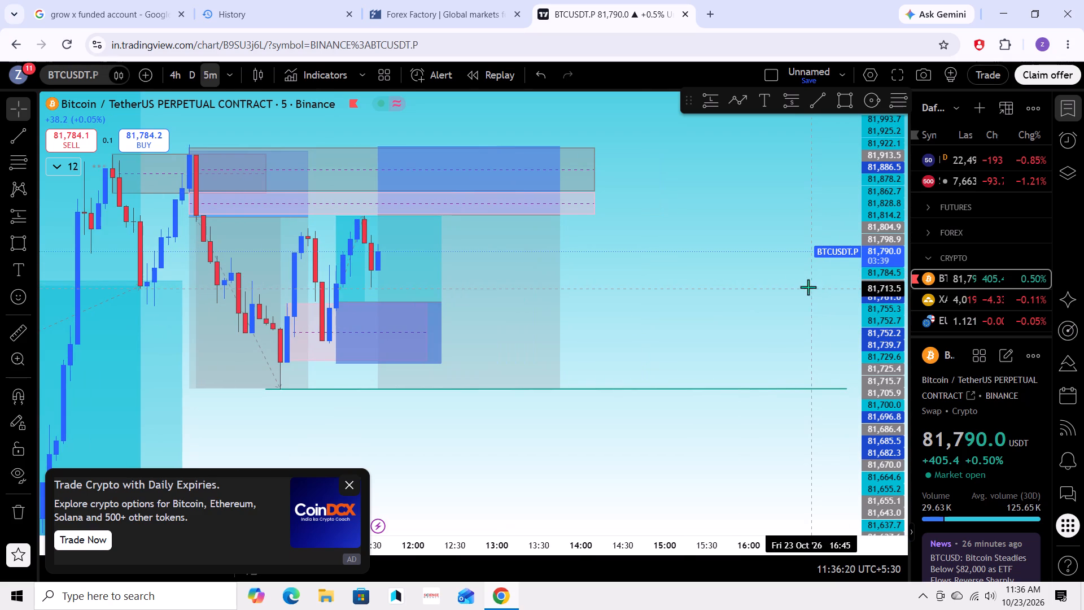
left_click_drag(793, 291, 807, 315)
left_click_drag(755, 282, 788, 310)
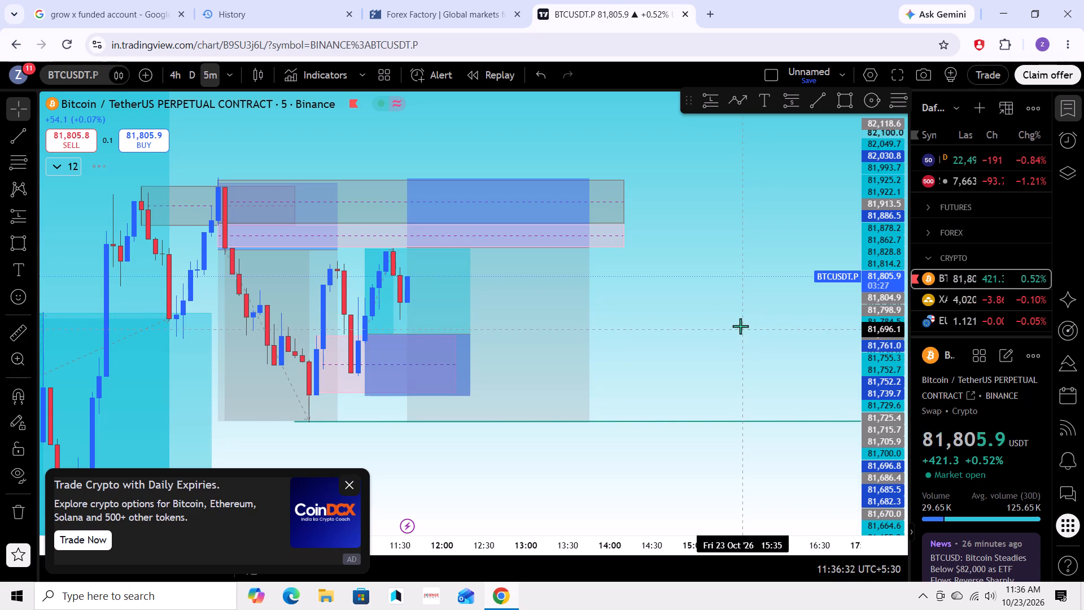
scroll(740, 319, "down", 2)
left_click_drag(733, 321, 762, 323)
scroll(770, 302, "down", 3)
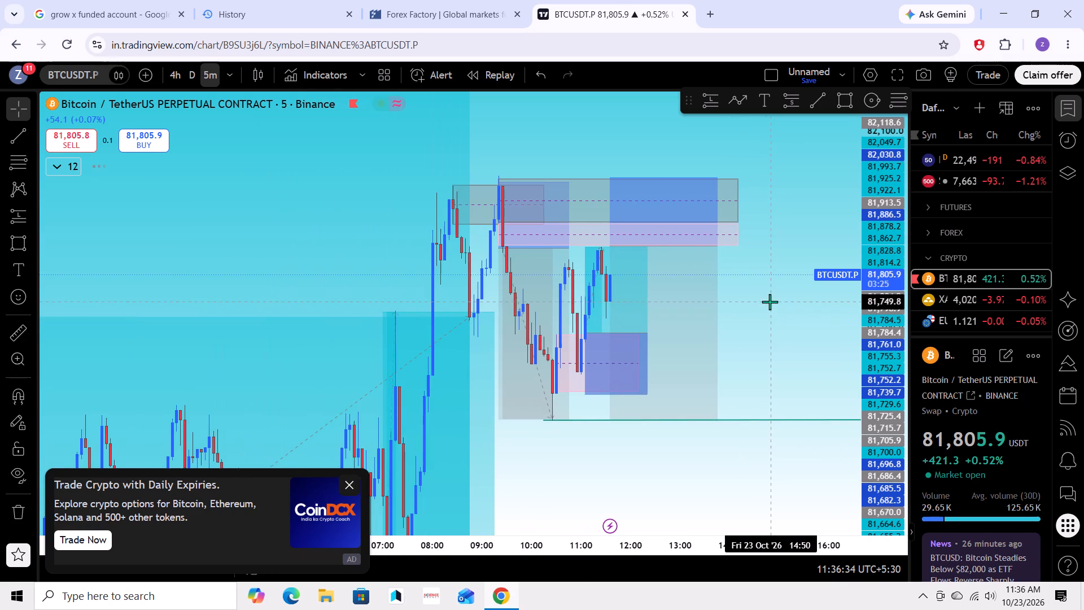
left_click_drag(758, 313, 780, 268)
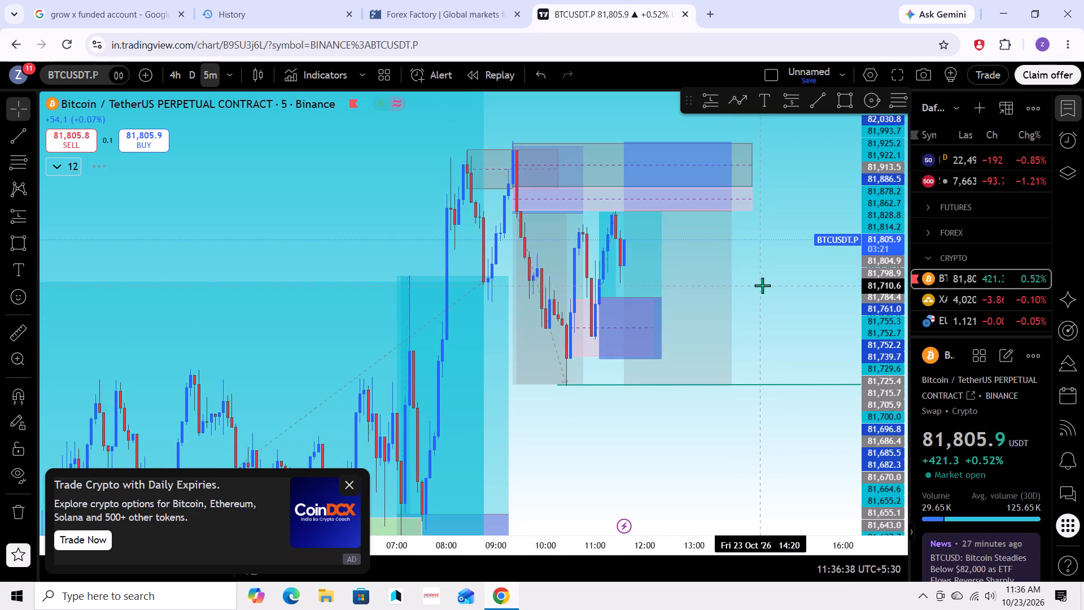
left_click_drag(777, 285, 767, 253)
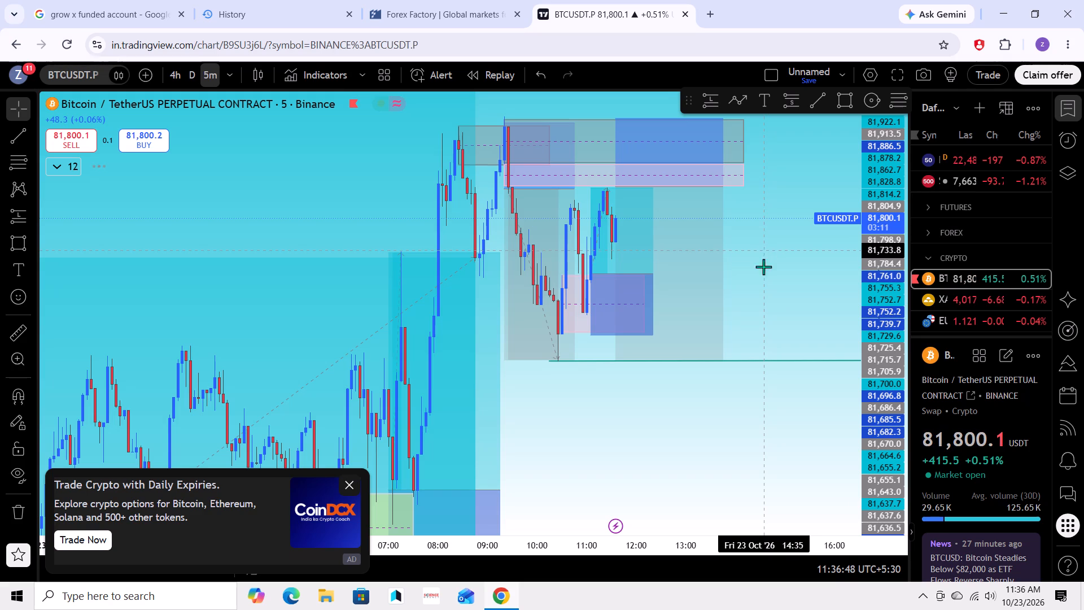
scroll(770, 315, "down", 3)
left_click_drag(785, 407, 798, 272)
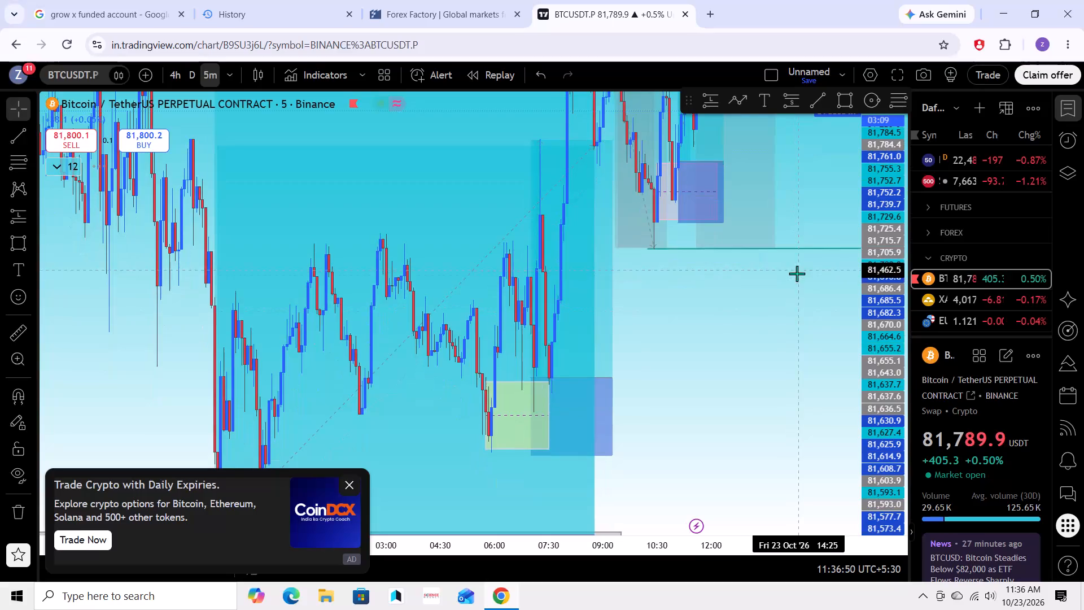
left_click_drag(718, 335, 732, 359)
scroll(731, 356, "up", 1)
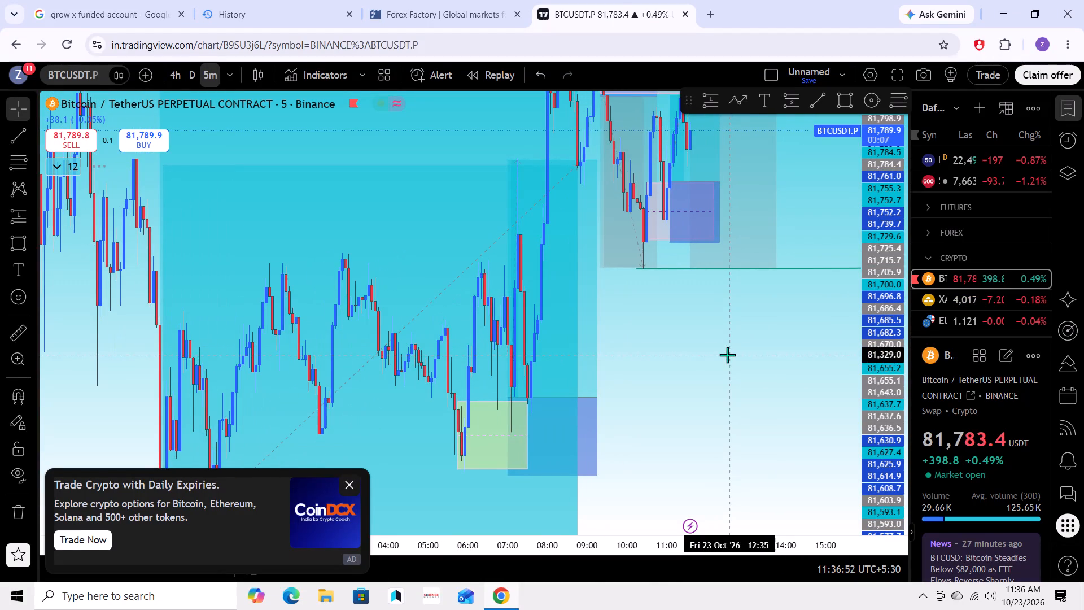
left_click_drag(724, 353, 721, 386)
left_click_drag(690, 378, 679, 409)
scroll(678, 400, "up", 2)
left_click_drag(676, 399, 672, 412)
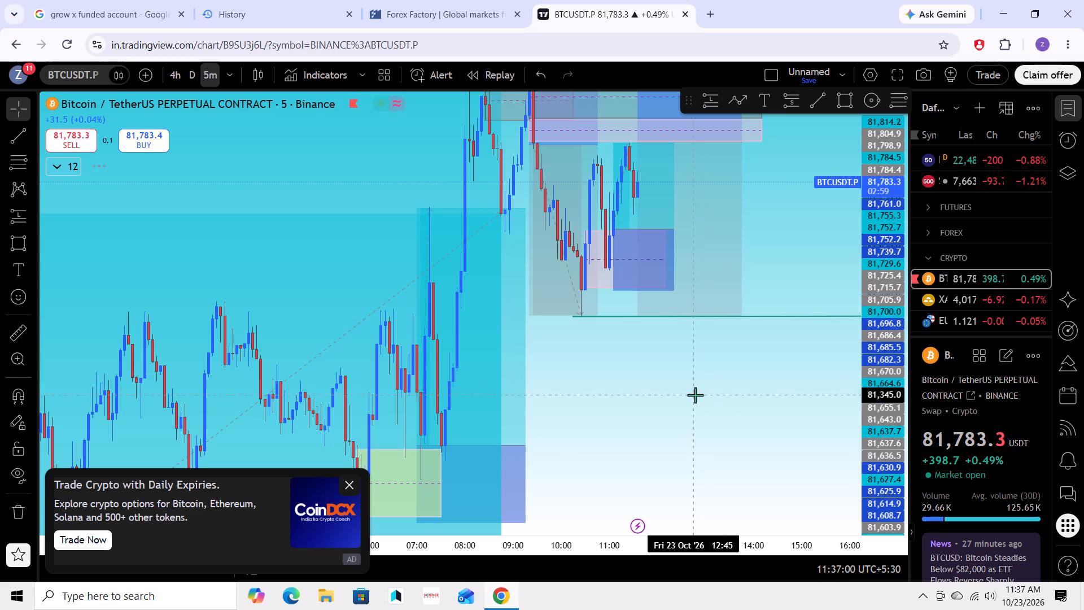
scroll(695, 427, "up", 4)
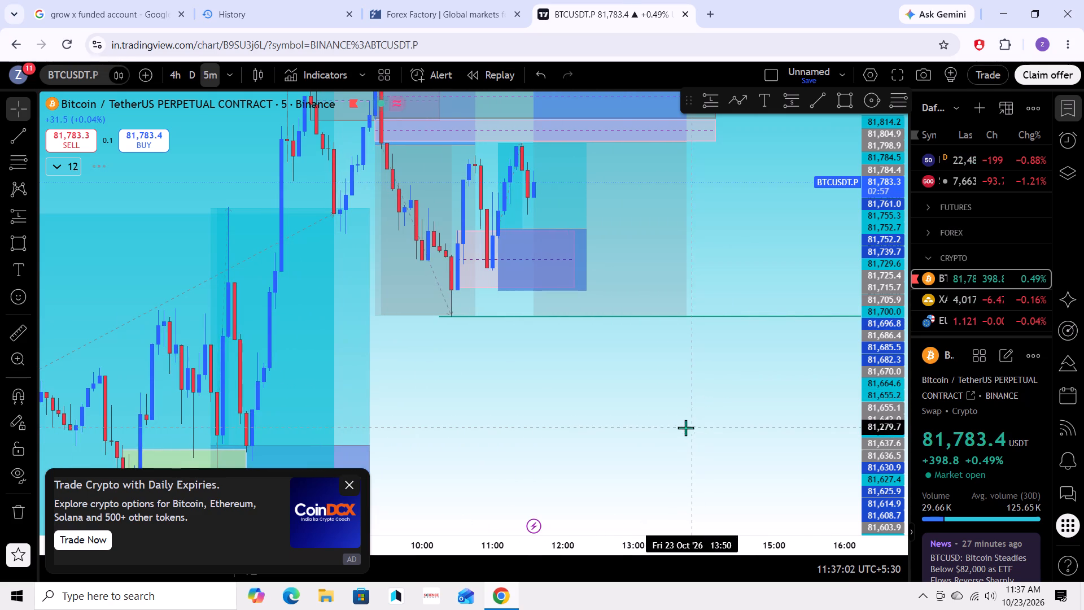
Shorten the existing long position at the green demand zone so it ends at about 07:45.
left_click_drag(600, 418, 725, 384)
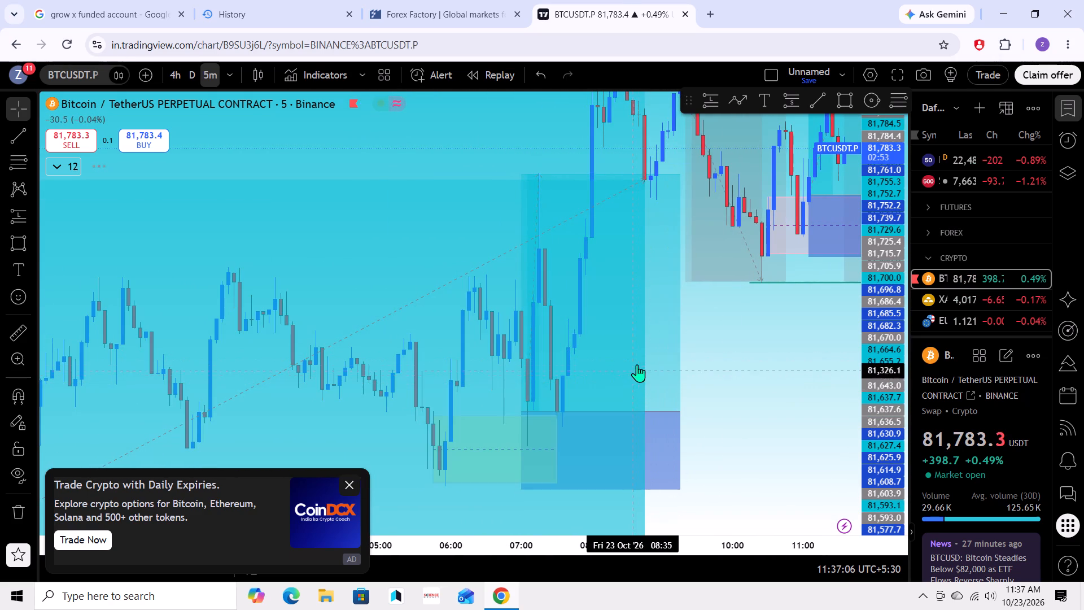
left_click_drag(675, 409, 581, 419)
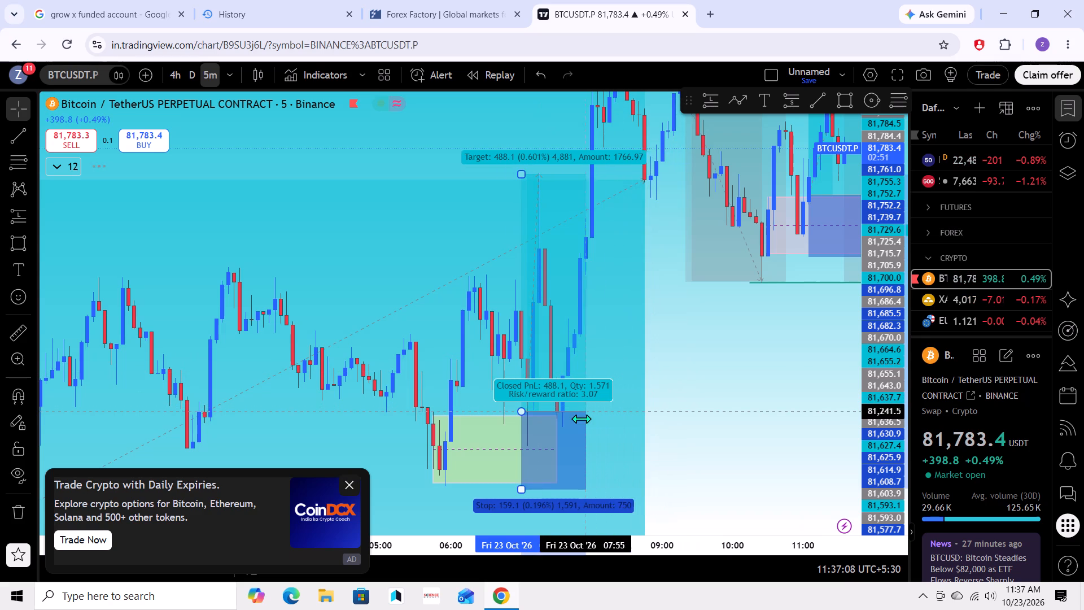
left_click_drag(581, 419, 574, 420)
left_click_drag(822, 417, 814, 417)
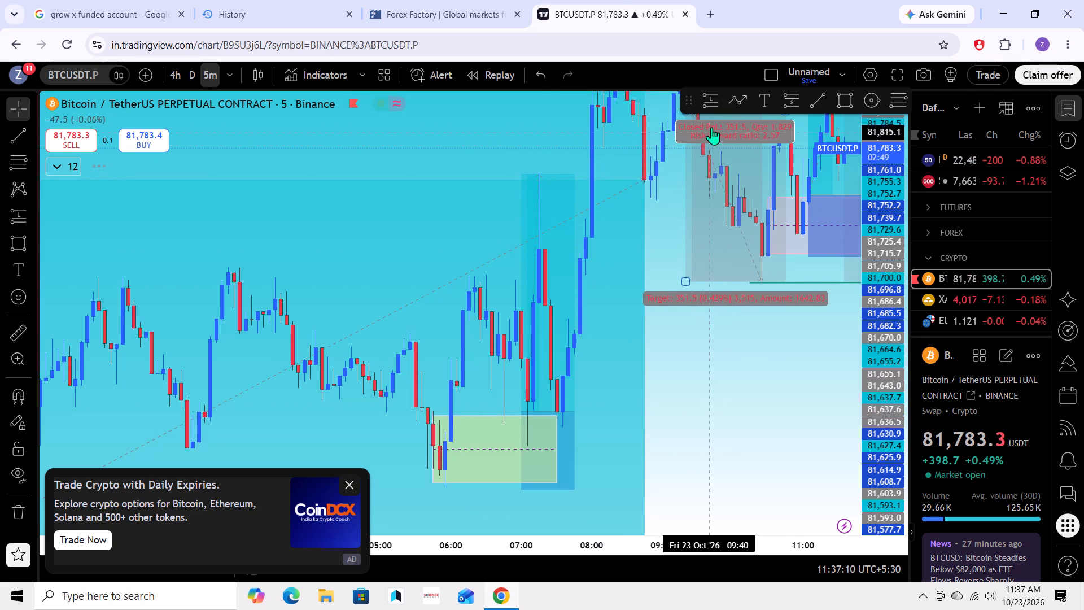
Place a long position at 07:35 with entry at 81,314.5 and stop about 84.2 below the entry.
left_click(714, 100)
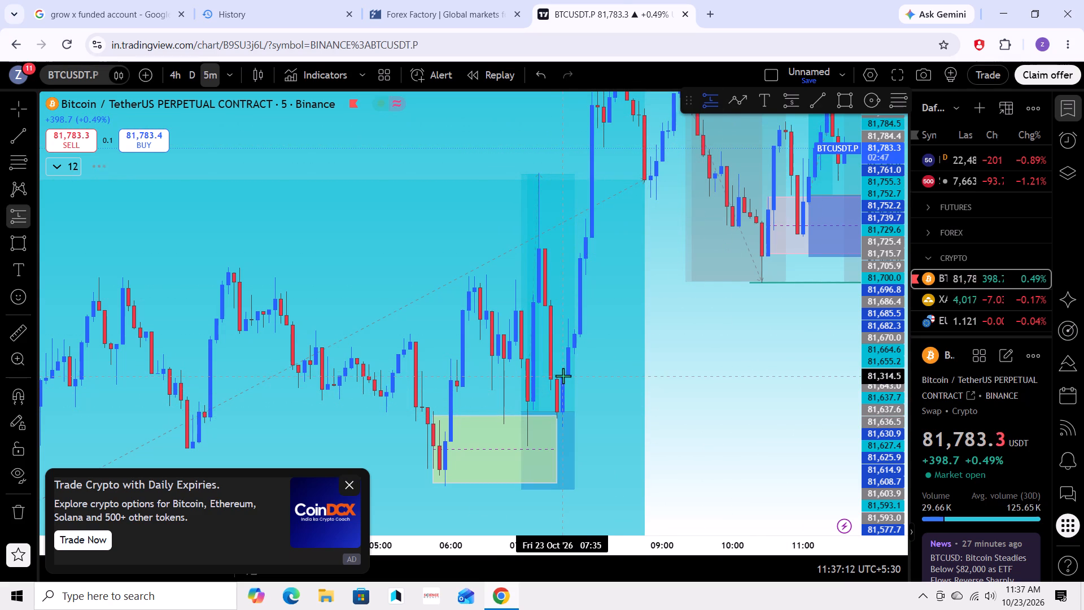
left_click(564, 375)
left_click_drag(561, 463, 613, 416)
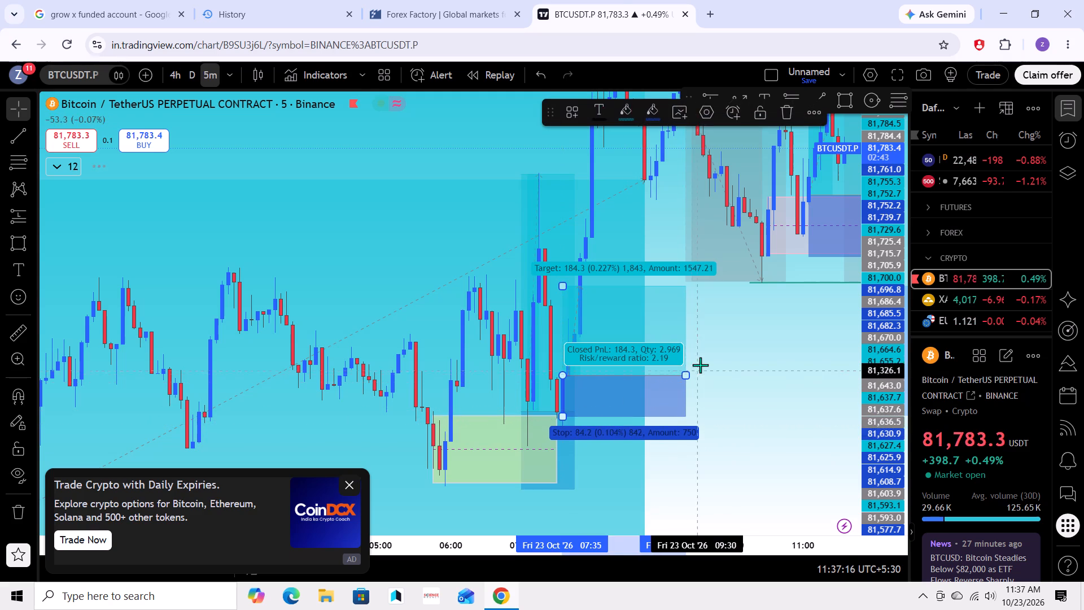
Raise the new long position's target to about 660.1 above entry, near the morning swing high, for a risk/reward ratio of 7.84.
left_click_drag(716, 355, 779, 459)
left_click_drag(623, 391, 633, 164)
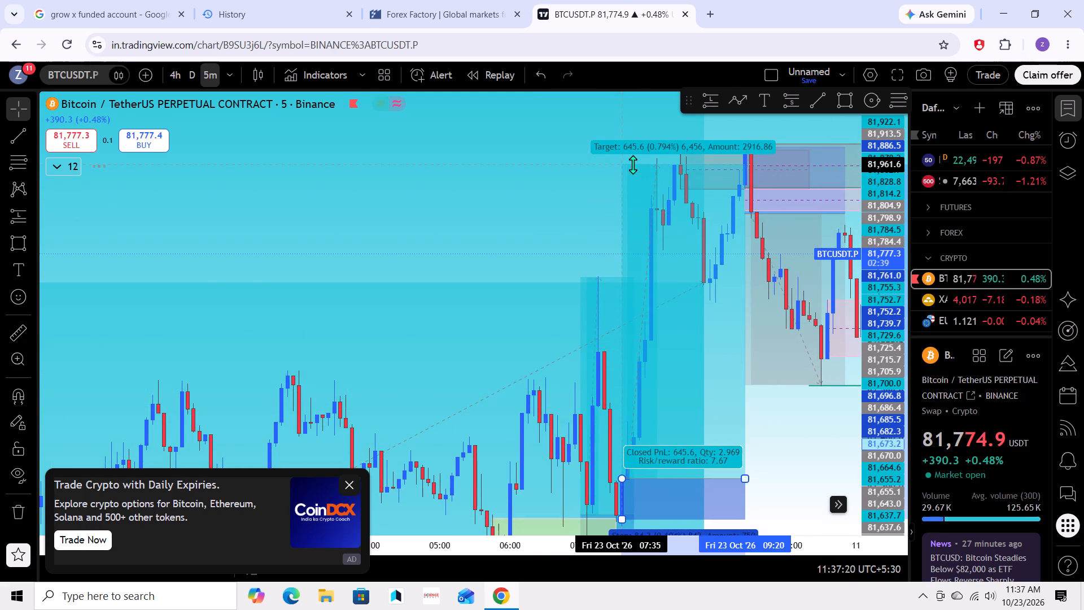
left_click_drag(633, 164, 634, 157)
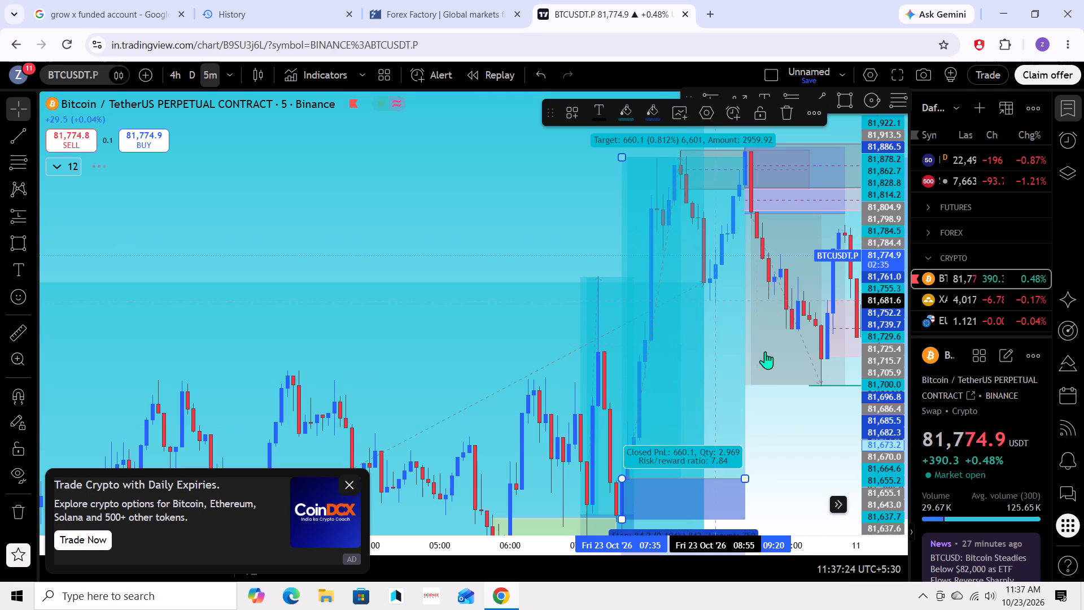
left_click(790, 427)
Shorten the new 07:35 long position so it ends at 08:35.
left_click_drag(785, 432, 750, 317)
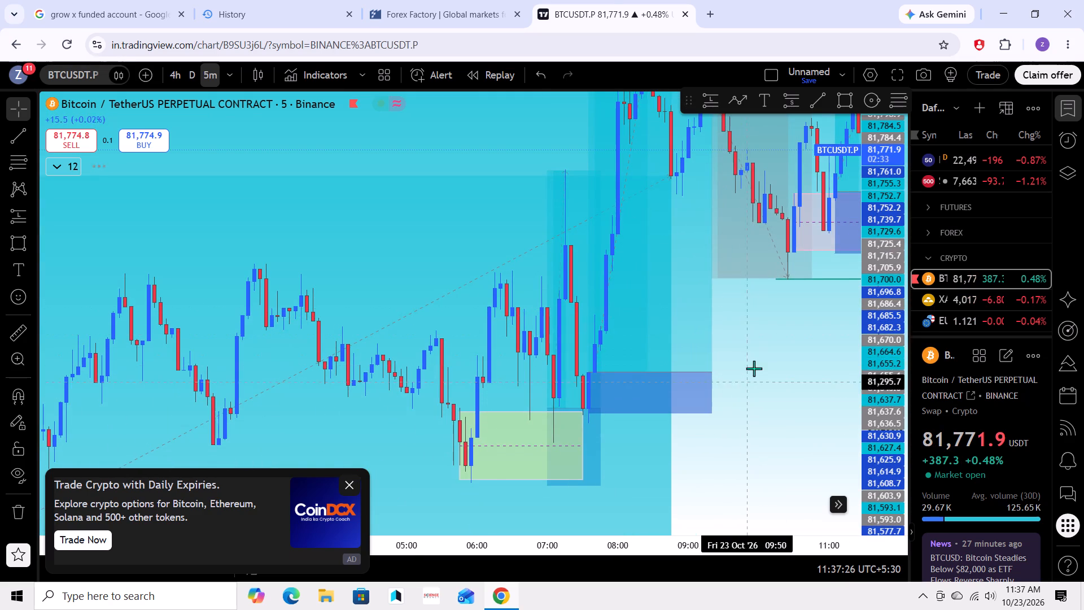
left_click_drag(773, 347, 650, 441)
left_click_drag(668, 438, 687, 374)
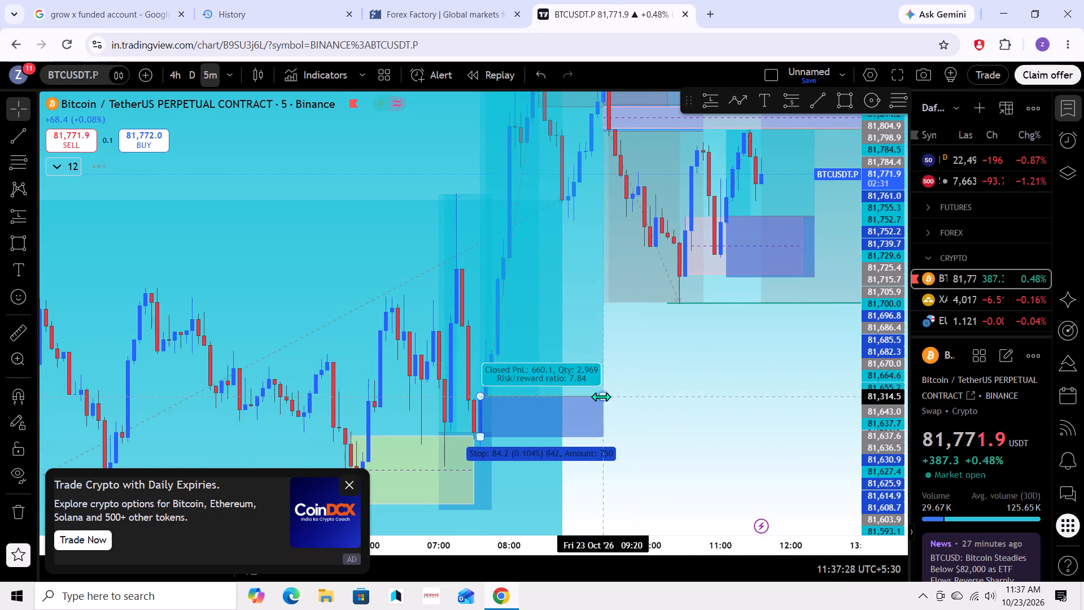
left_click_drag(601, 396, 501, 399)
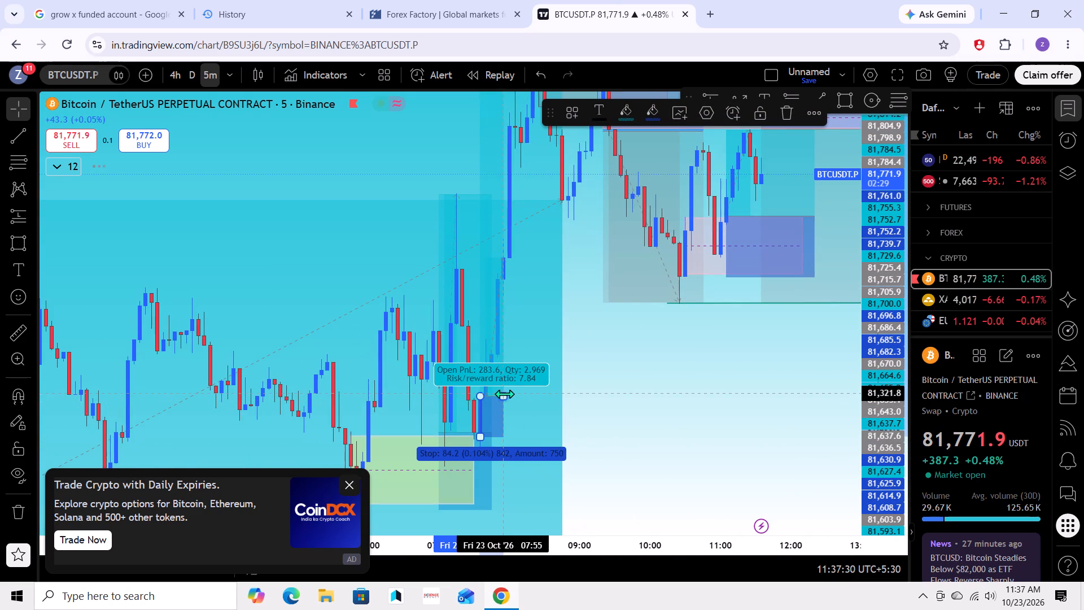
left_click_drag(506, 398, 553, 401)
left_click(642, 404)
Lower the 07:35 long position's stop to about 103.0 below entry, for a risk/reward ratio of 6.41.
left_click_drag(655, 427, 707, 375)
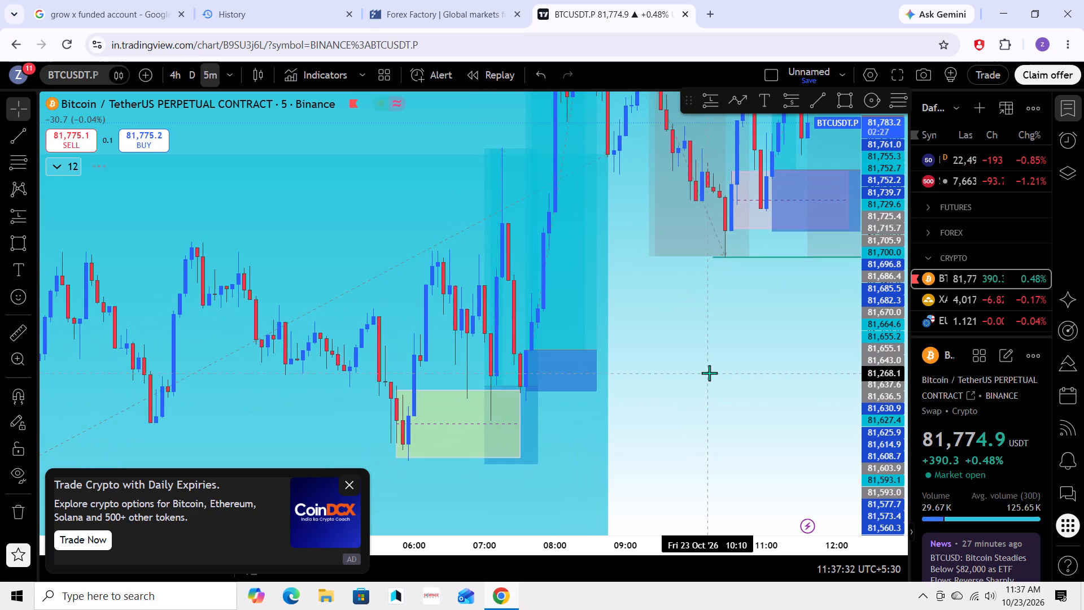
scroll(711, 372, "up", 2)
left_click_drag(710, 361, 714, 382)
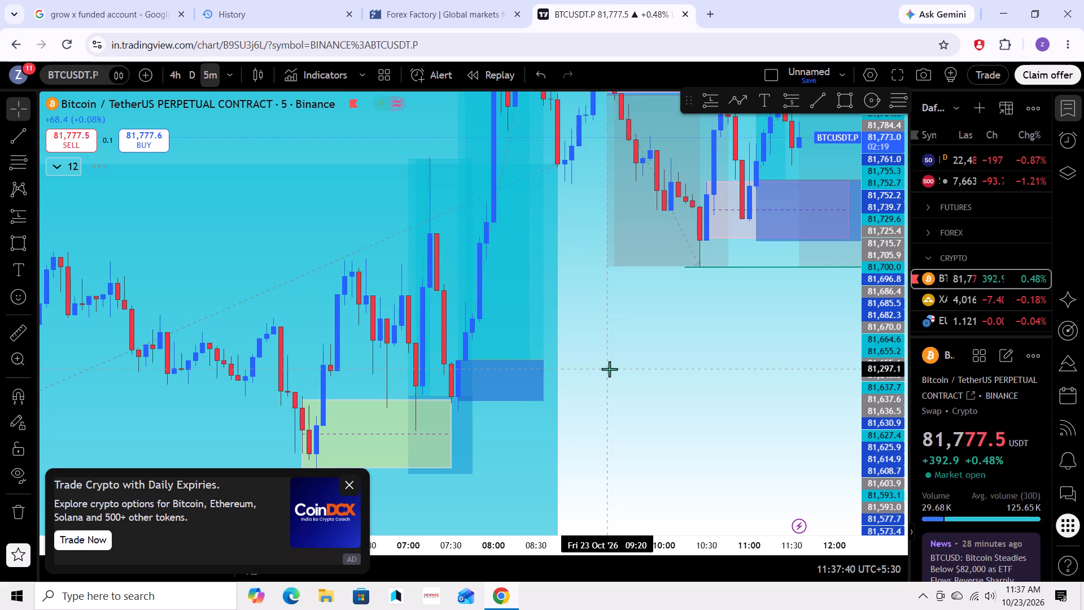
left_click_drag(458, 401, 462, 402)
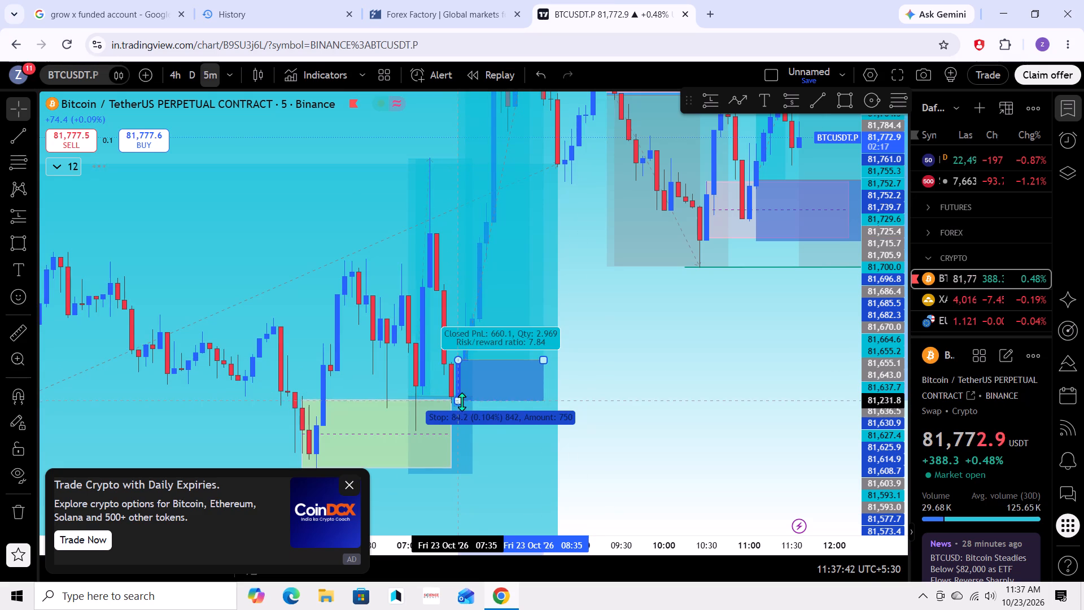
left_click_drag(462, 402, 604, 403)
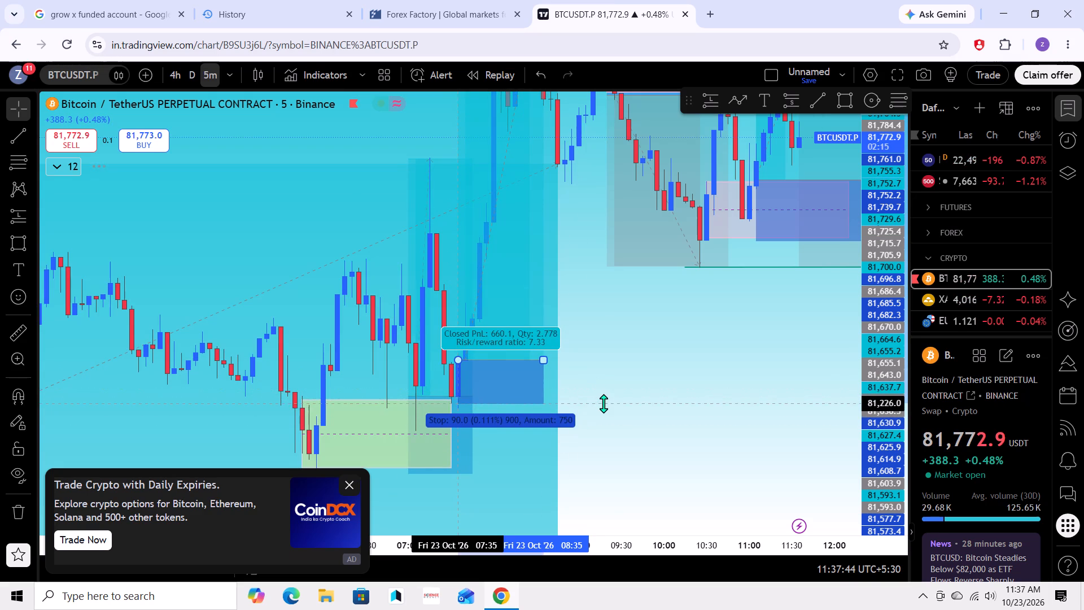
left_click_drag(604, 403, 610, 409)
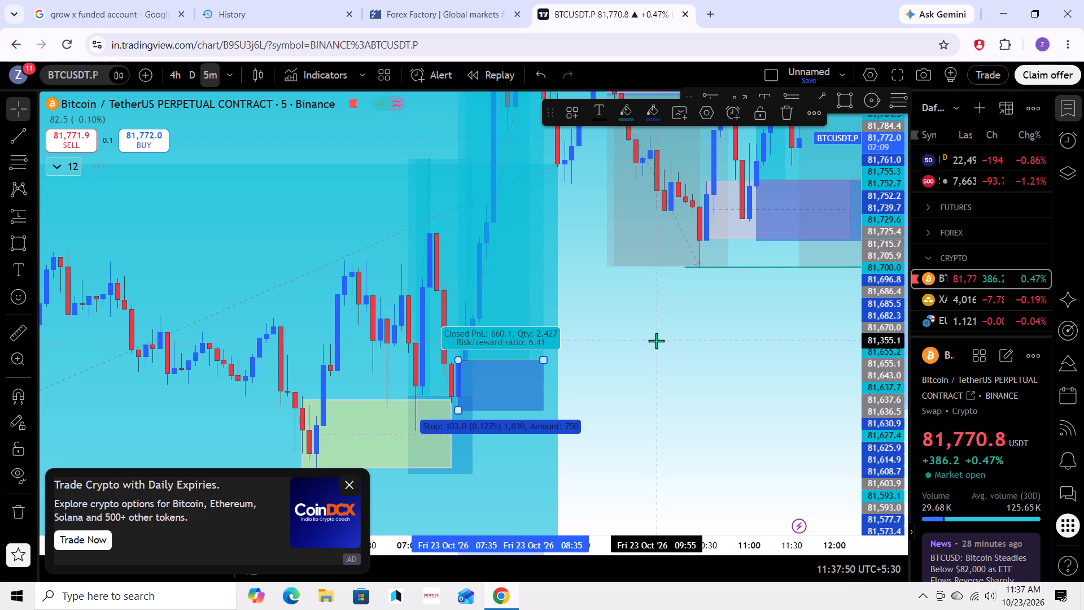
Shift the planned short position below the upper supply zone later in time, so it starts at about 12:05.
left_click_drag(656, 339, 638, 442)
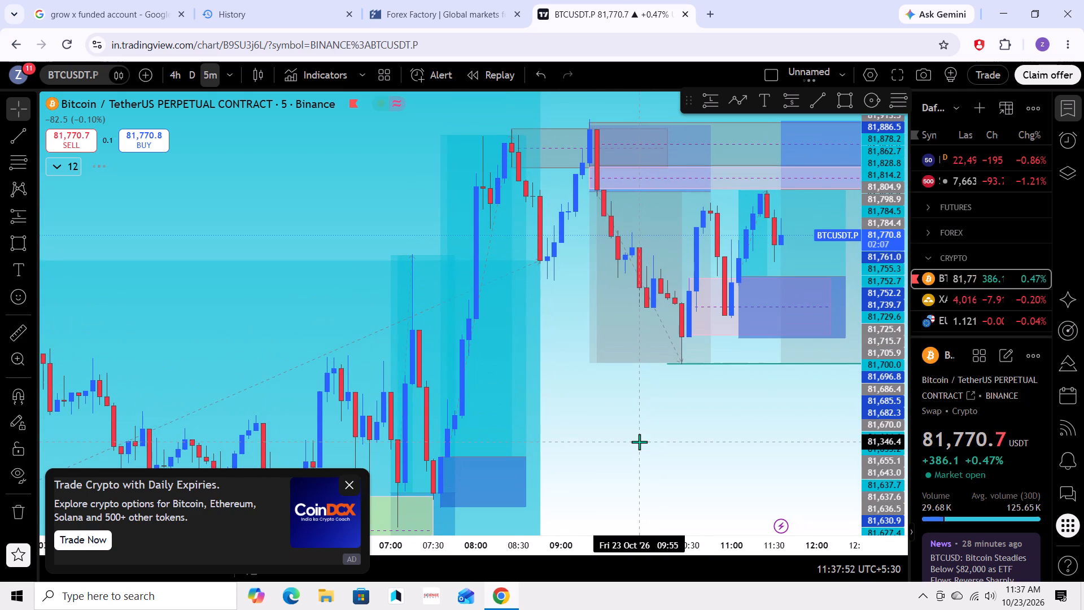
scroll(640, 442, "up", 2)
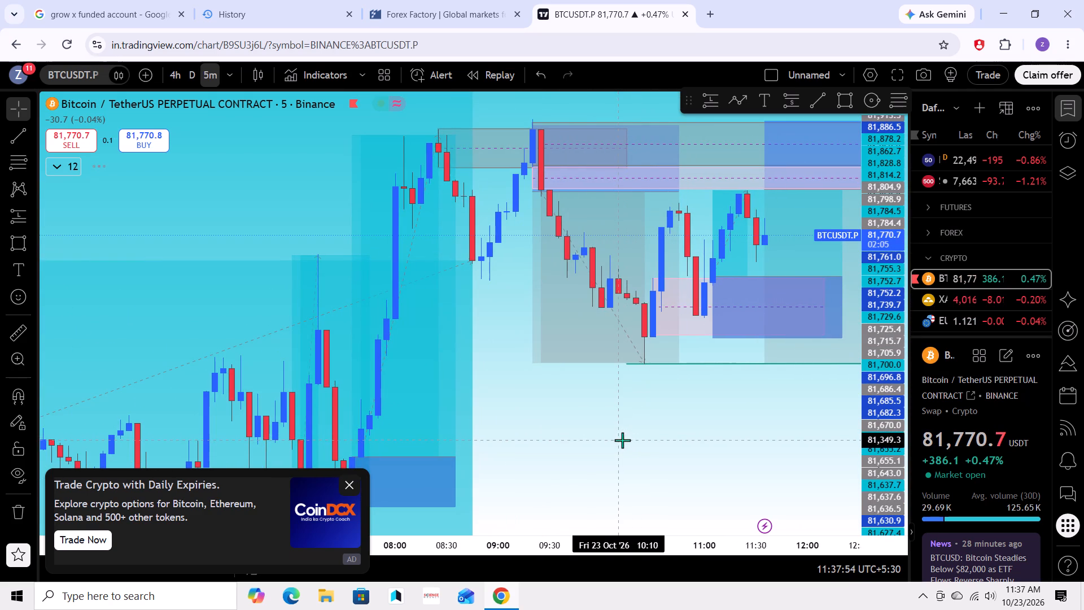
left_click(621, 441)
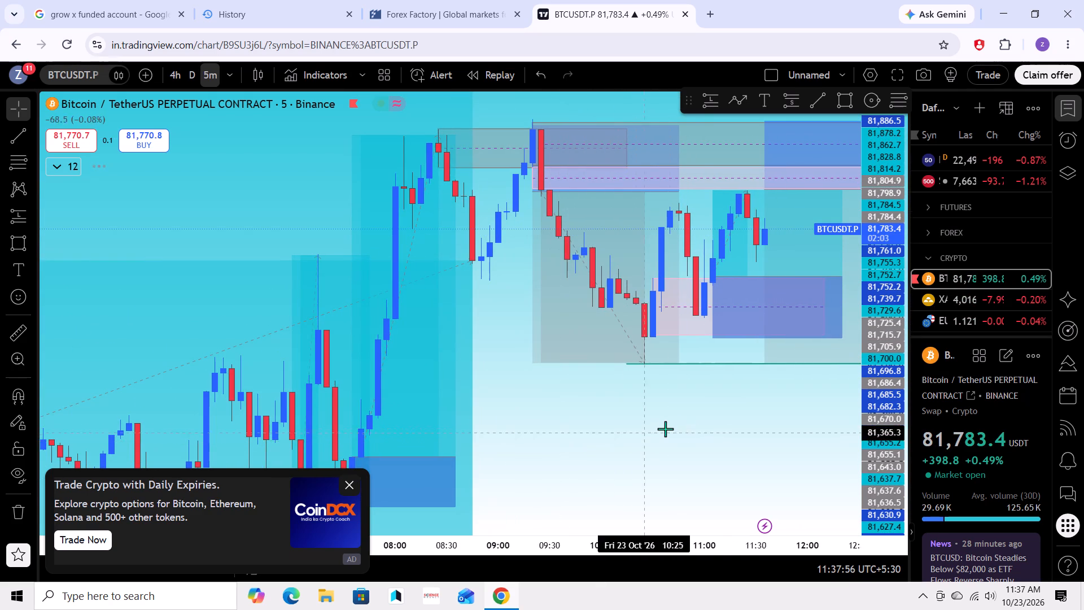
left_click_drag(706, 422, 644, 446)
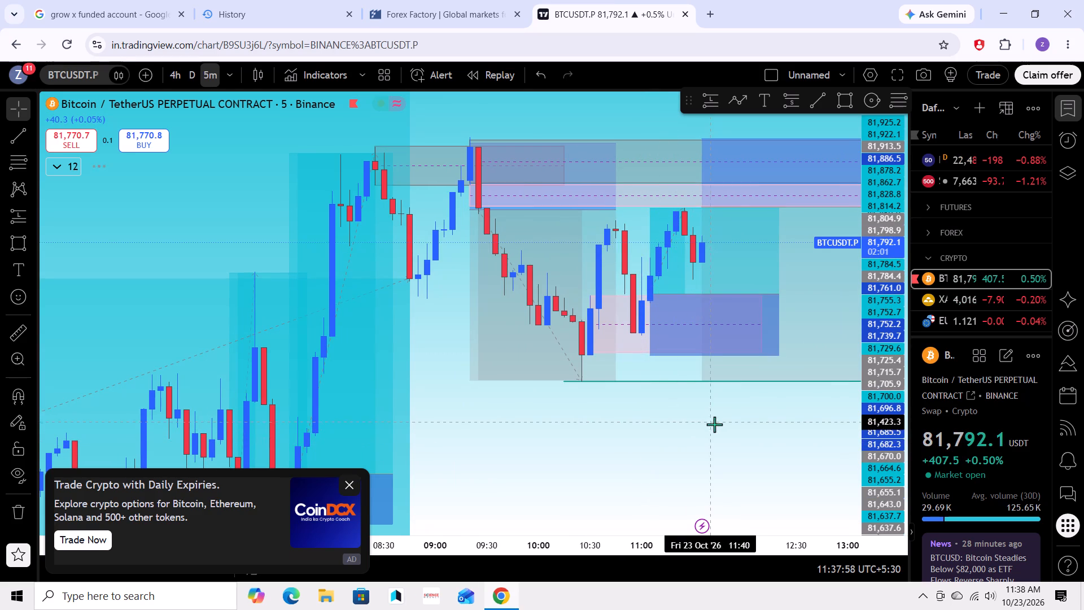
scroll(749, 438, "down", 3)
left_click_drag(753, 439, 696, 457)
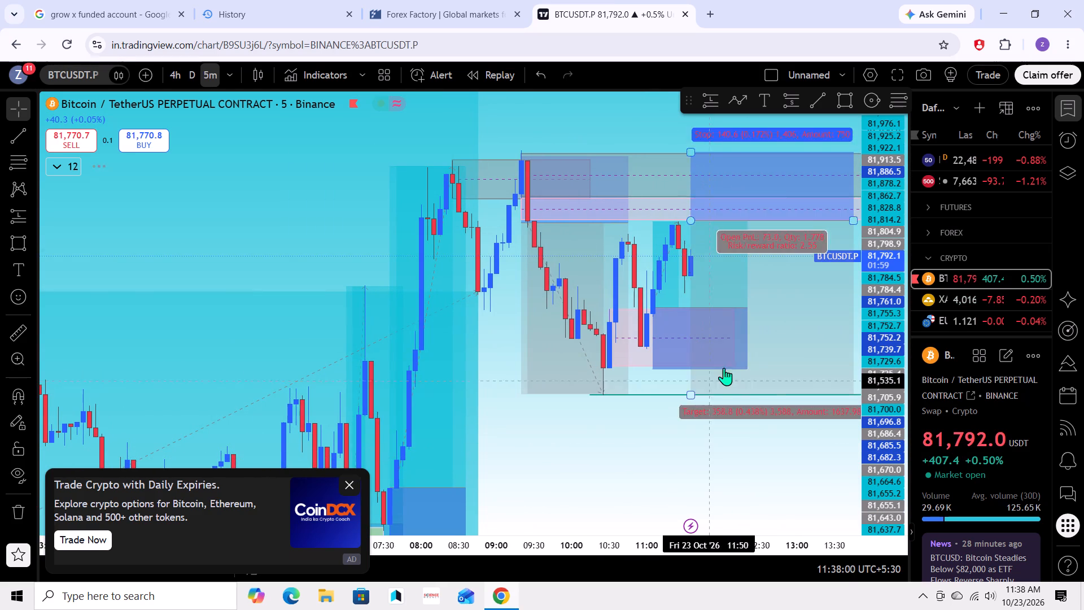
left_click_drag(766, 304, 795, 305)
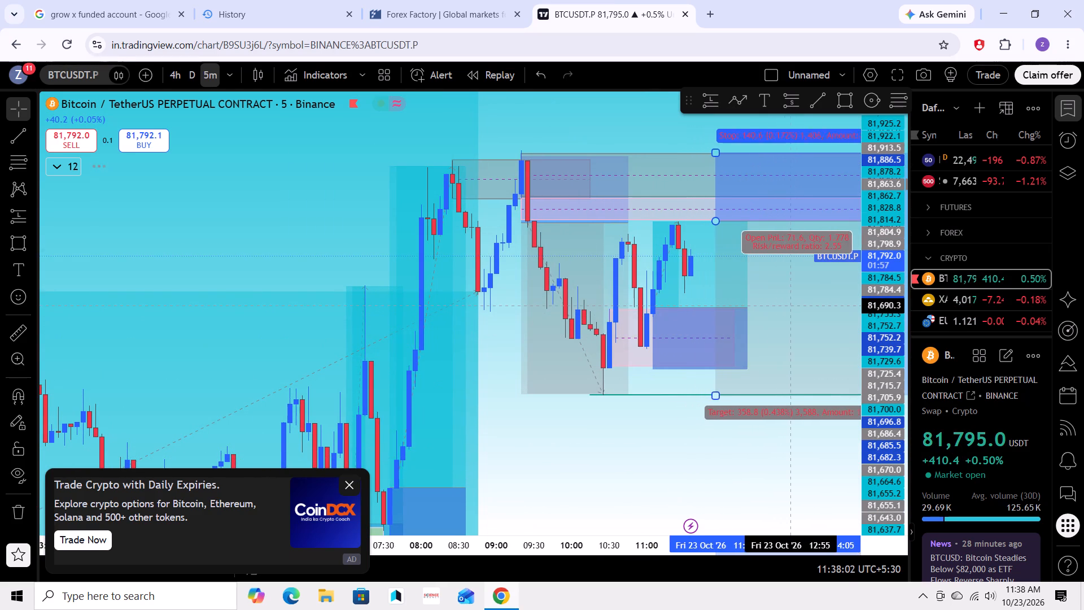
left_click_drag(795, 305, 806, 304)
left_click(801, 451)
Shorten the 11:05 long position at the pink demand zone so it ends at about 11:55.
left_click_drag(801, 451, 785, 459)
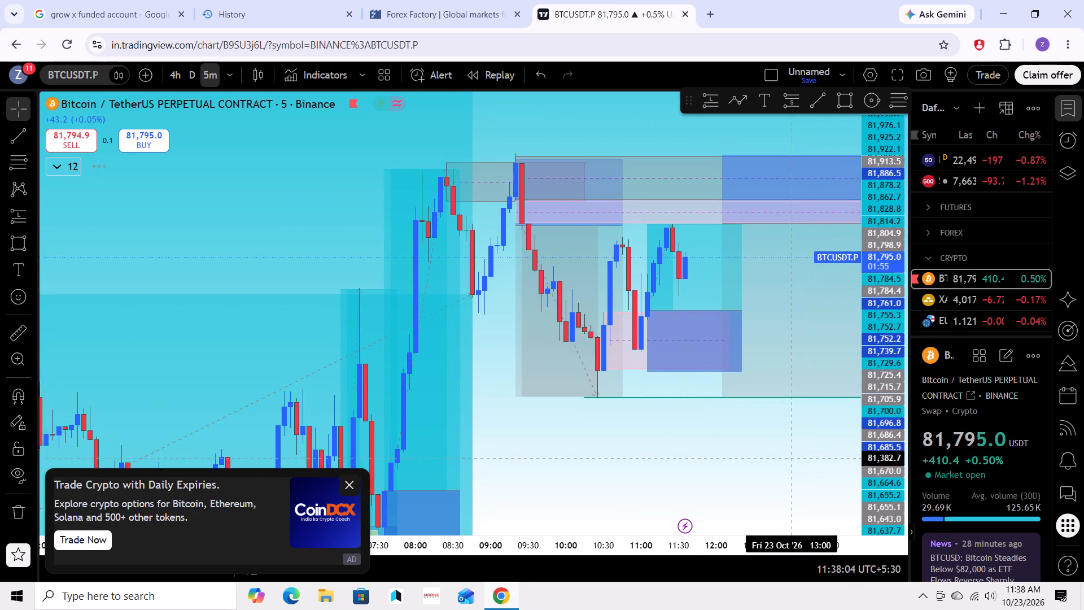
left_click_drag(733, 310, 709, 319)
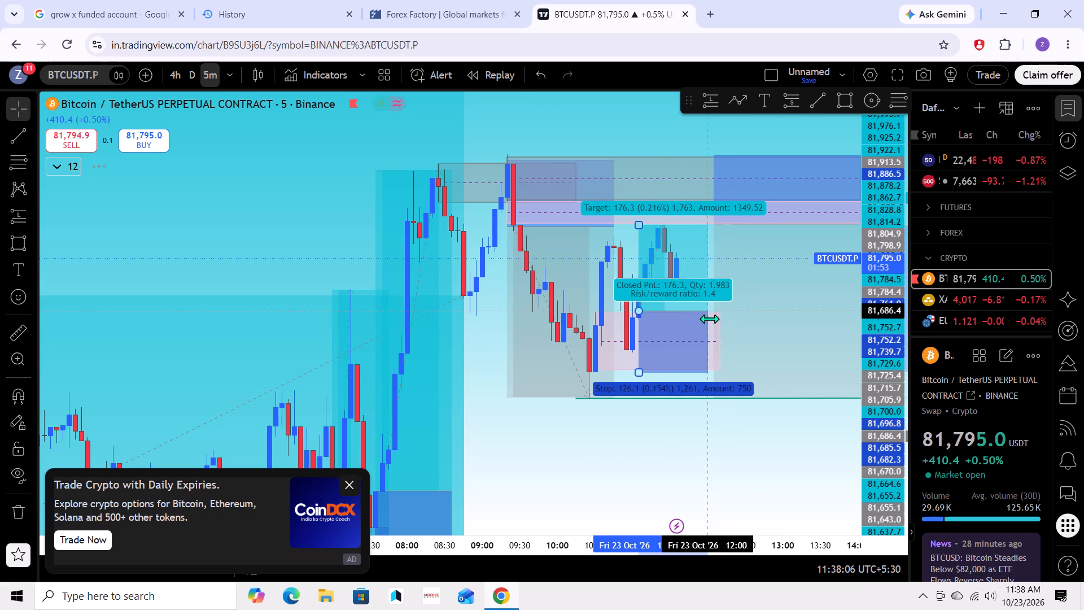
left_click_drag(709, 319, 700, 322)
left_click(753, 433)
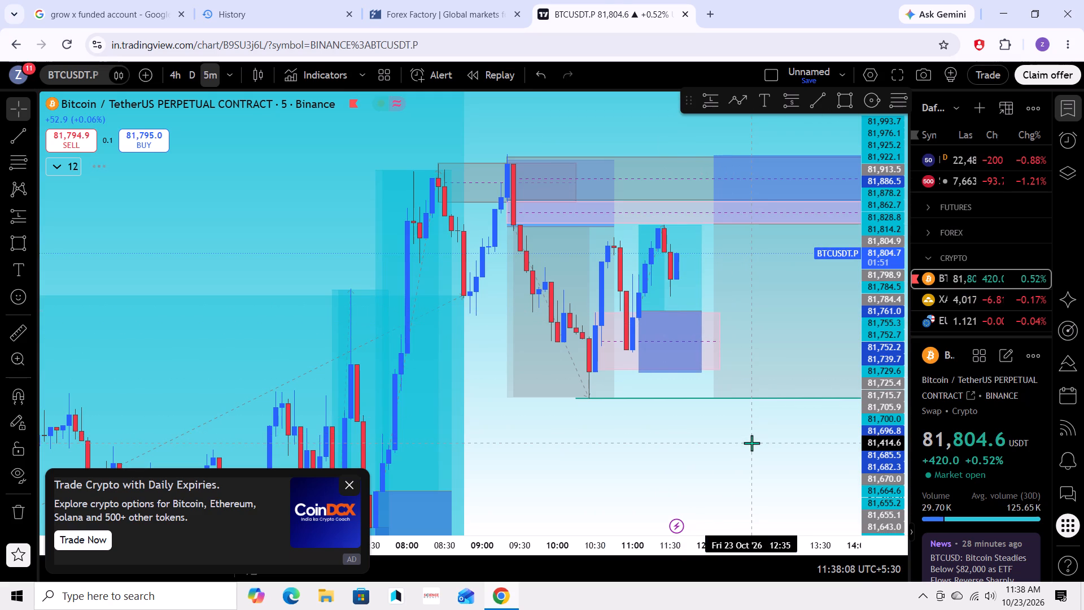
Move the planned short position to span 12:00 to 14:10 with its entry raised to 81,870.9.
scroll(750, 443, "up", 3)
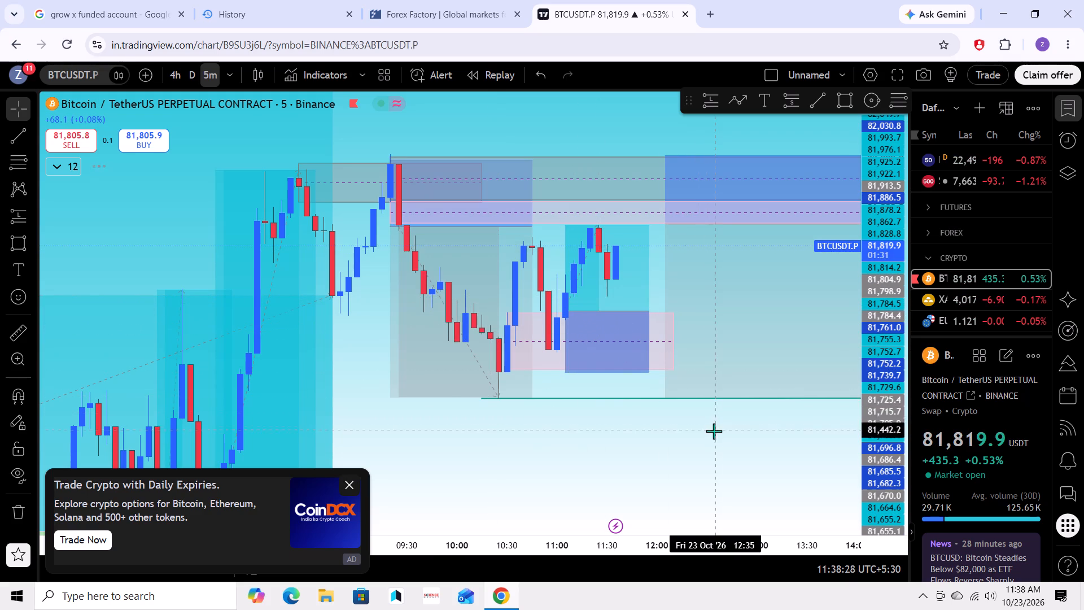
left_click_drag(713, 432, 607, 384)
left_click_drag(470, 380, 537, 402)
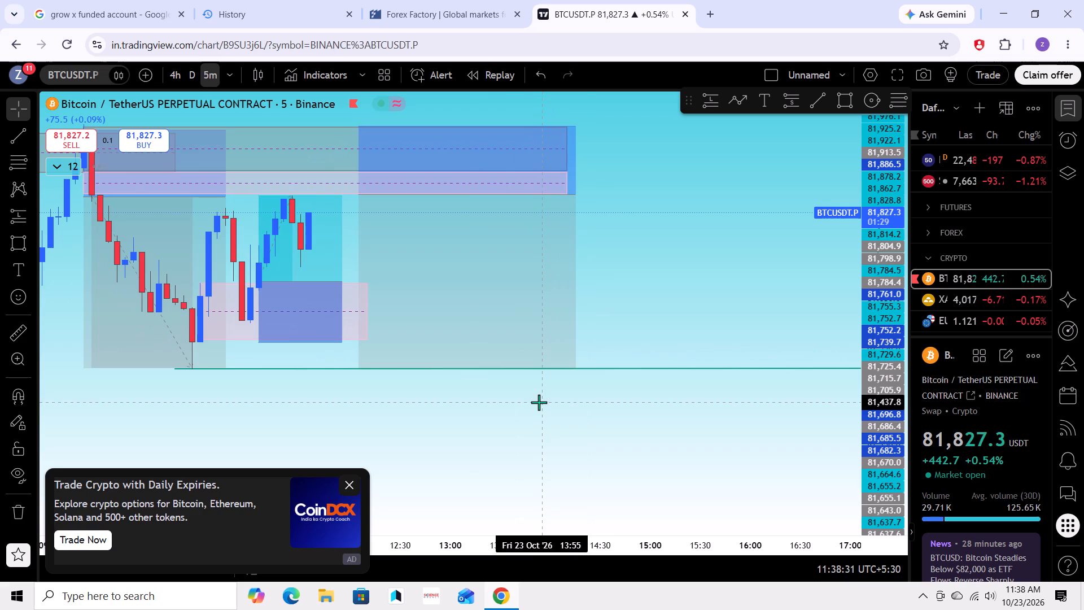
left_click_drag(488, 400, 576, 429)
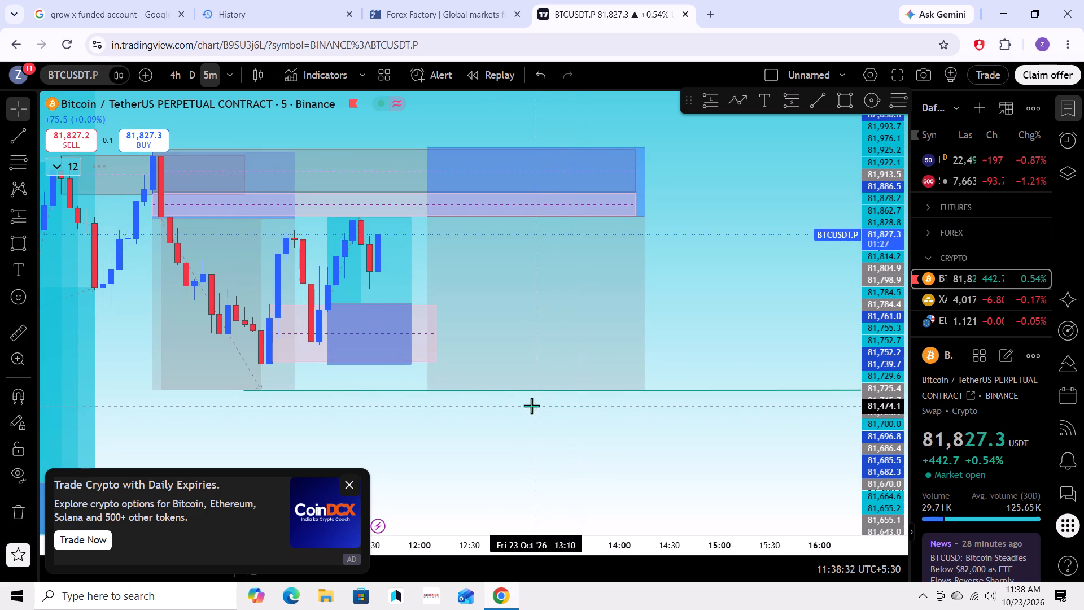
left_click_drag(517, 306, 508, 303)
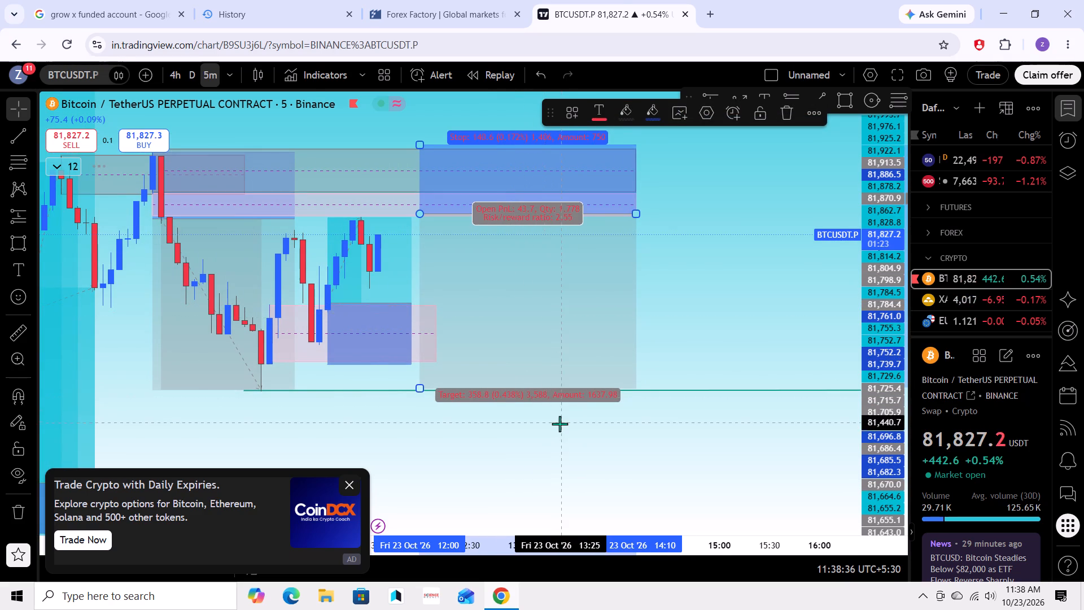
Draw a rectangle zone above the 09:50 candle, from about 81,727 to 81,772 and extending to about 10:25.
scroll(561, 426, "down", 2)
left_click_drag(571, 463, 609, 361)
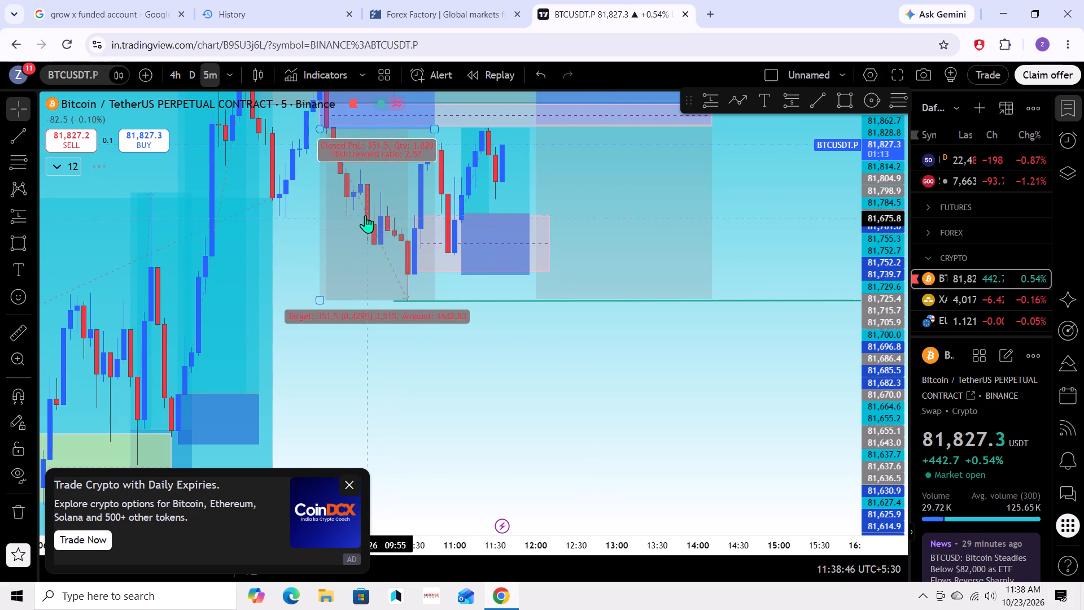
left_click(495, 358)
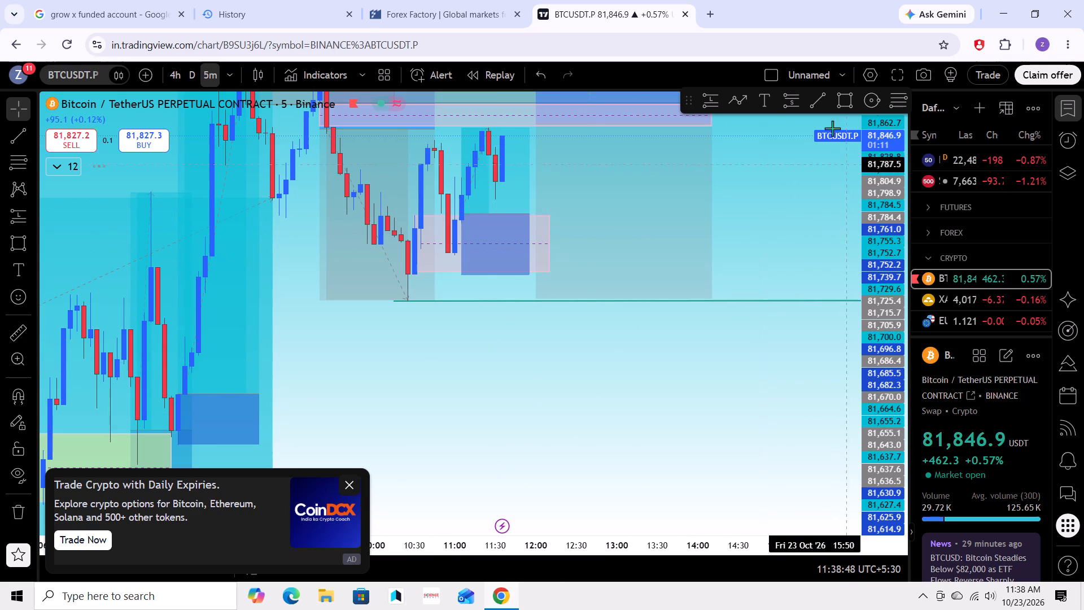
left_click(854, 95)
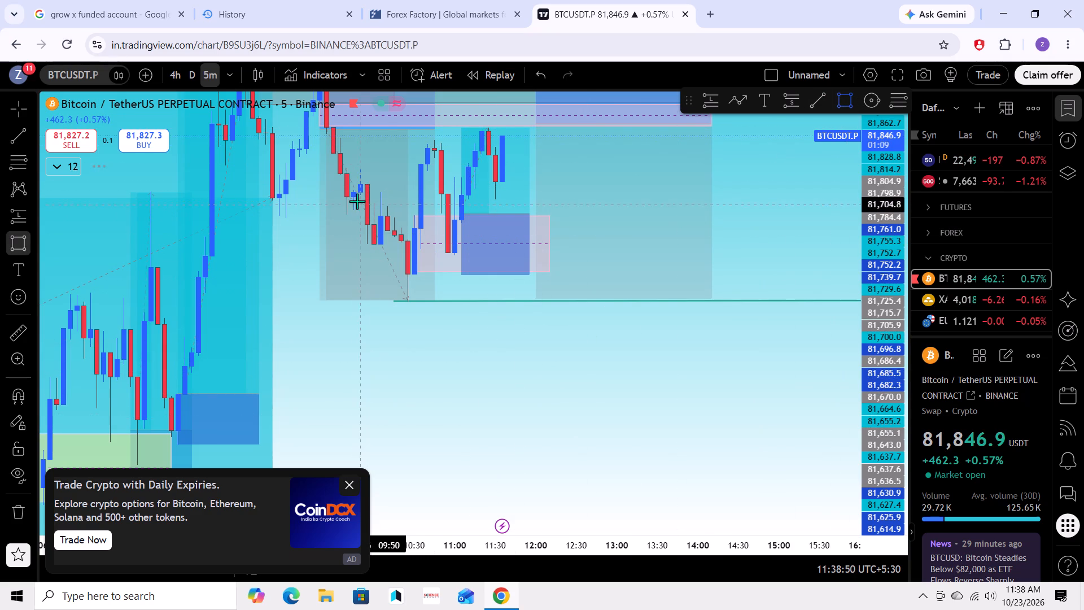
left_click_drag(359, 192, 410, 171)
left_click(410, 171)
left_click(474, 337)
Examine the 5-minute price action around the new rectangle, the supply and demand zones and the 12:00 short position.
scroll(515, 393, "up", 2)
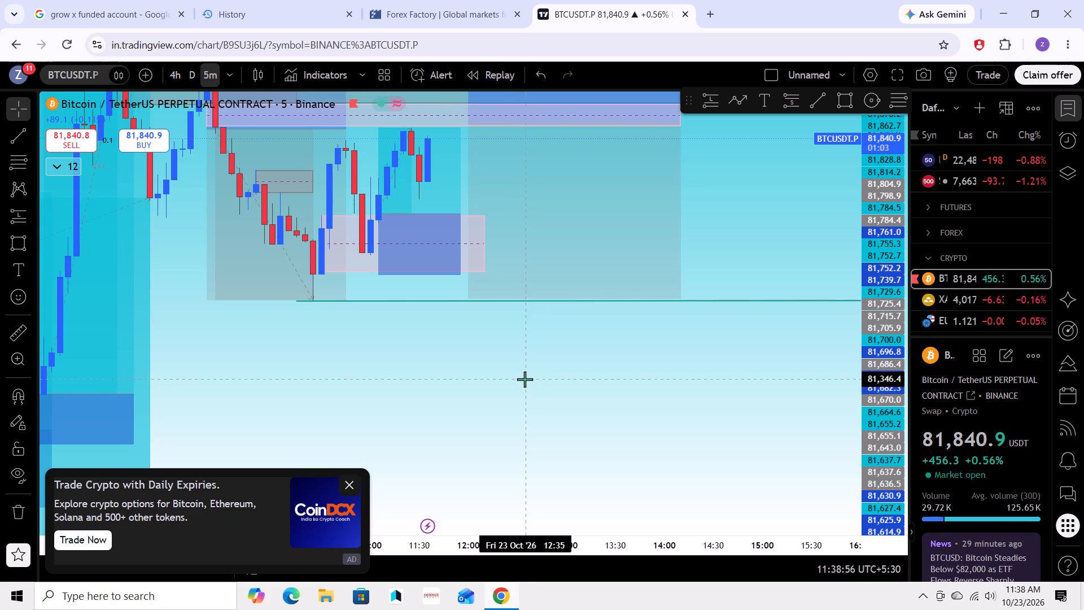
left_click_drag(526, 396, 554, 382)
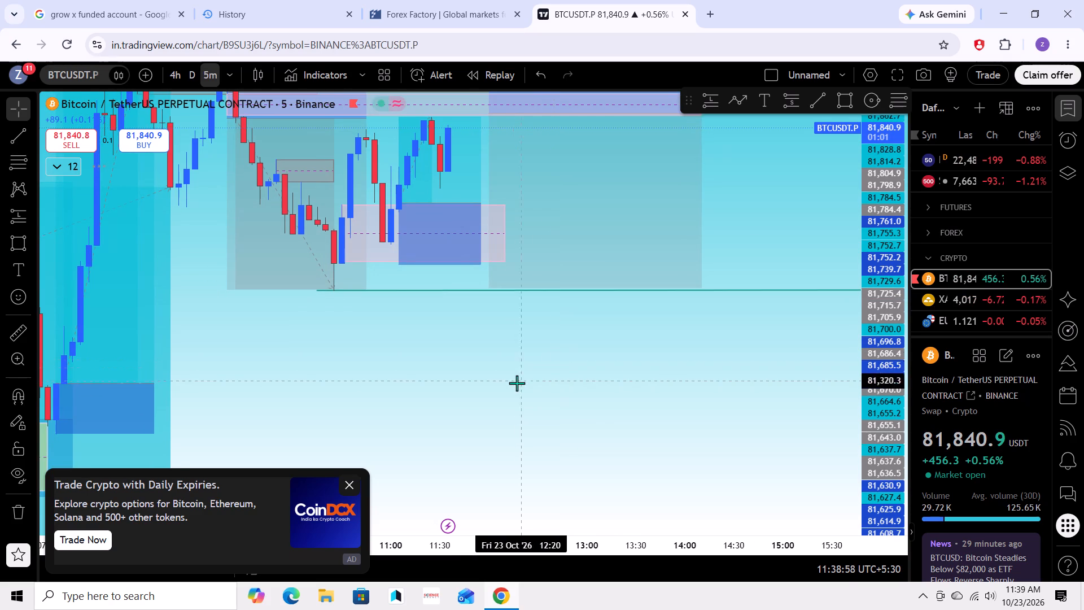
left_click_drag(517, 383, 539, 391)
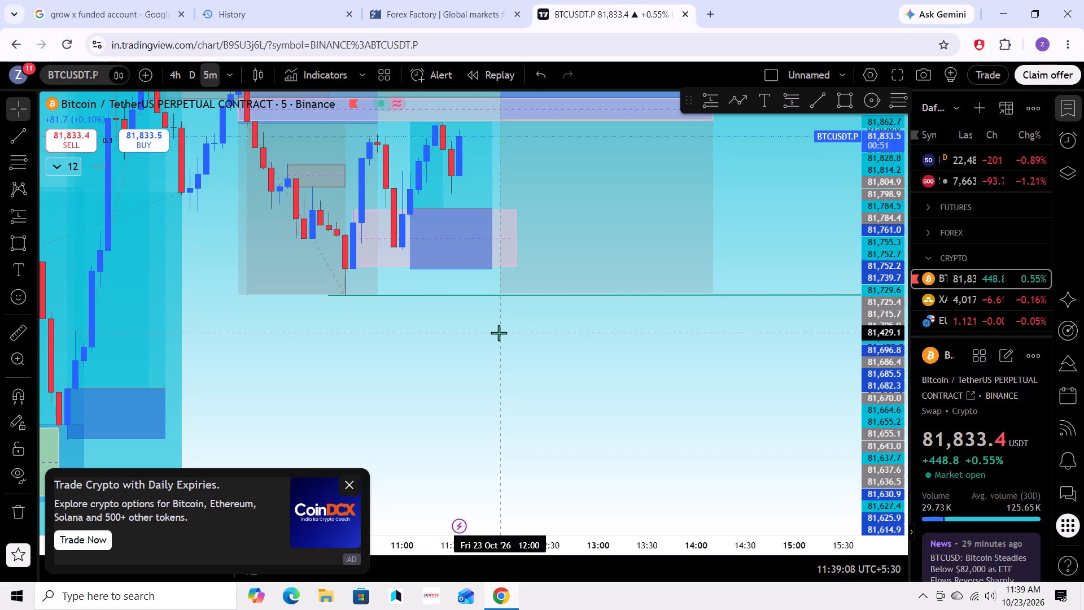
scroll(499, 333, "down", 3)
left_click_drag(628, 399, 656, 438)
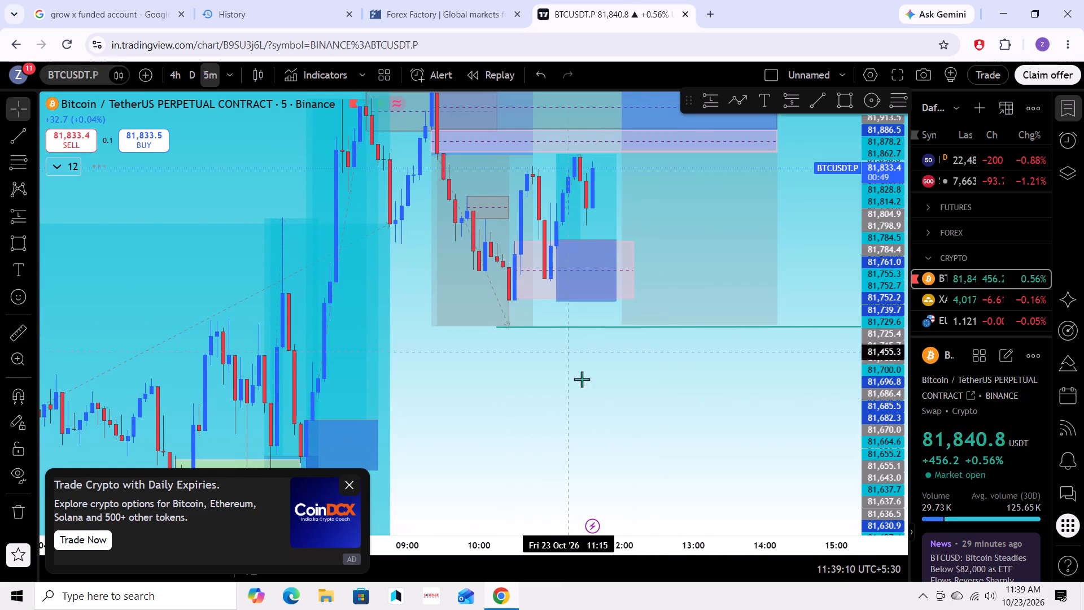
left_click_drag(583, 382, 622, 429)
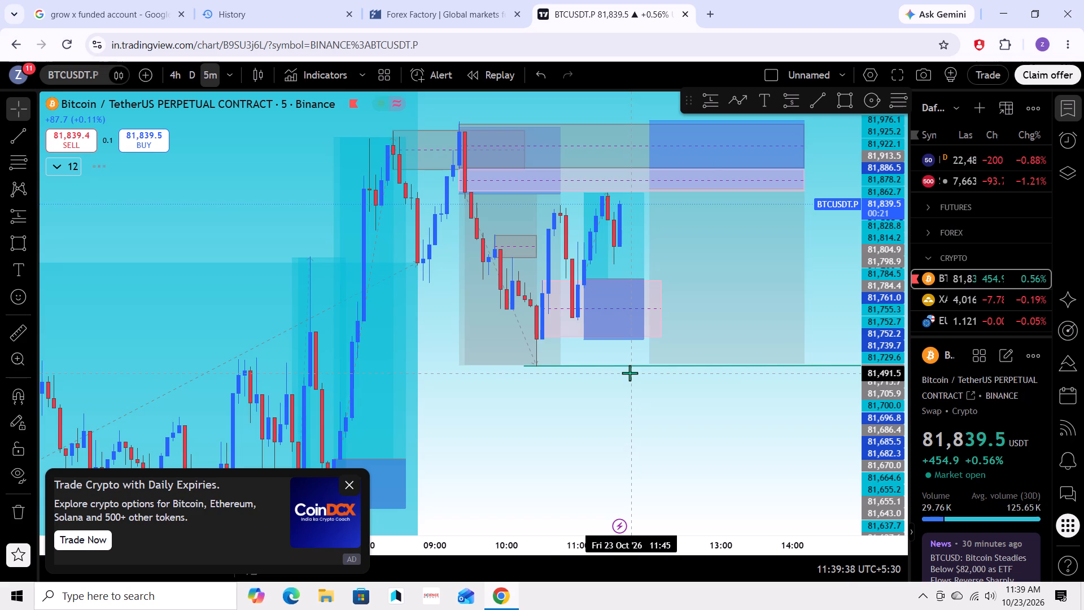
left_click_drag(611, 417, 569, 415)
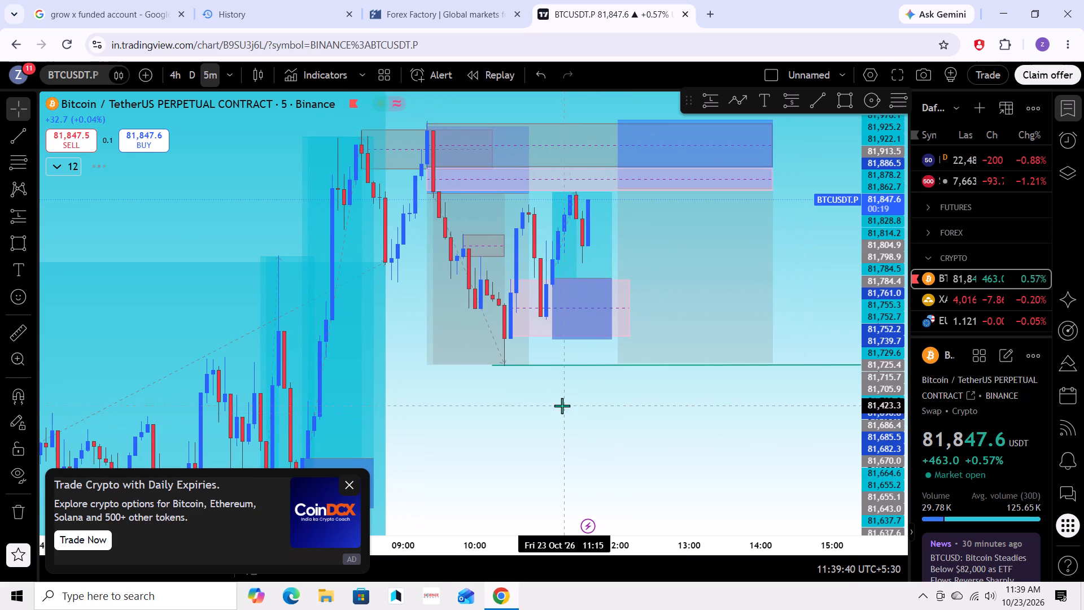
scroll(571, 392, "up", 2)
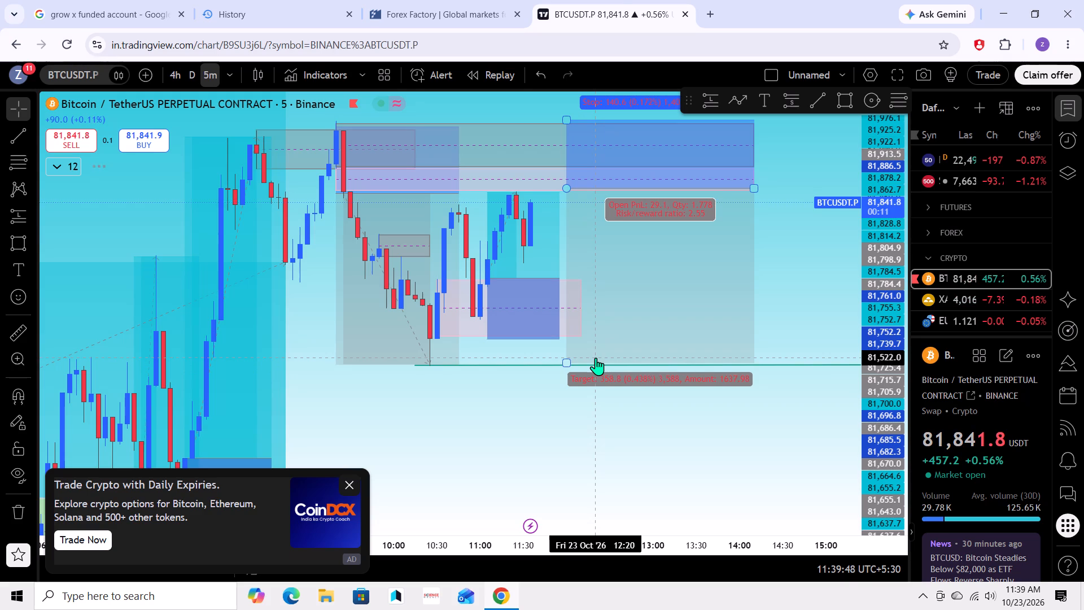
left_click_drag(593, 398, 583, 429)
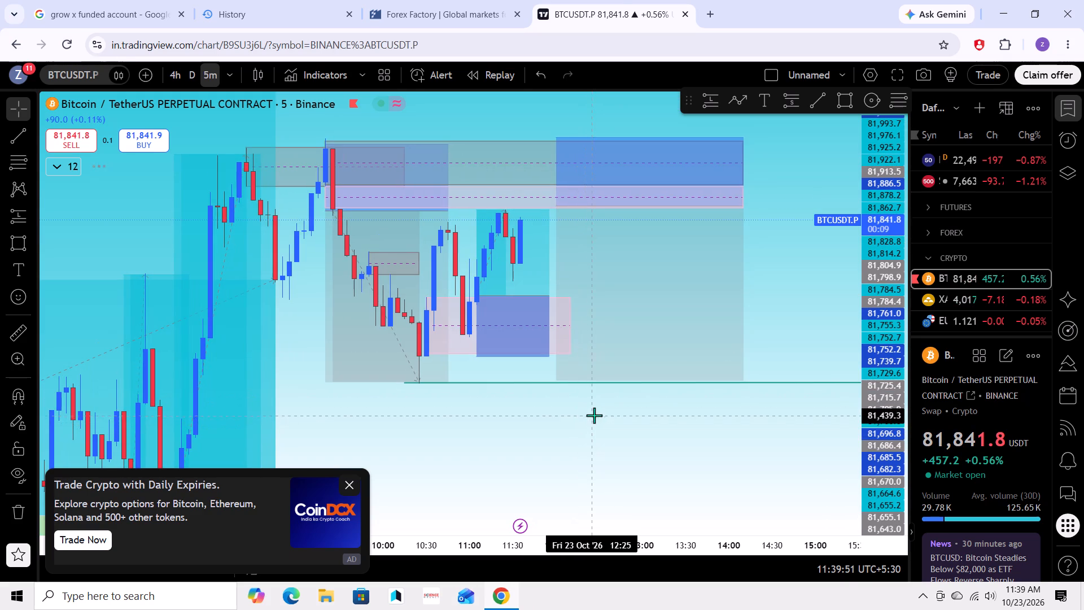
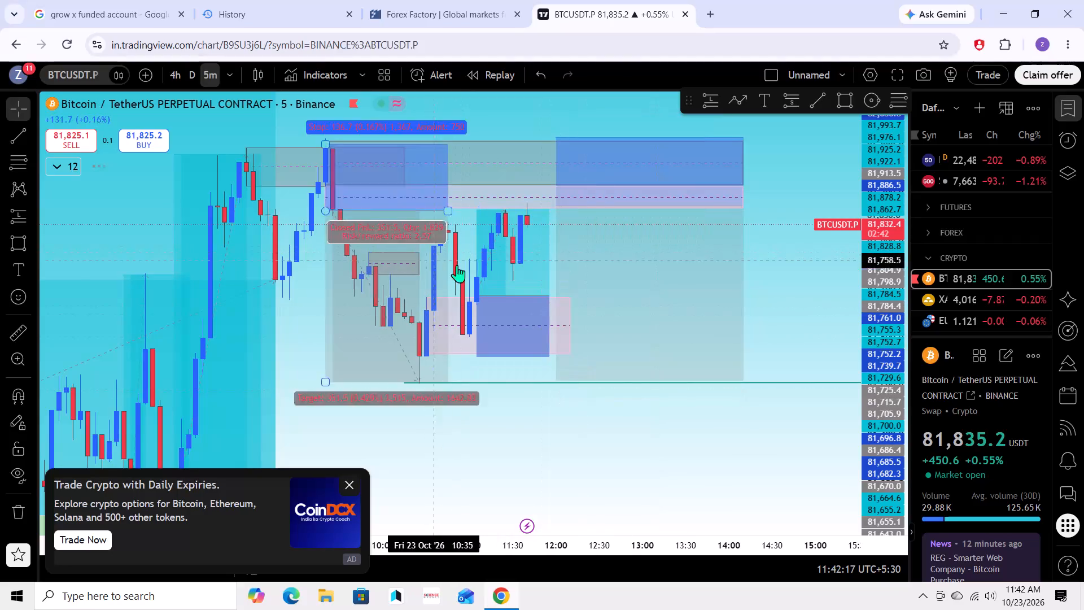
Examine the 5-minute BTCUSDT.P price action around the supply and demand zones and the planned 12:00 short position.
scroll(648, 432, "down", 3)
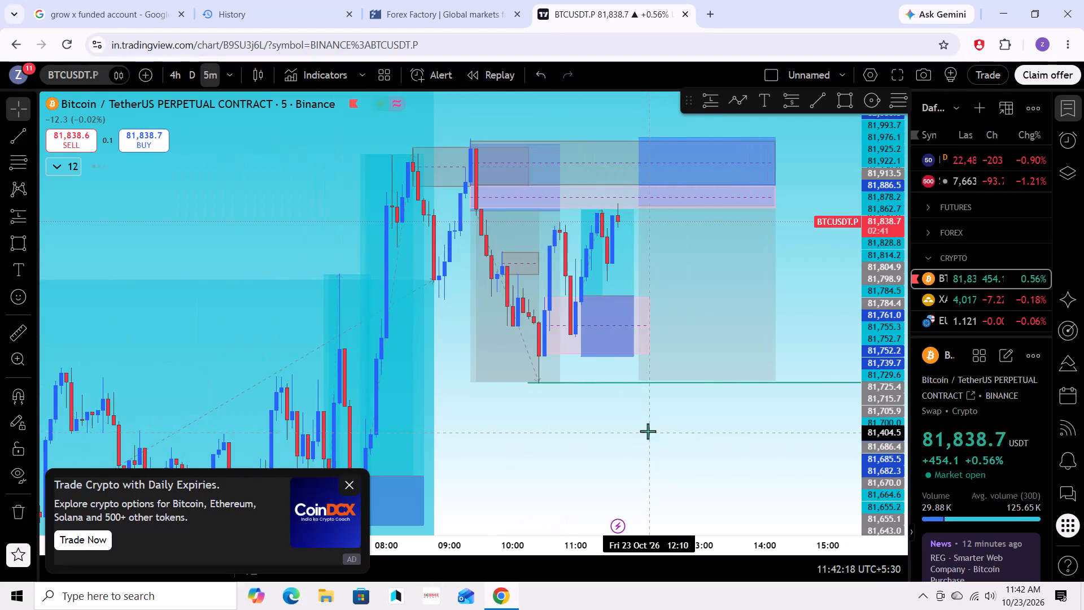
left_click_drag(649, 432, 601, 464)
scroll(629, 459, "up", 1)
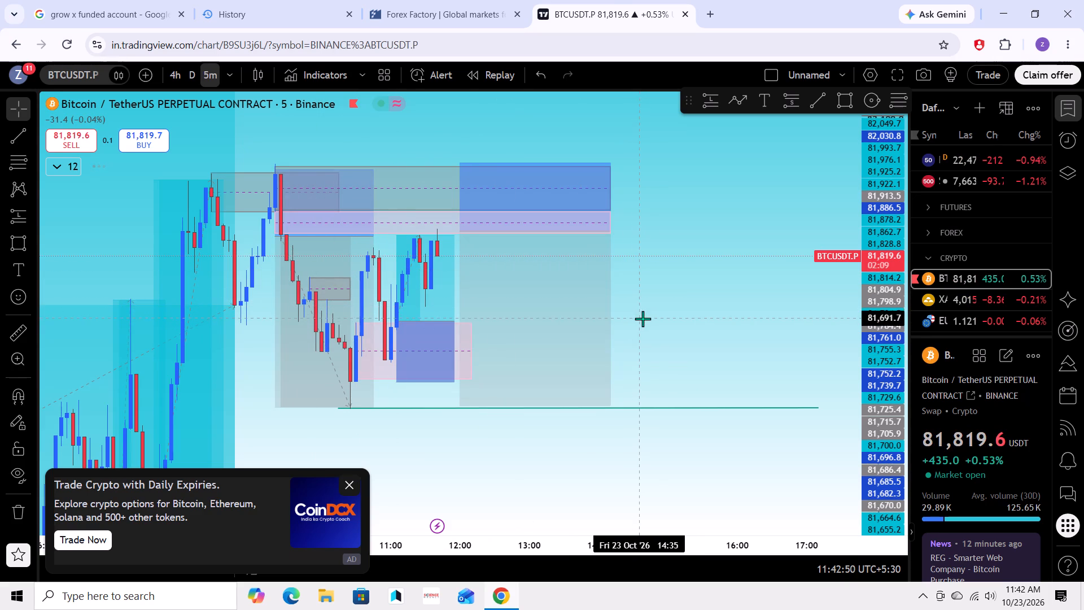
scroll(678, 344, "up", 1)
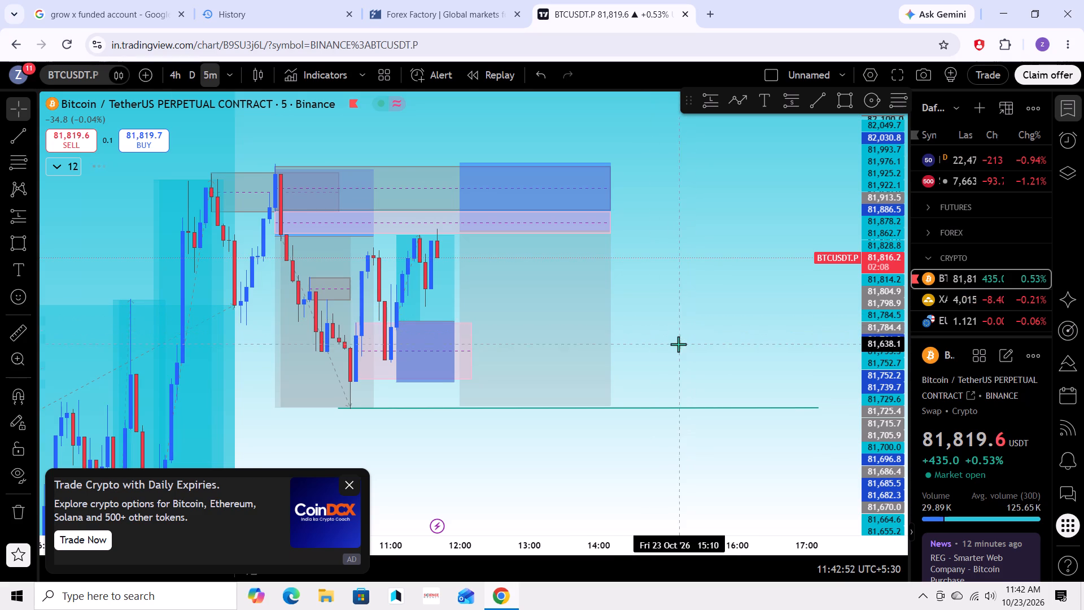
scroll(678, 344, "up", 2)
scroll(675, 342, "down", 3)
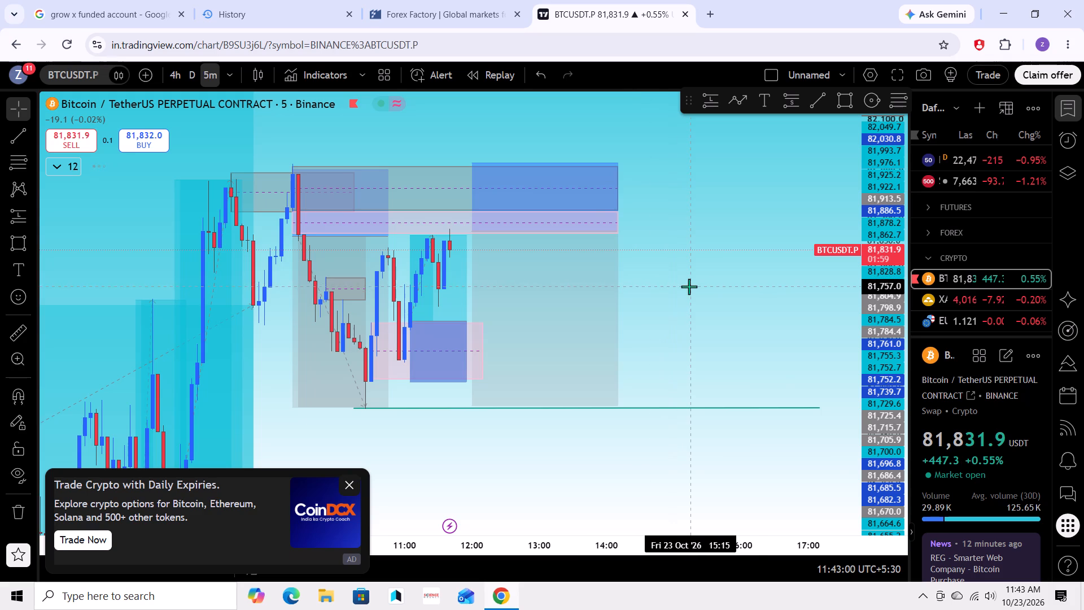
scroll(709, 306, "up", 2)
left_click_drag(697, 302, 720, 320)
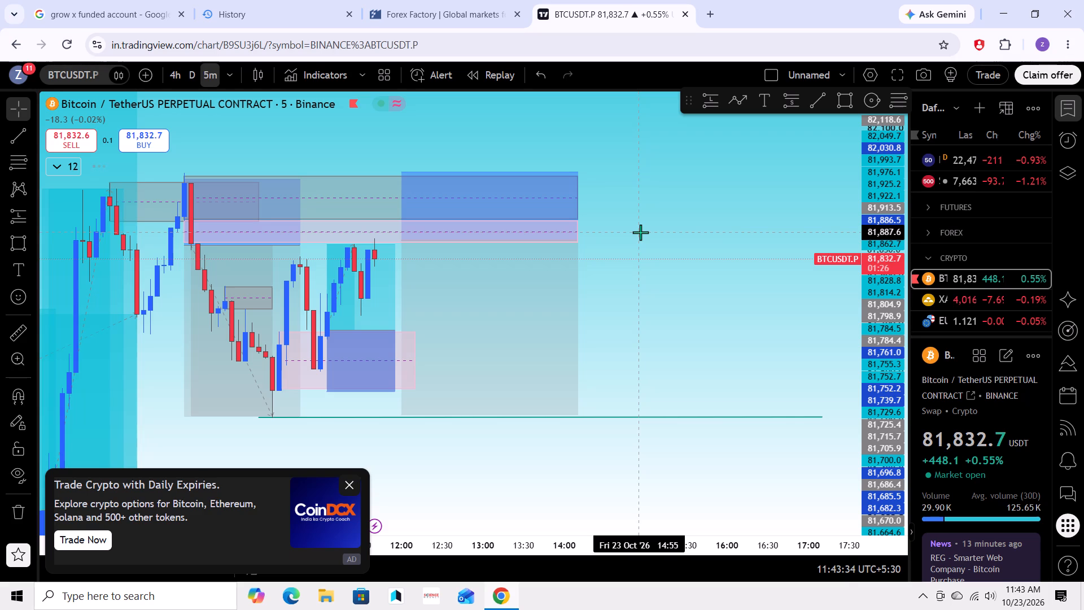
left_click_drag(641, 294, 696, 327)
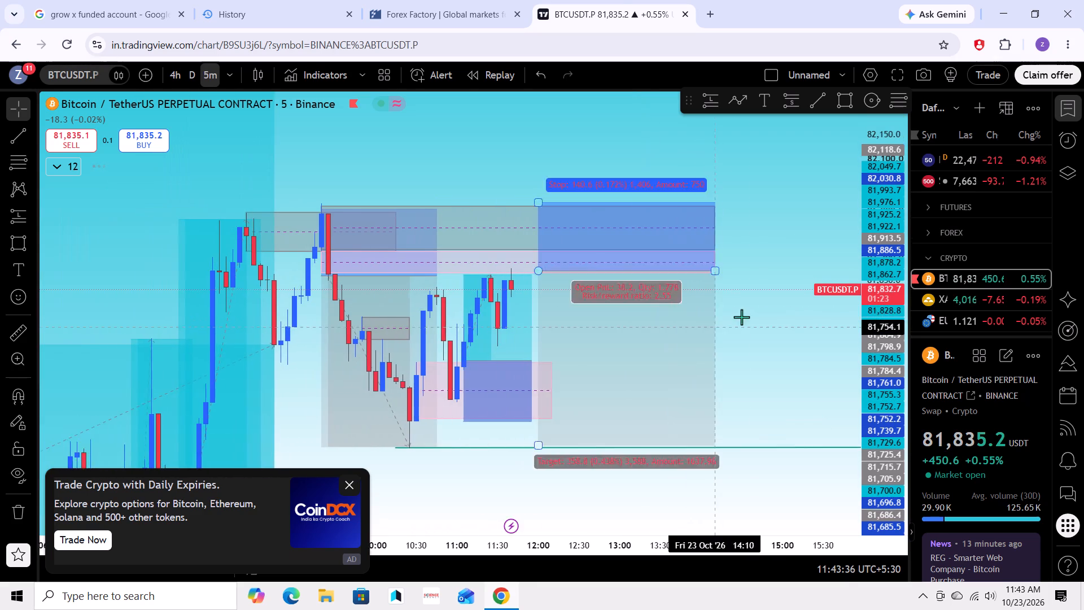
Move the planned short position earlier to span 11:35 to 13:45, with its entry at 81,865.0.
left_click_drag(754, 312, 679, 337)
left_click_drag(653, 333, 673, 320)
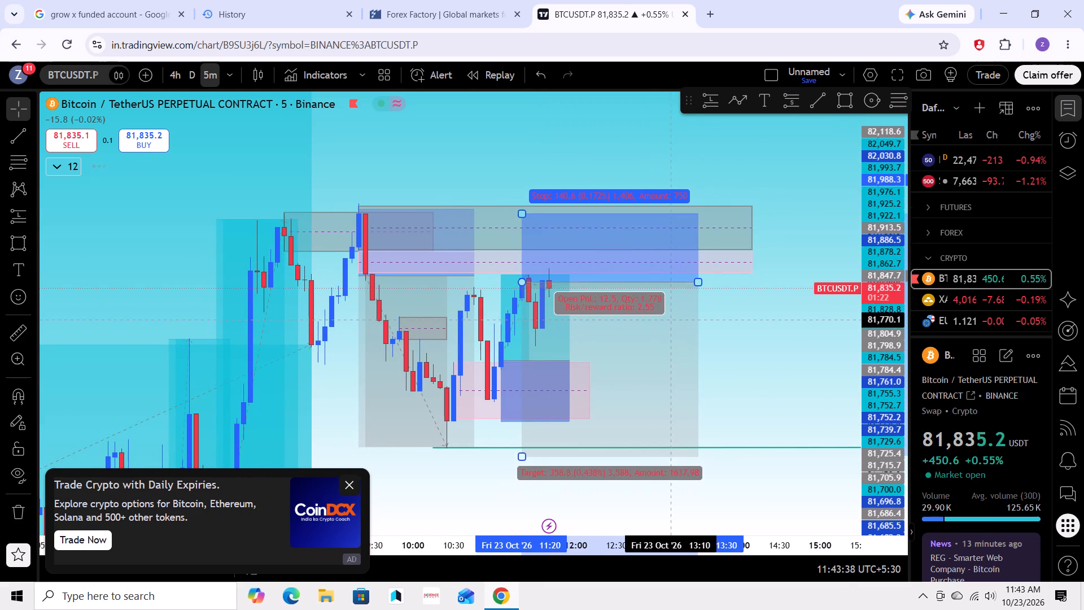
left_click_drag(673, 320, 736, 347)
left_click_drag(720, 351, 697, 343)
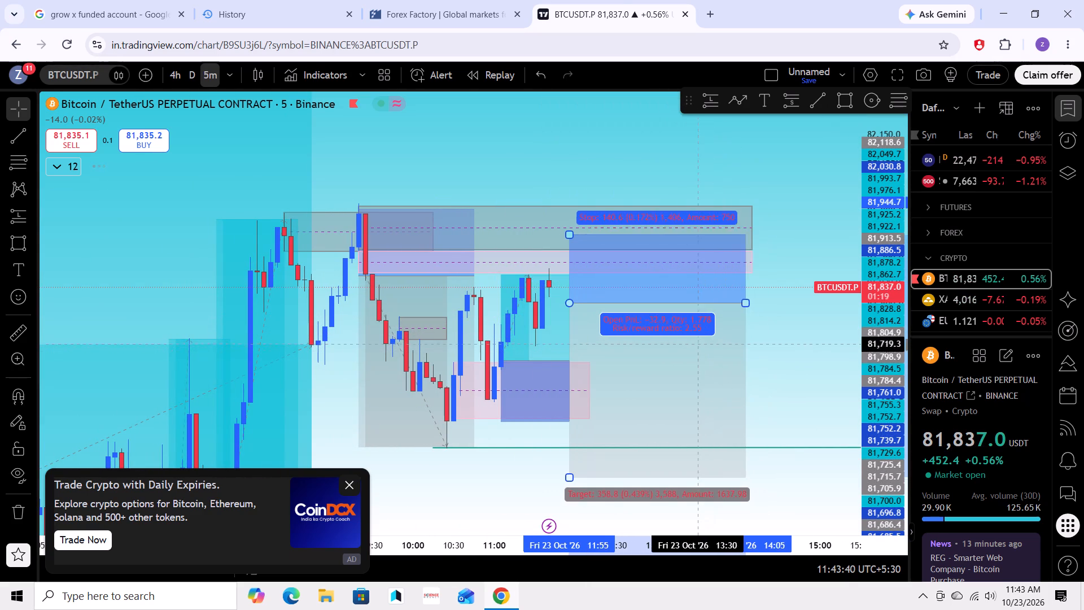
left_click_drag(697, 343, 675, 319)
left_click(731, 330)
left_click_drag(766, 329, 756, 354)
left_click(680, 366)
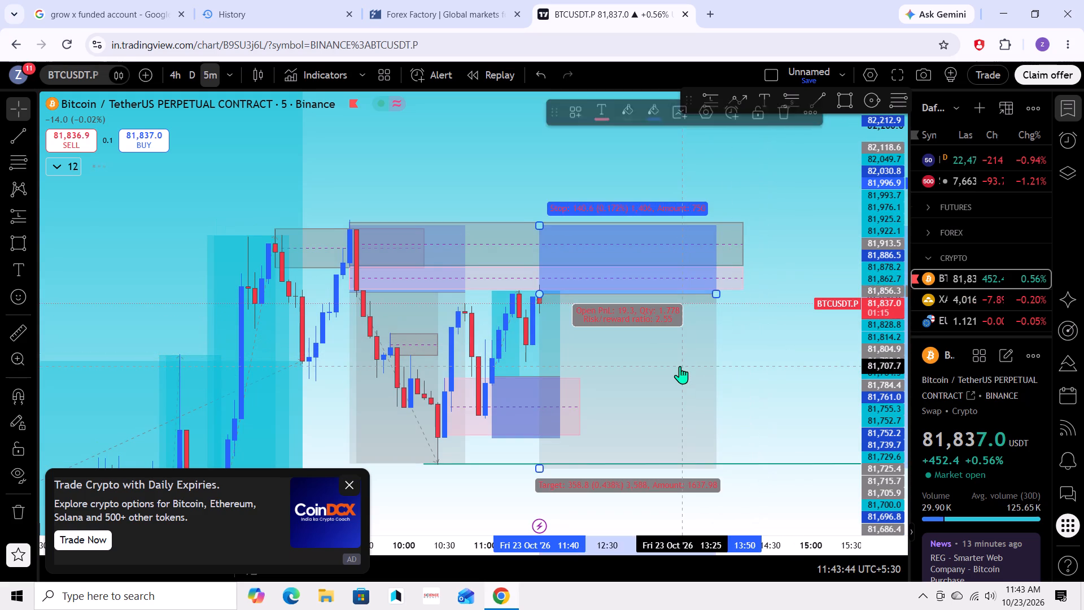
left_click(733, 359)
left_click_drag(741, 366, 716, 393)
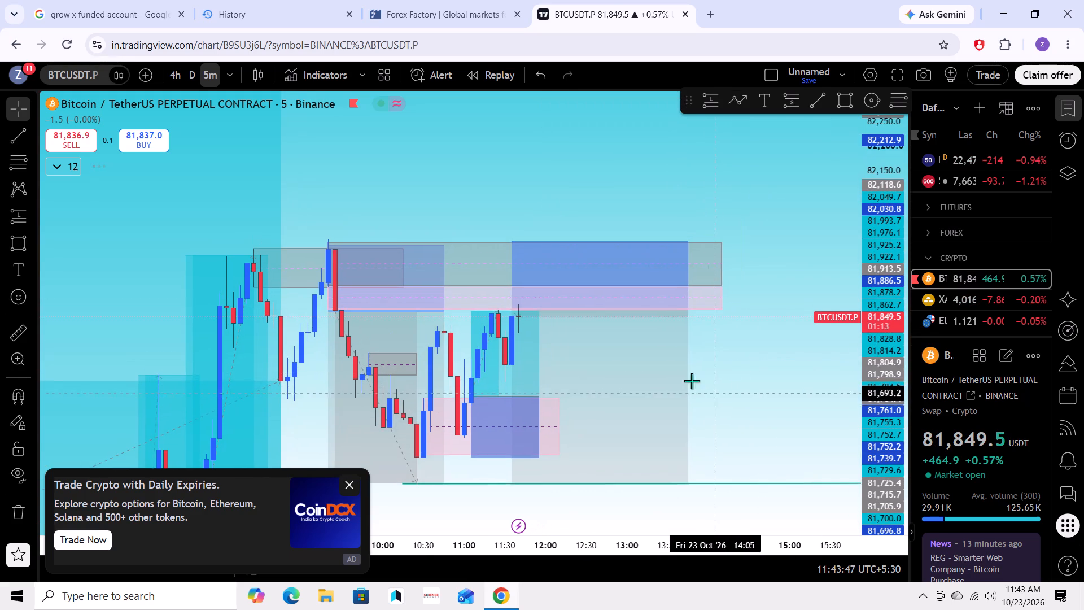
Raise the short position's stop to 82,015.3, just above the grey supply zone.
left_click_drag(511, 242, 515, 236)
left_click(495, 226)
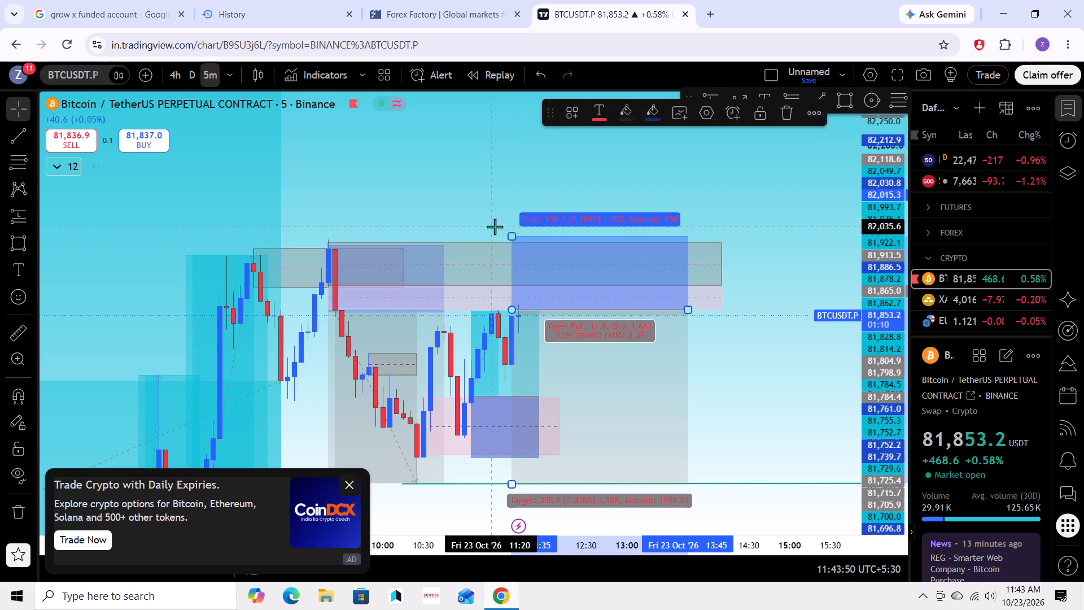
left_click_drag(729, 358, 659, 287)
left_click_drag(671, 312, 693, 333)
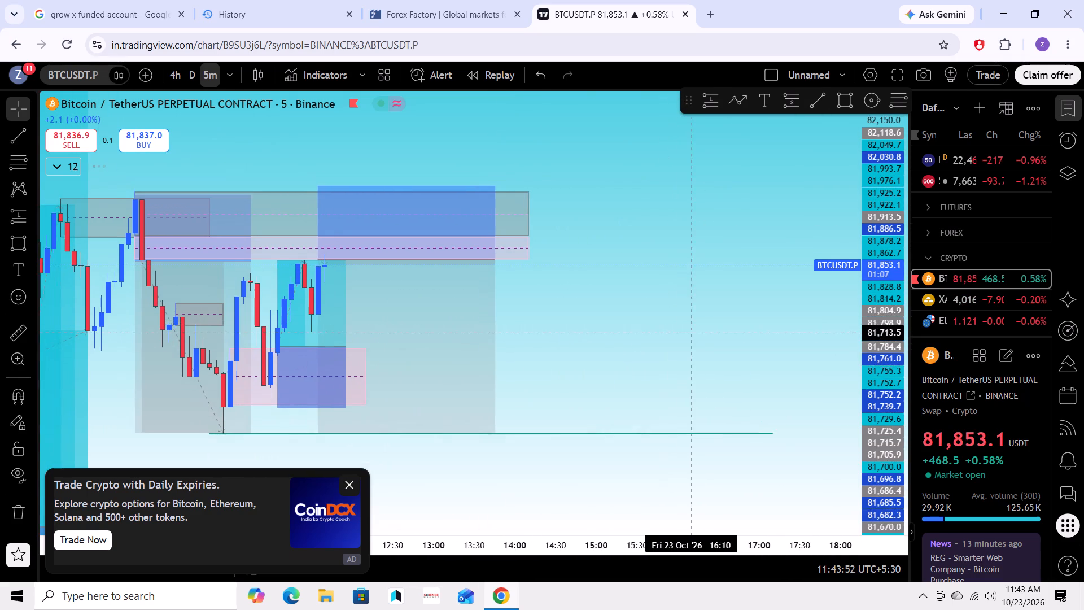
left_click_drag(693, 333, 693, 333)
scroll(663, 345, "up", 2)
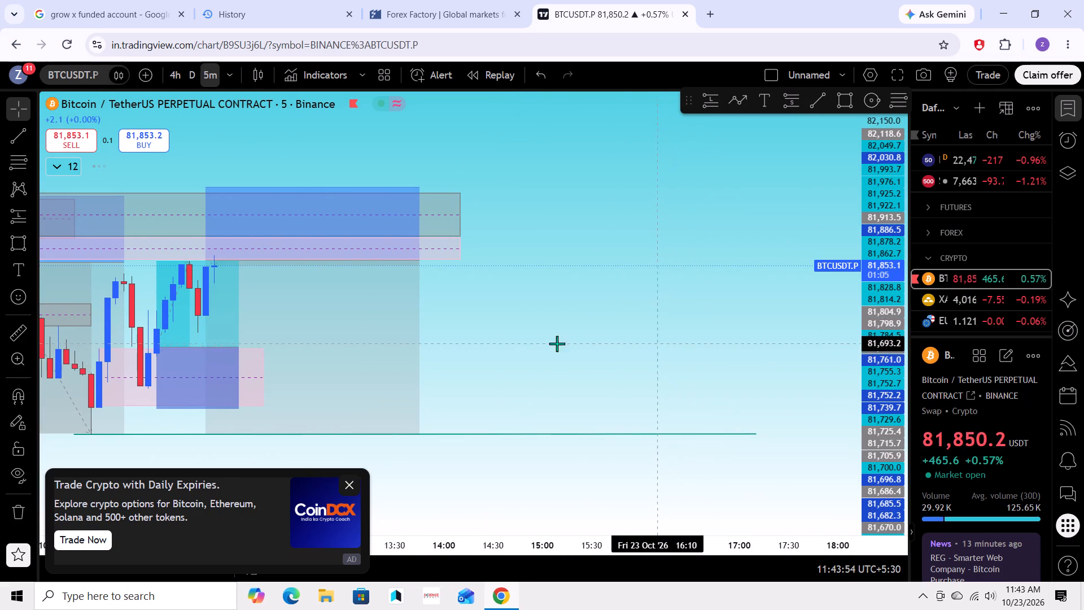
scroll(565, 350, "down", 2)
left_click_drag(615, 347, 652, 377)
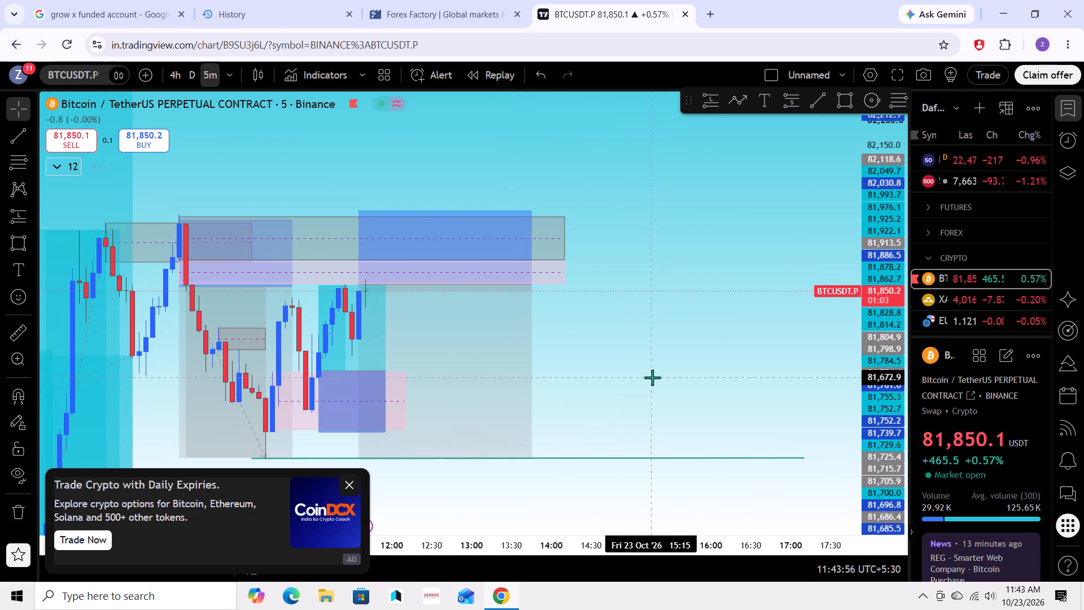
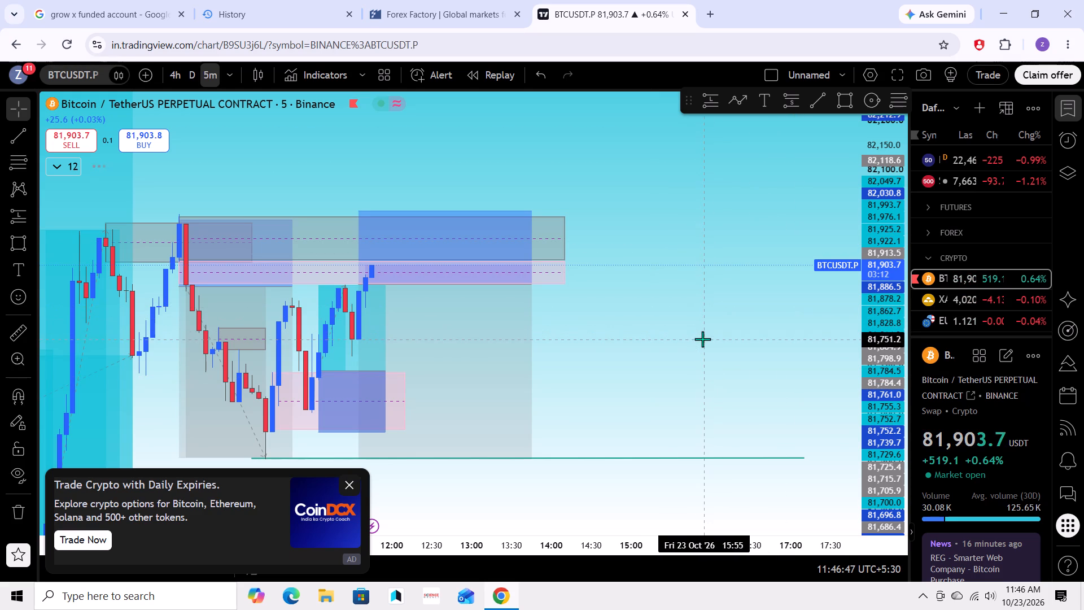
Examine the 5-minute BTCUSDT.P price action as it trades inside the supply zones and the planned short position.
scroll(703, 339, "up", 1)
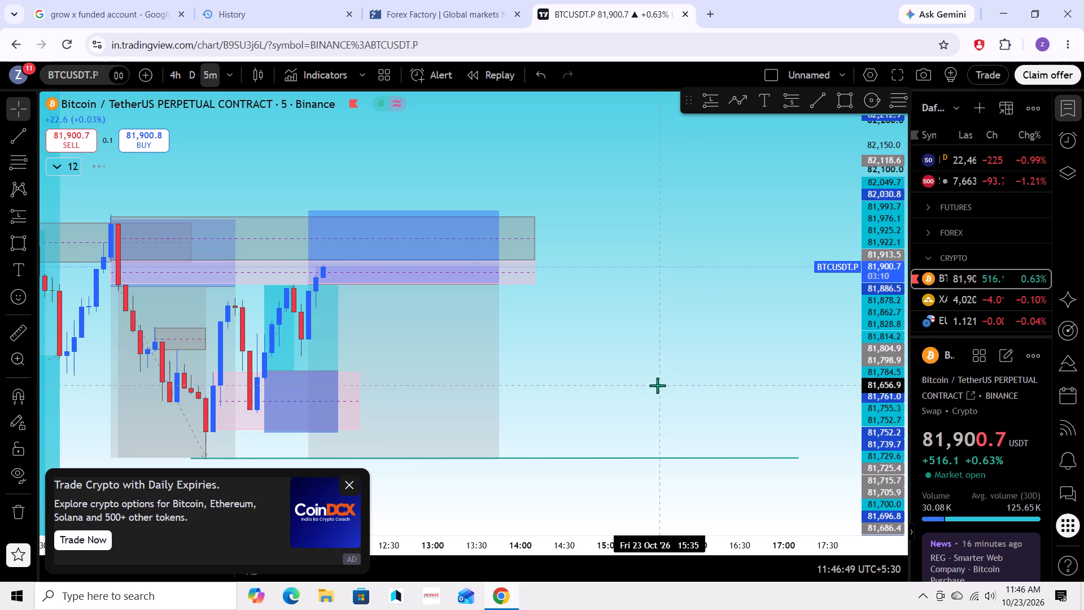
left_click_drag(658, 385, 661, 393)
scroll(888, 298, "up", 3)
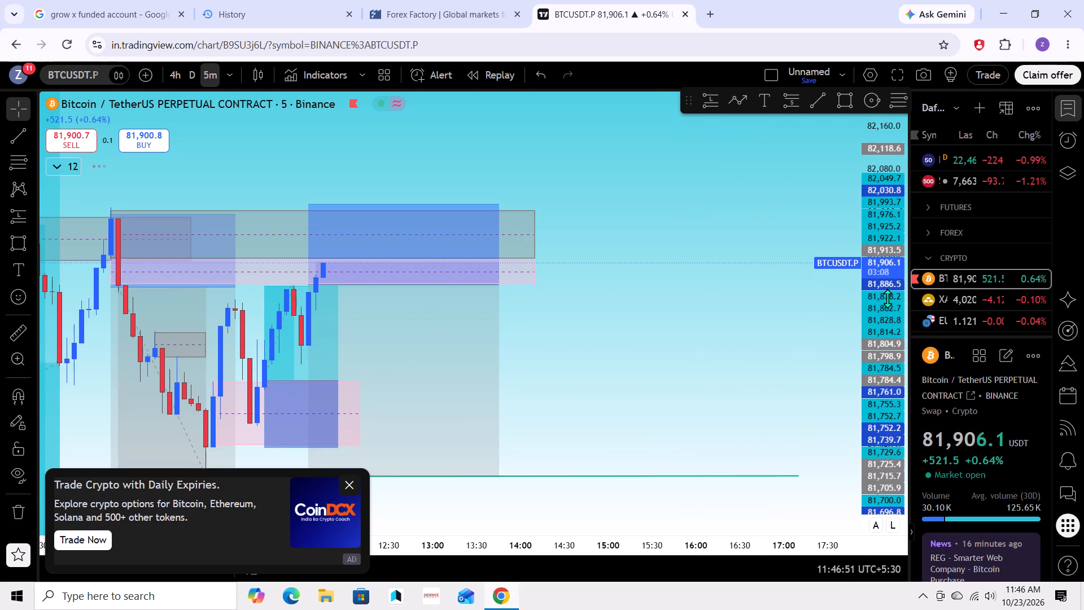
scroll(886, 302, "up", 4)
left_click_drag(722, 325, 772, 368)
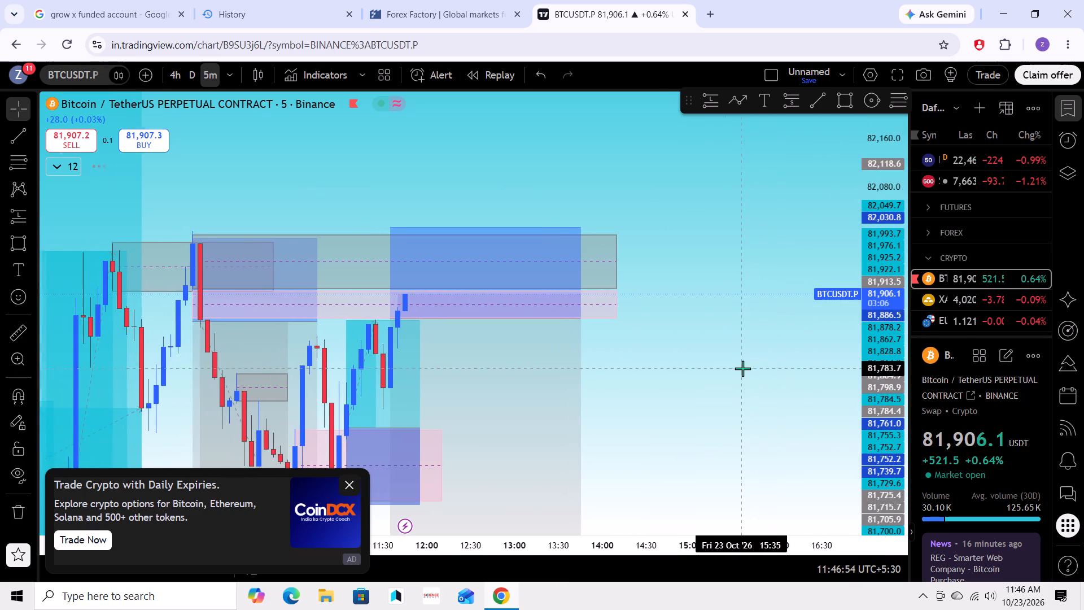
scroll(746, 368, "up", 4)
scroll(722, 378, "down", 3)
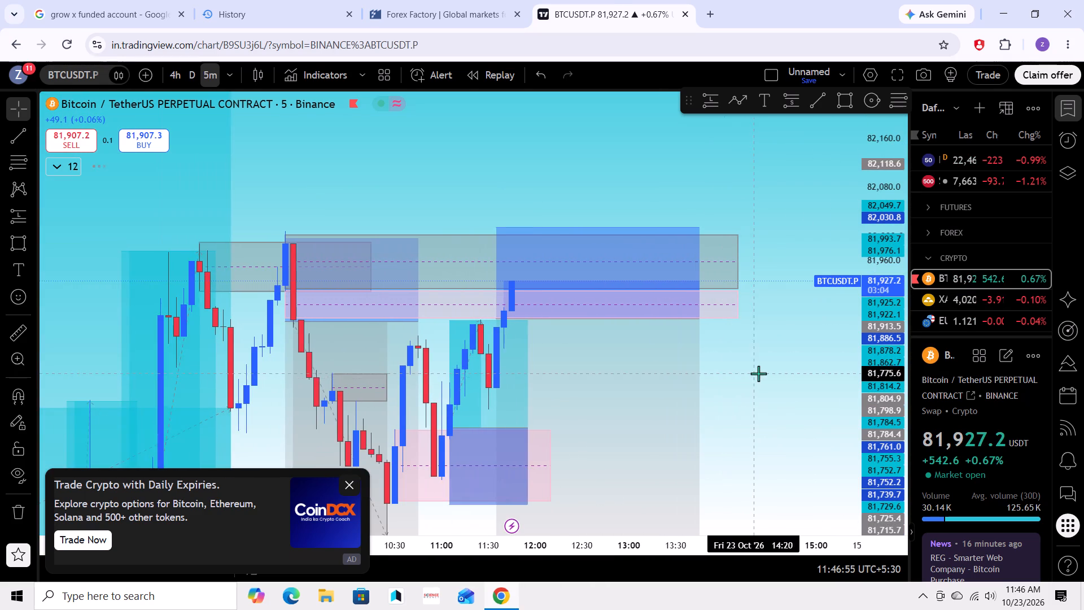
left_click_drag(759, 374, 722, 388)
left_click_drag(773, 377, 728, 396)
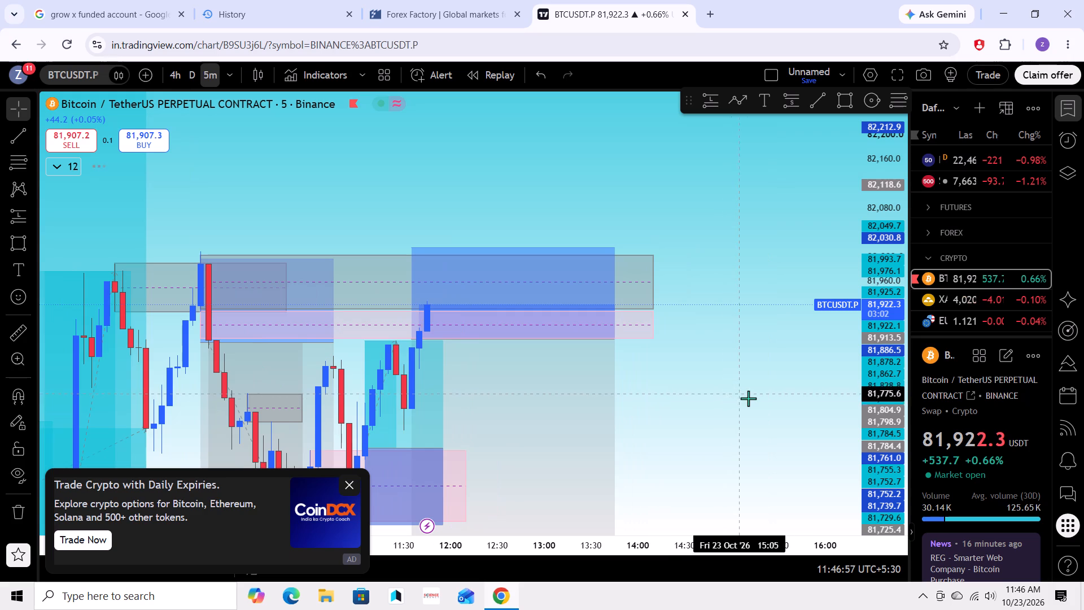
left_click_drag(749, 393, 737, 402)
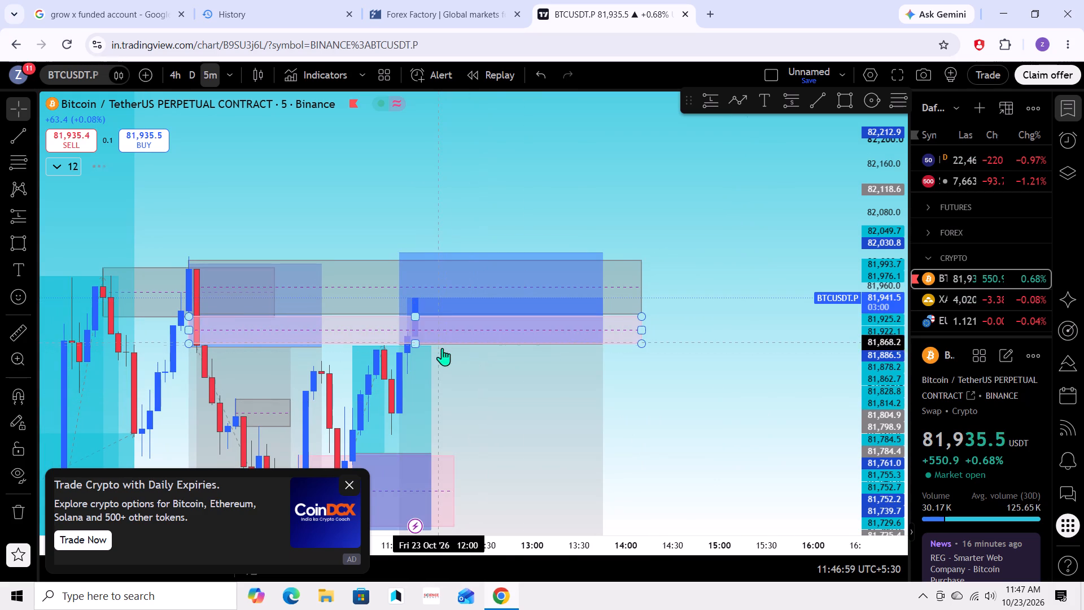
scroll(731, 375, "down", 3)
left_click_drag(801, 422, 754, 426)
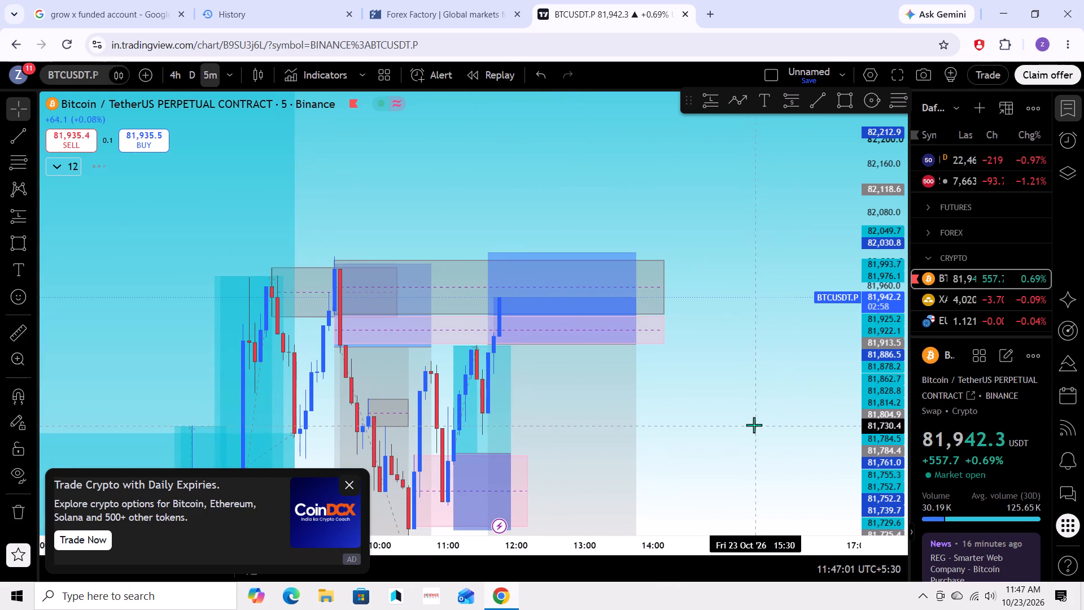
scroll(755, 420, "up", 2)
left_click_drag(705, 403, 702, 423)
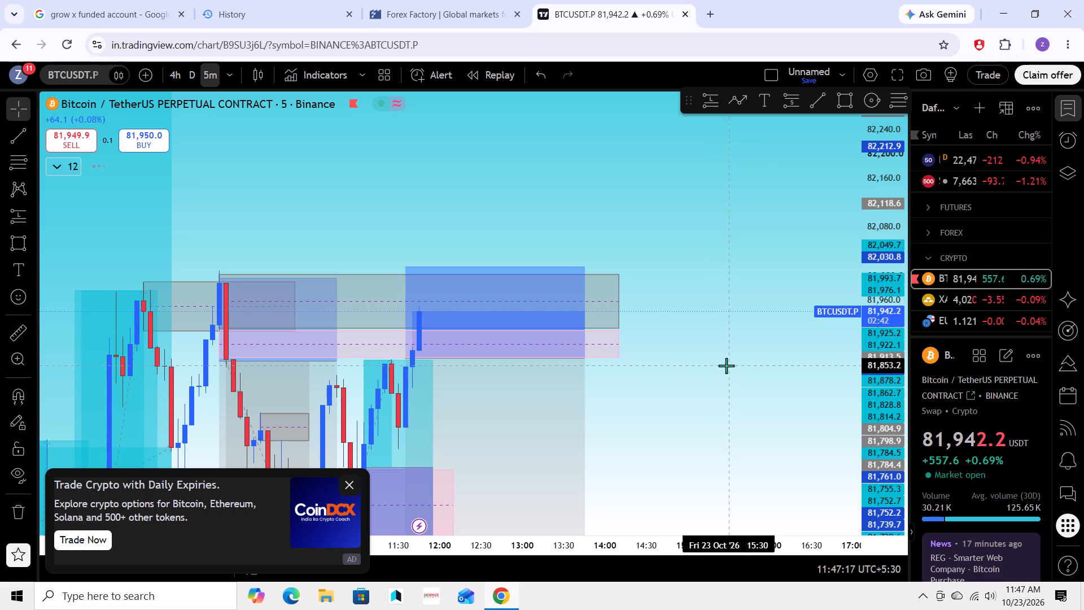
scroll(737, 398, "up", 3)
scroll(733, 400, "down", 2)
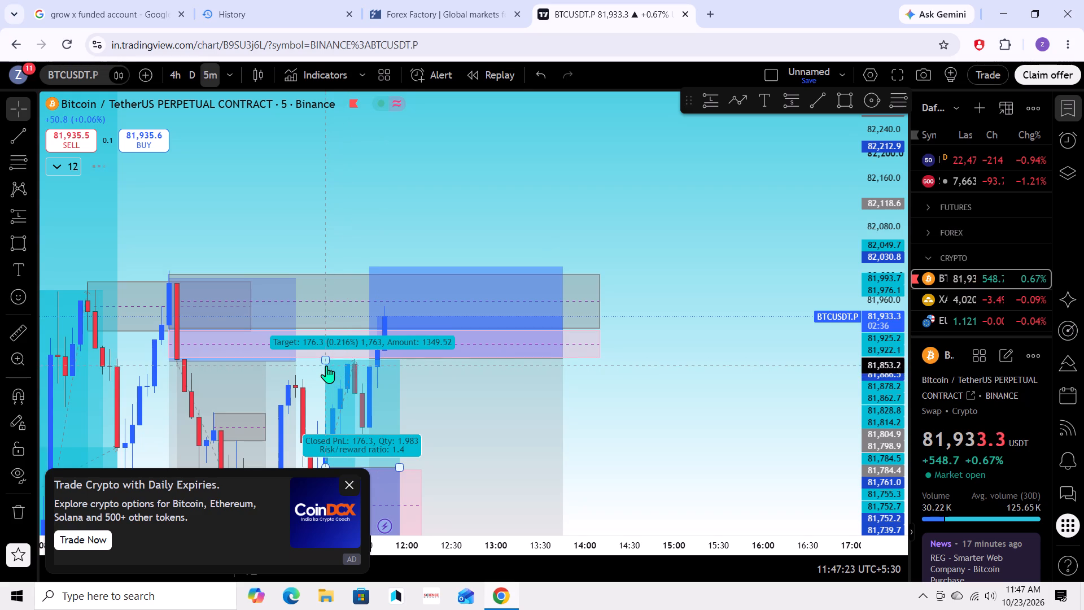
scroll(620, 398, "down", 3)
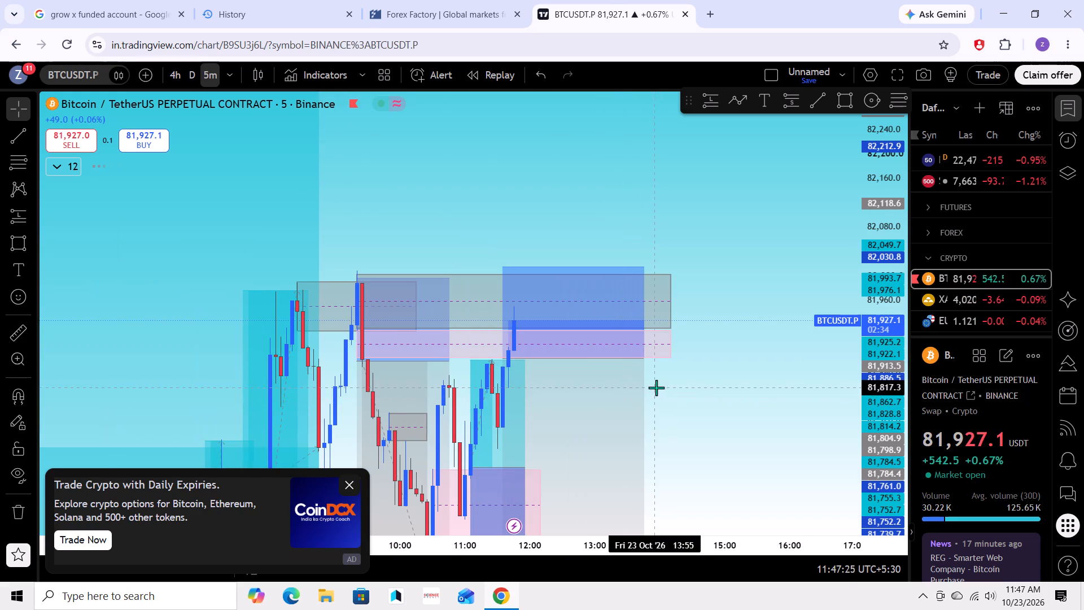
left_click_drag(694, 418, 725, 350)
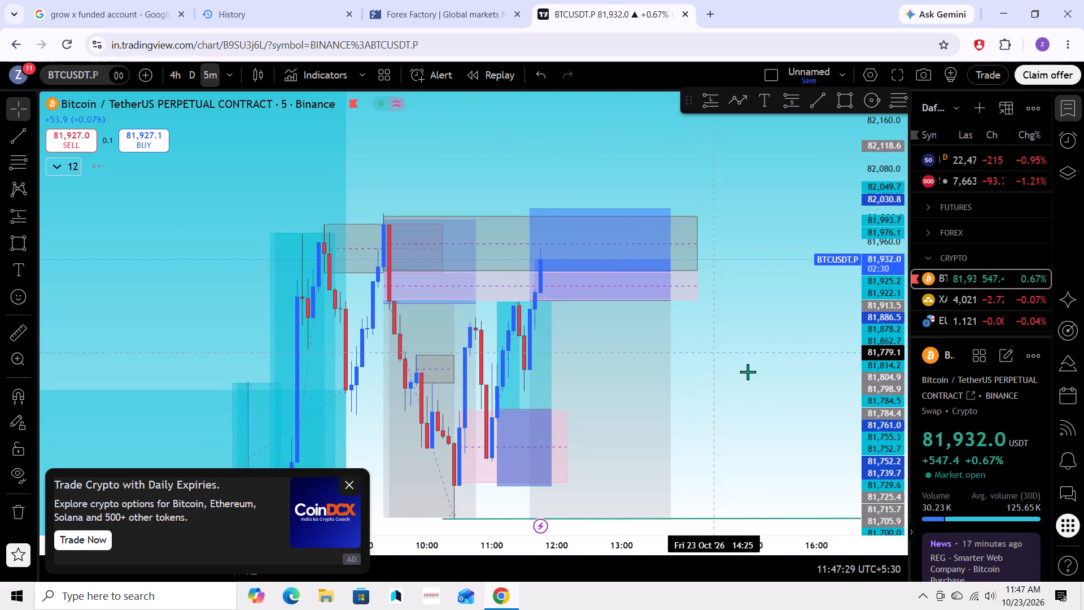
left_click_drag(745, 378, 707, 404)
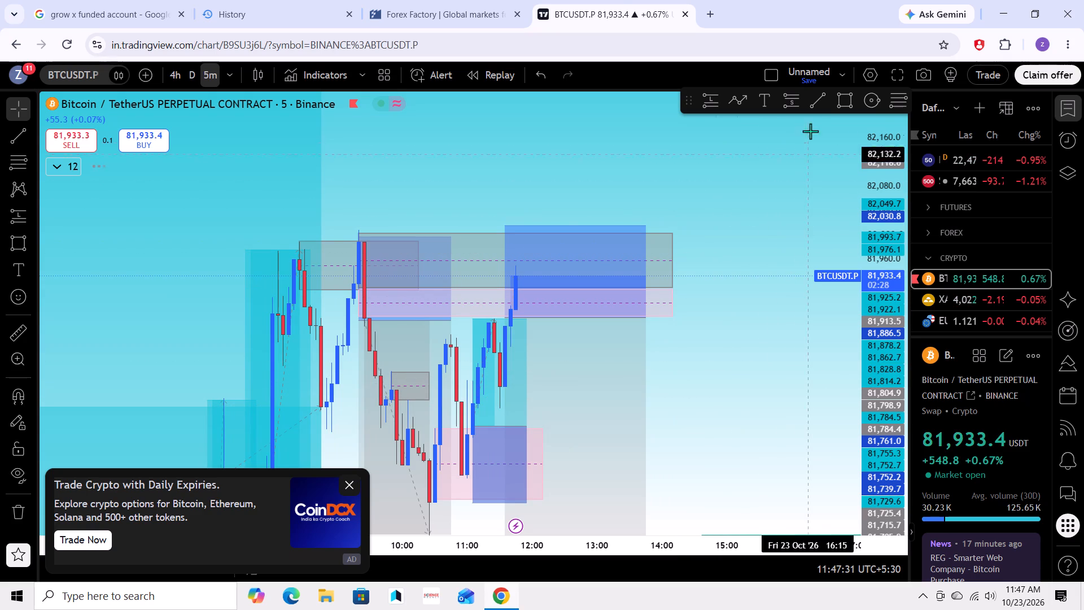
Draw a trend line in the empty area past the zones, from 82,099.8 at 15:55 down to about 81,919 near 15:05.
left_click(812, 98)
left_click_drag(785, 174, 742, 268)
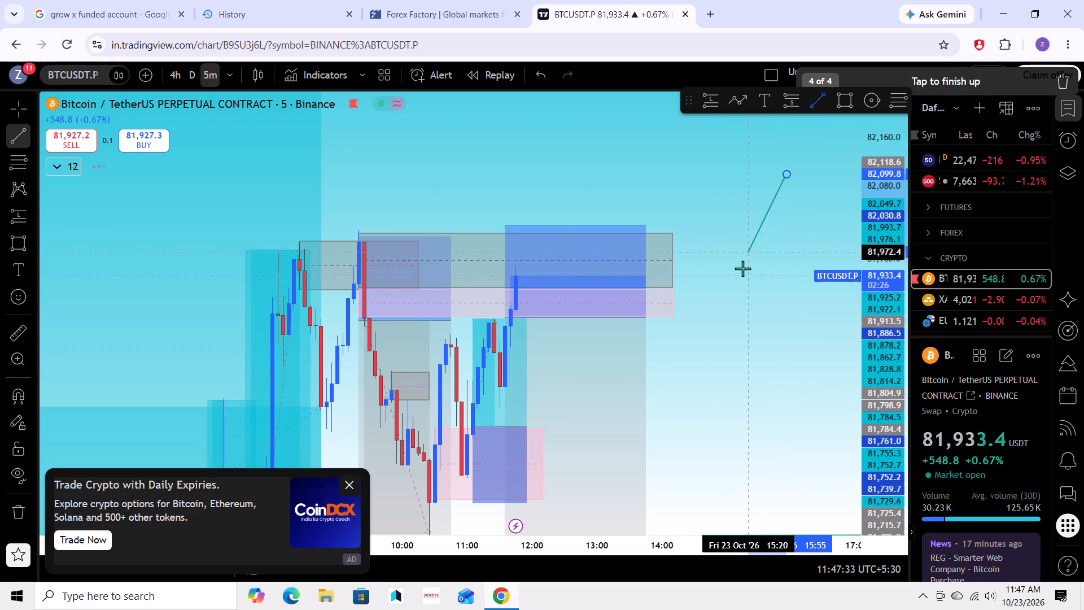
left_click_drag(742, 268, 733, 285)
left_click(733, 284)
left_click(715, 225)
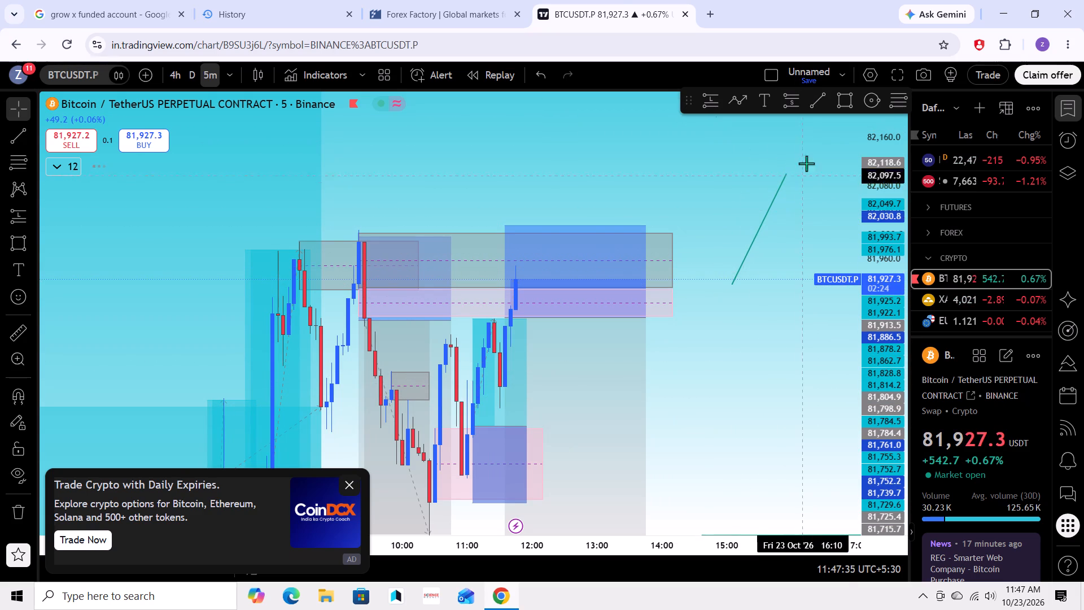
Draw a second trend line falling across the first to form an X, starting at 82,090.6 at 14:35 and ending near 16:10.
left_click(814, 99)
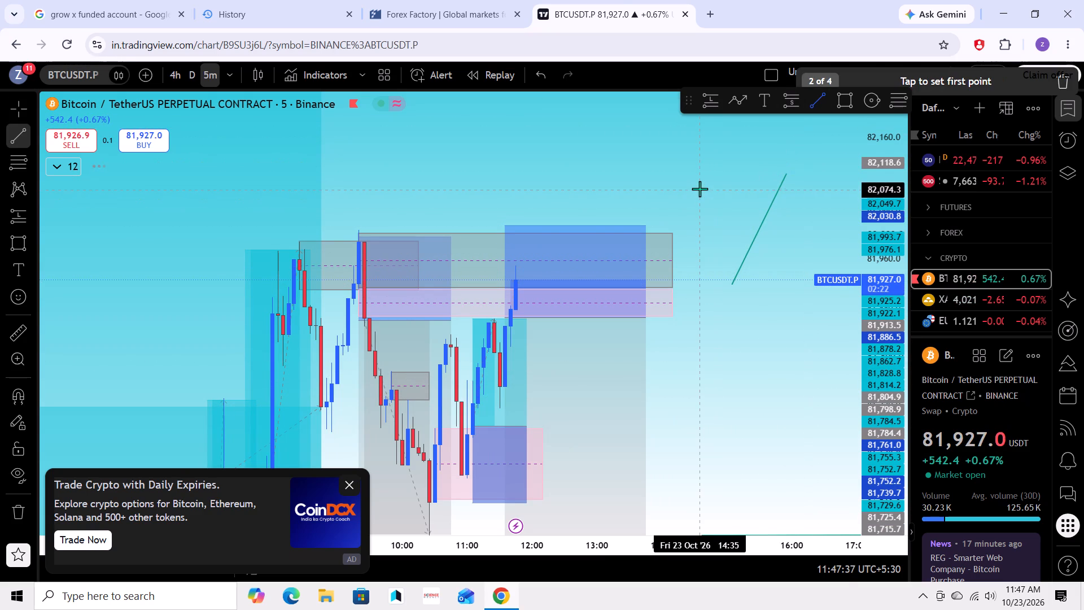
left_click_drag(698, 180, 806, 253)
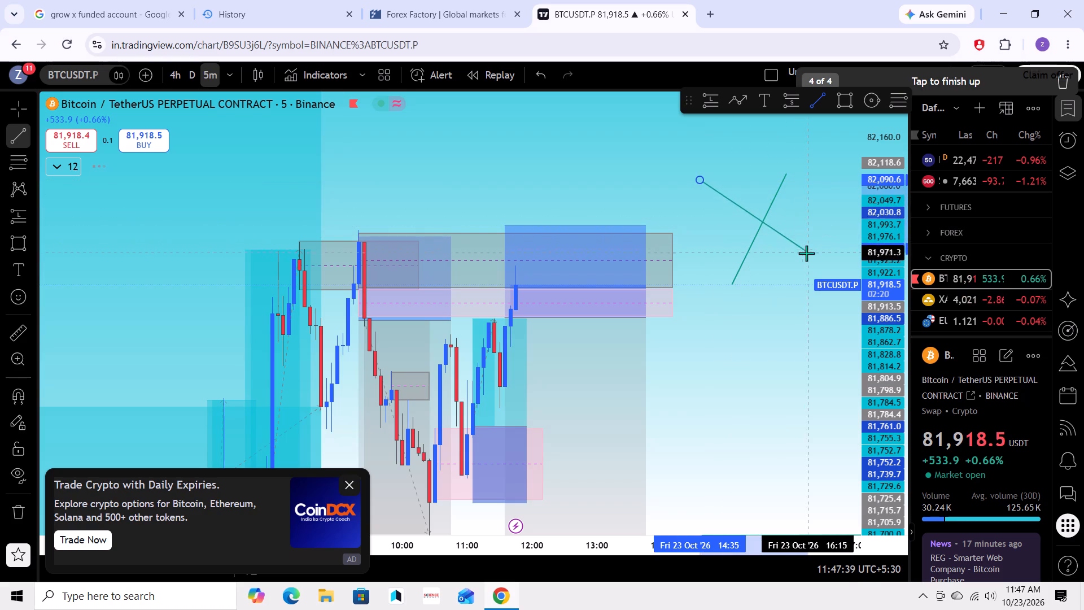
left_click_drag(806, 253, 805, 265)
left_click(805, 265)
left_click(776, 295)
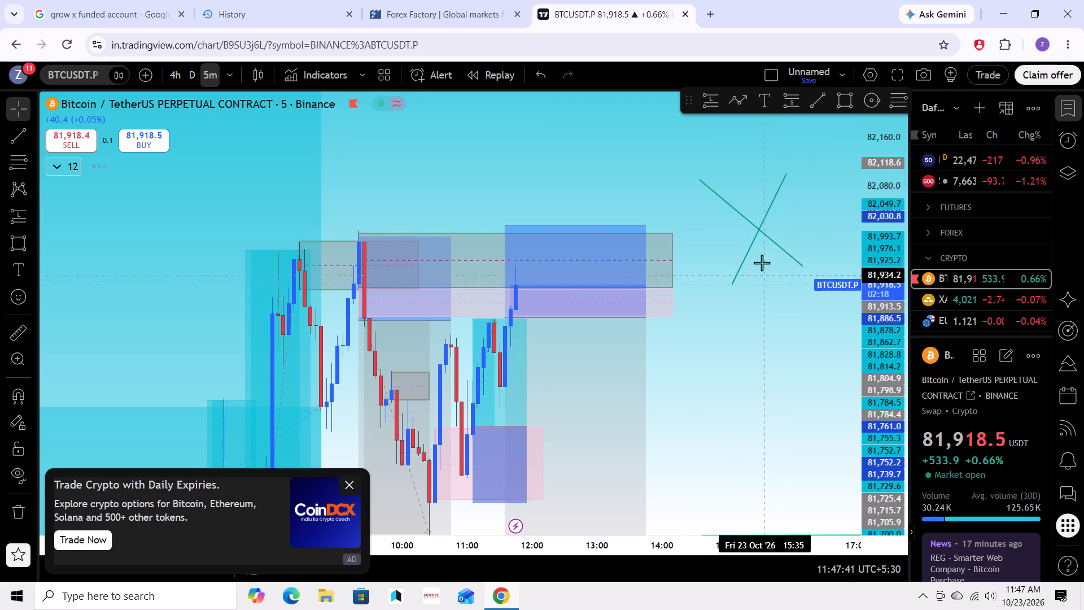
Shift the rising line slightly earlier, extend its upper end to 82,117.2 at 16:00, and set its lower end near 14:50.
left_click(754, 239)
left_click_drag(754, 239, 746, 236)
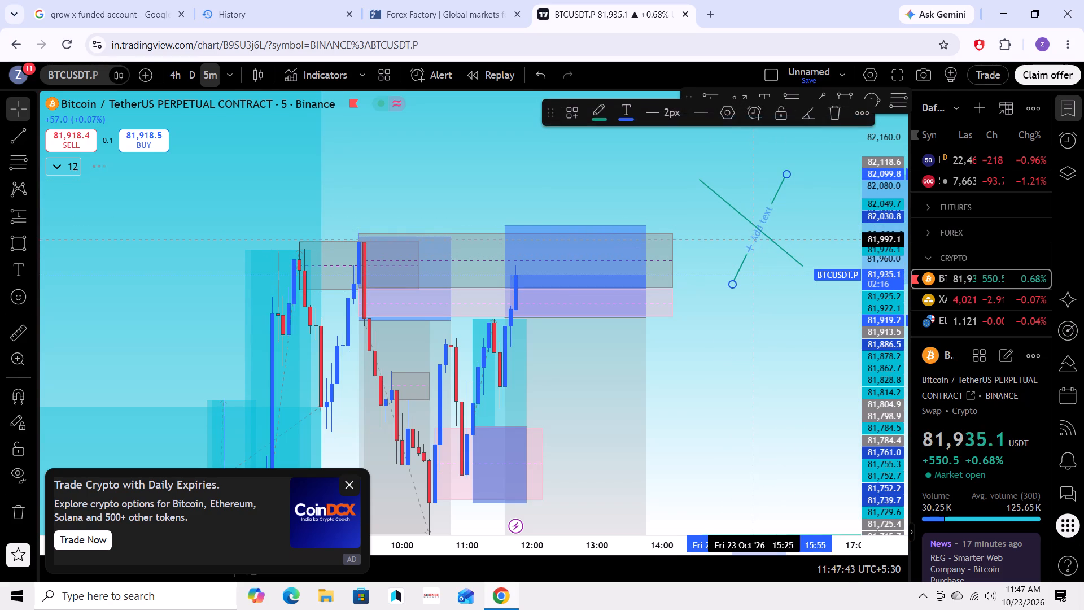
left_click_drag(746, 236, 748, 238)
left_click(773, 260)
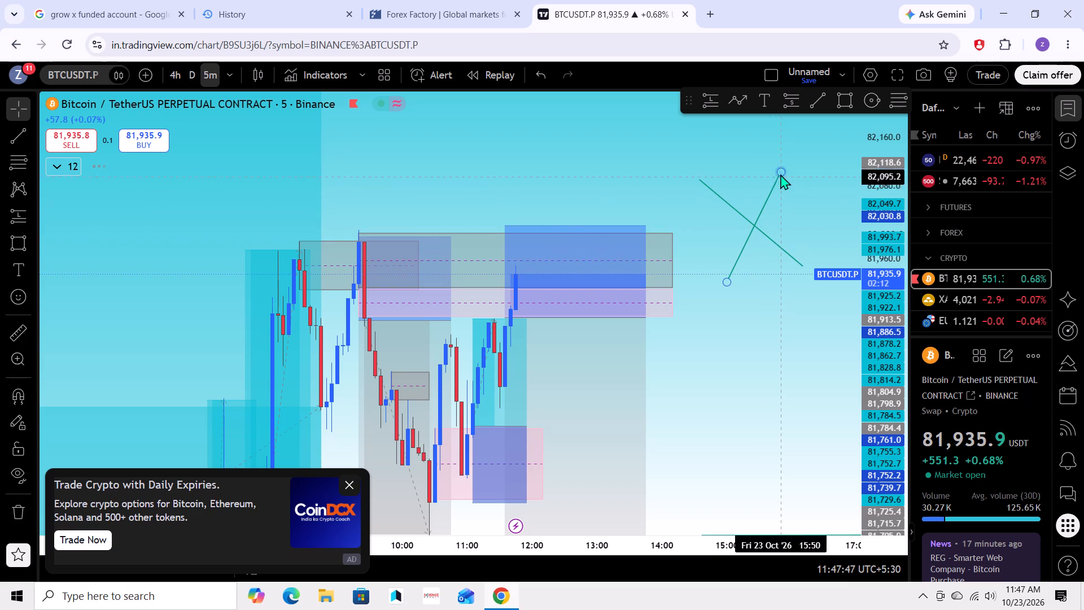
left_click_drag(779, 171, 792, 163)
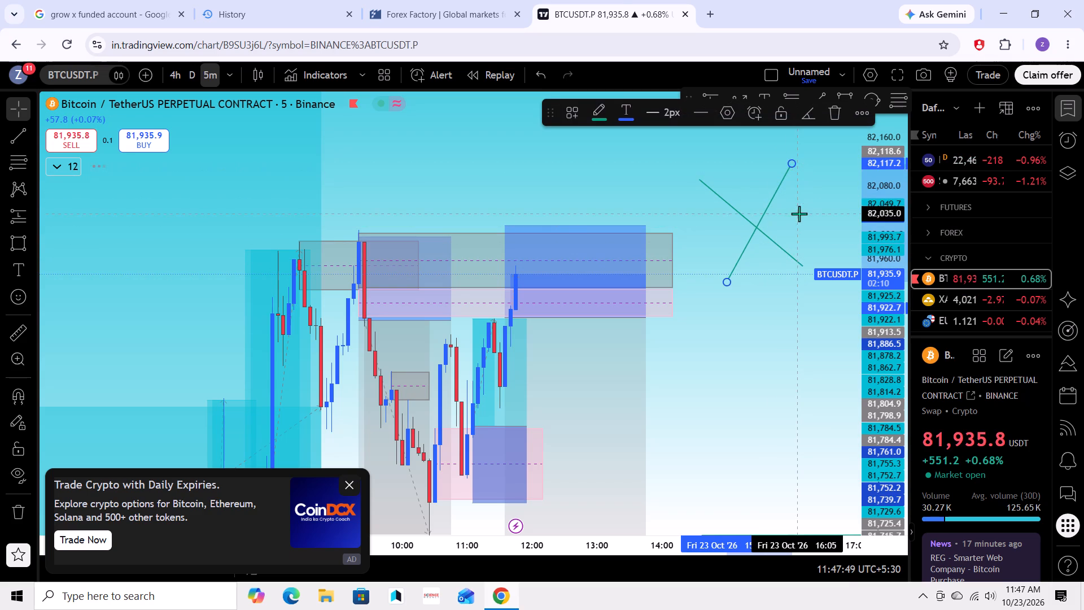
left_click(799, 217)
left_click_drag(770, 308, 753, 325)
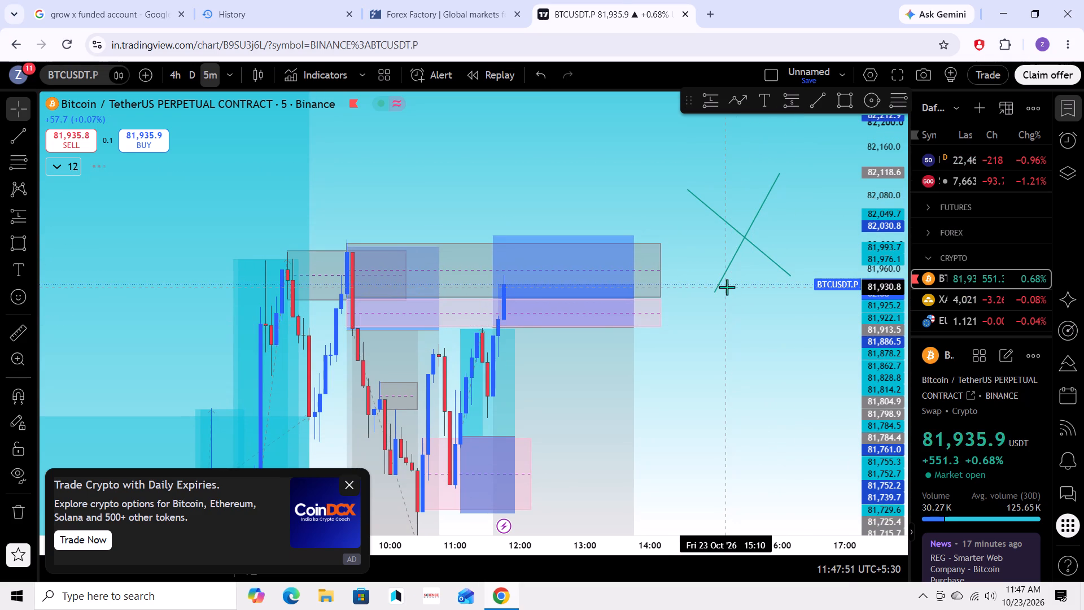
left_click_drag(717, 287, 704, 284)
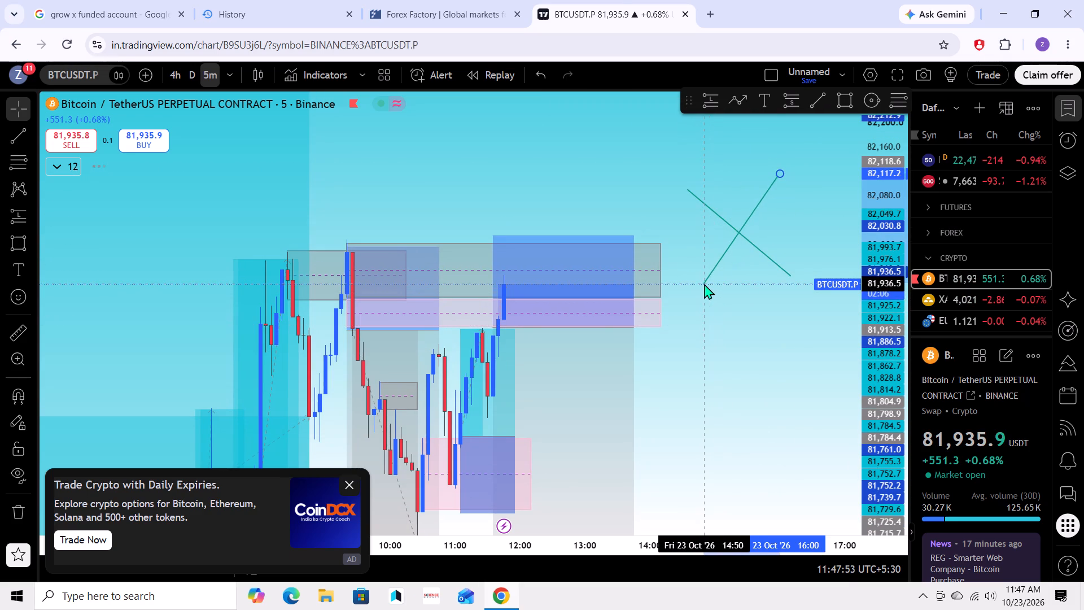
left_click_drag(704, 284, 702, 282)
left_click(746, 311)
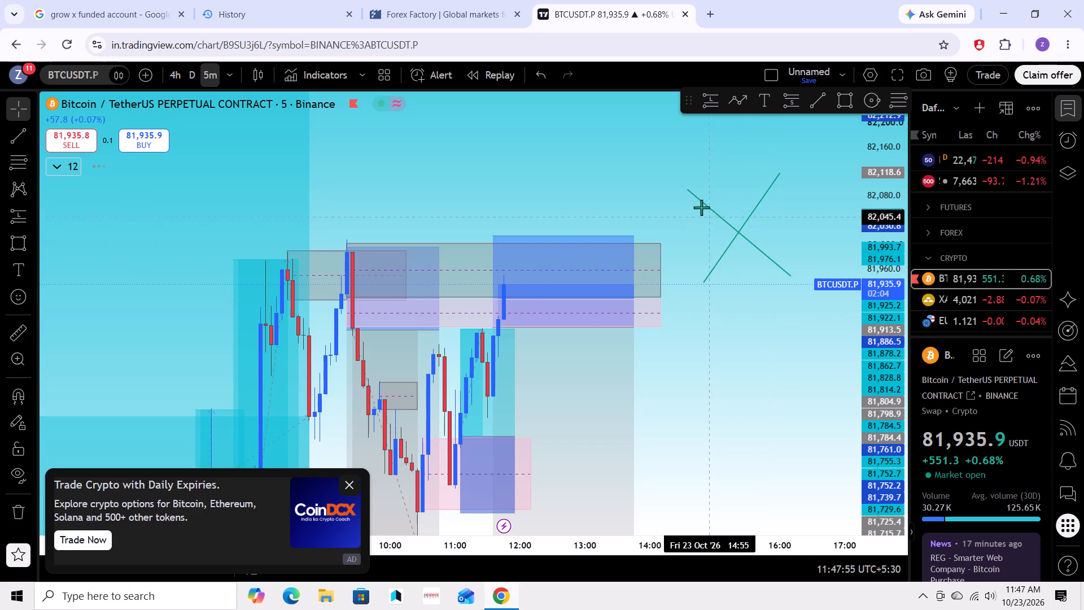
Move the falling line slightly later and higher, and set its lower end to 81,956.2 at 16:10.
left_click_drag(708, 207, 720, 209)
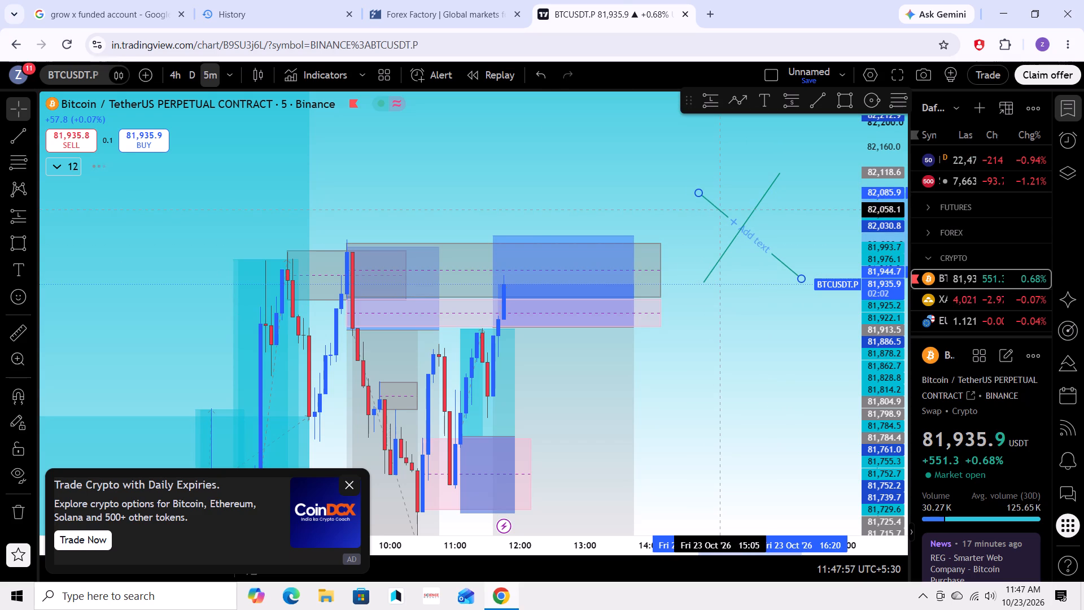
left_click_drag(720, 209, 721, 201)
left_click(725, 228)
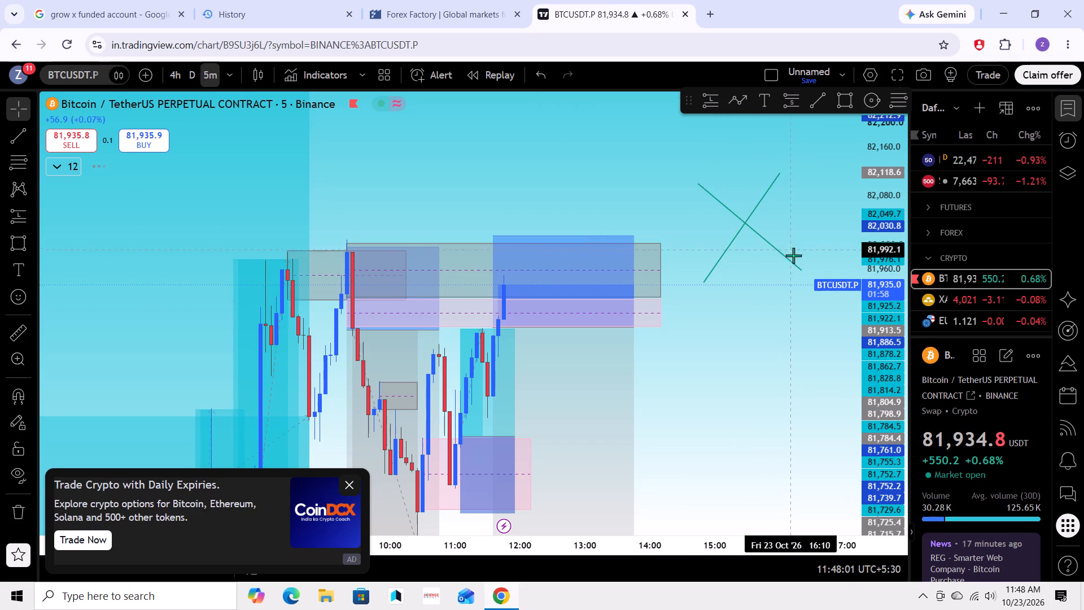
left_click_drag(799, 269, 792, 272)
left_click(749, 315)
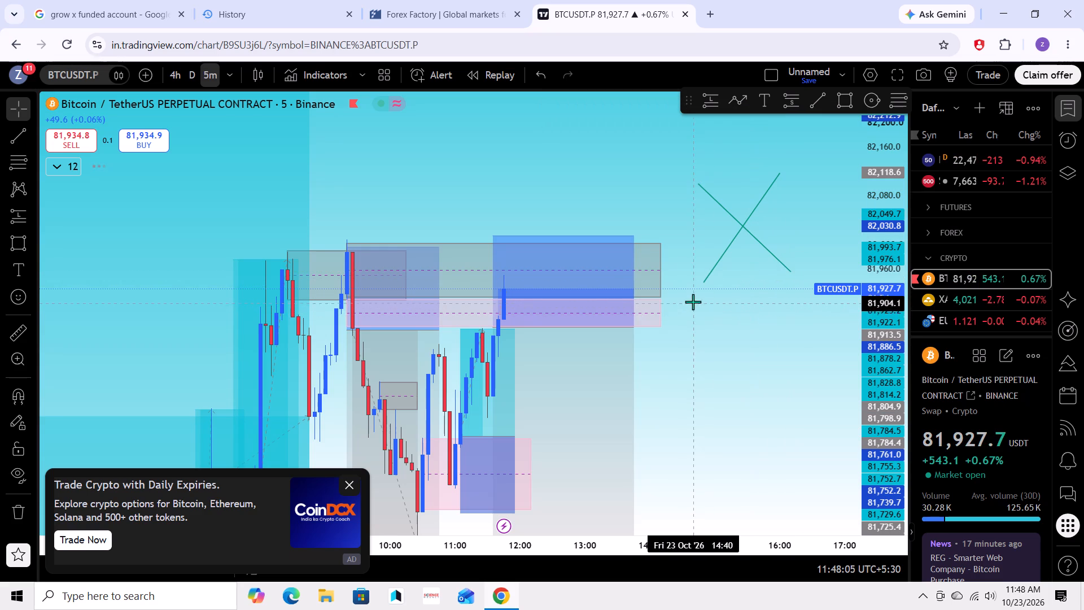
Move the rising line's lower end to 81,956.2 at 14:40, level with the falling line's lower end.
left_click_drag(707, 284, 707, 277)
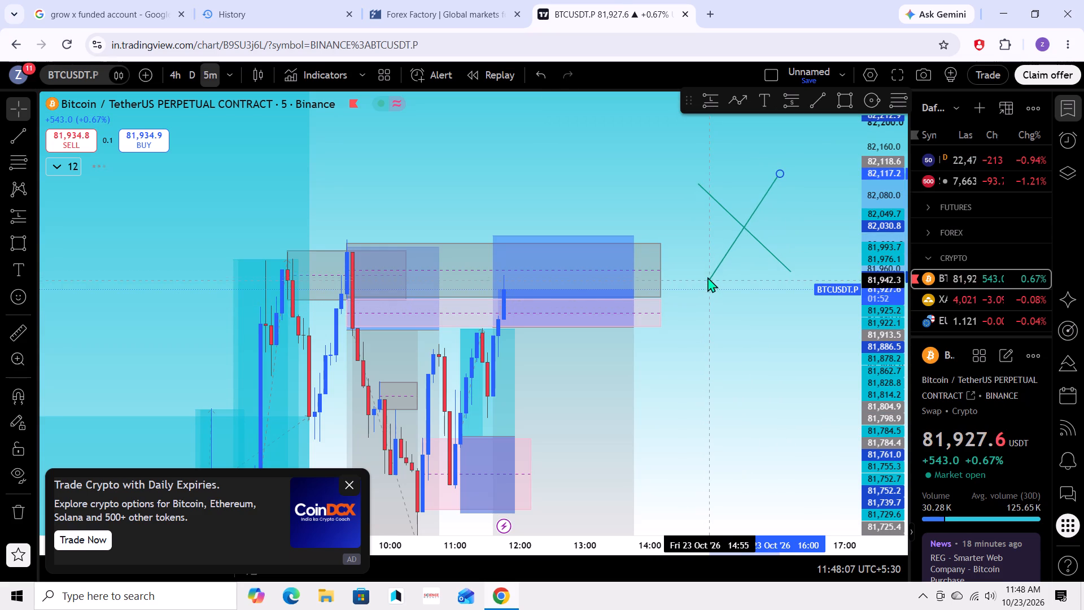
left_click_drag(707, 277, 693, 272)
left_click(728, 297)
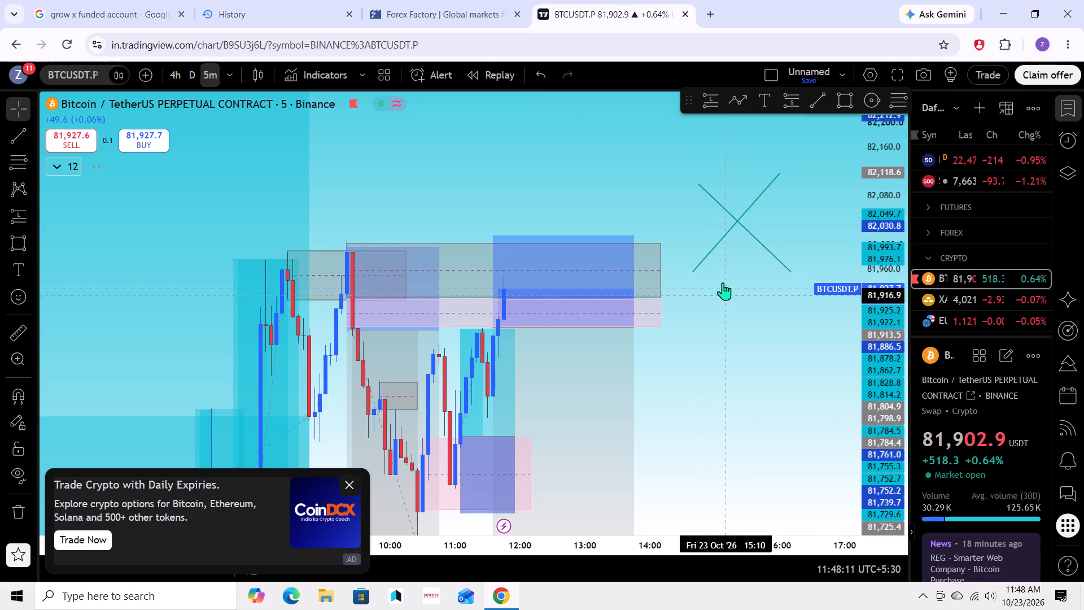
Extend the falling line's upper end to 82,116.0 at 14:35, about level with the rising line's upper end.
left_click_drag(701, 181, 687, 173)
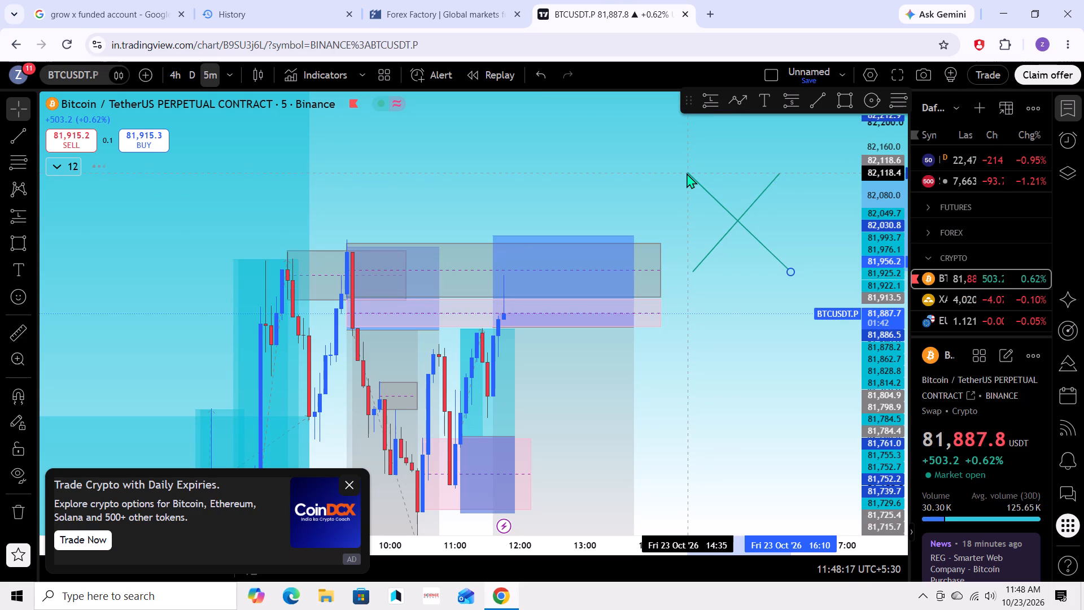
left_click_drag(687, 173, 687, 174)
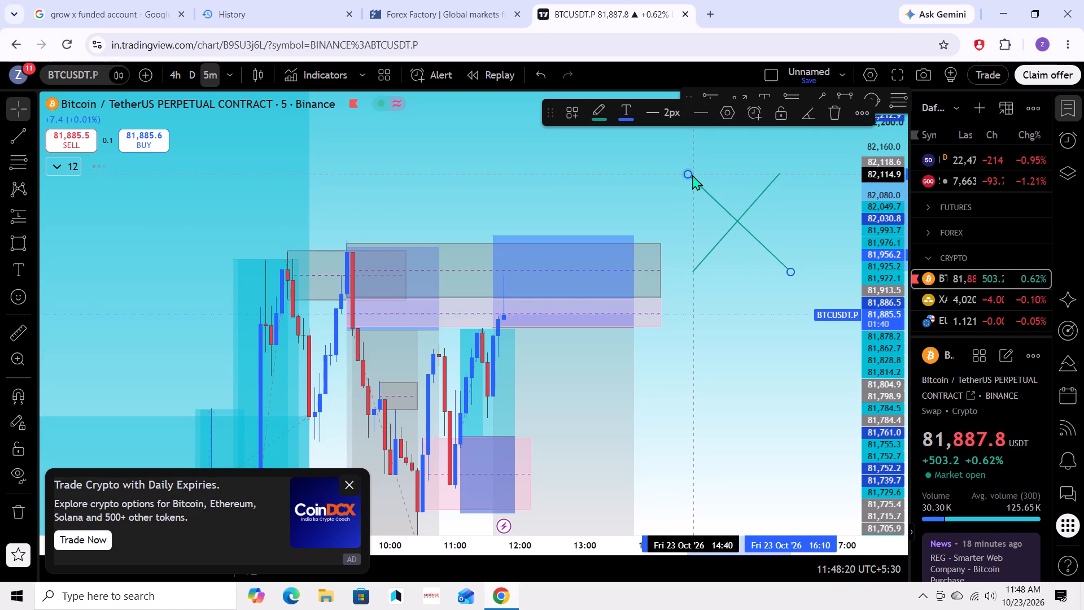
left_click(687, 188)
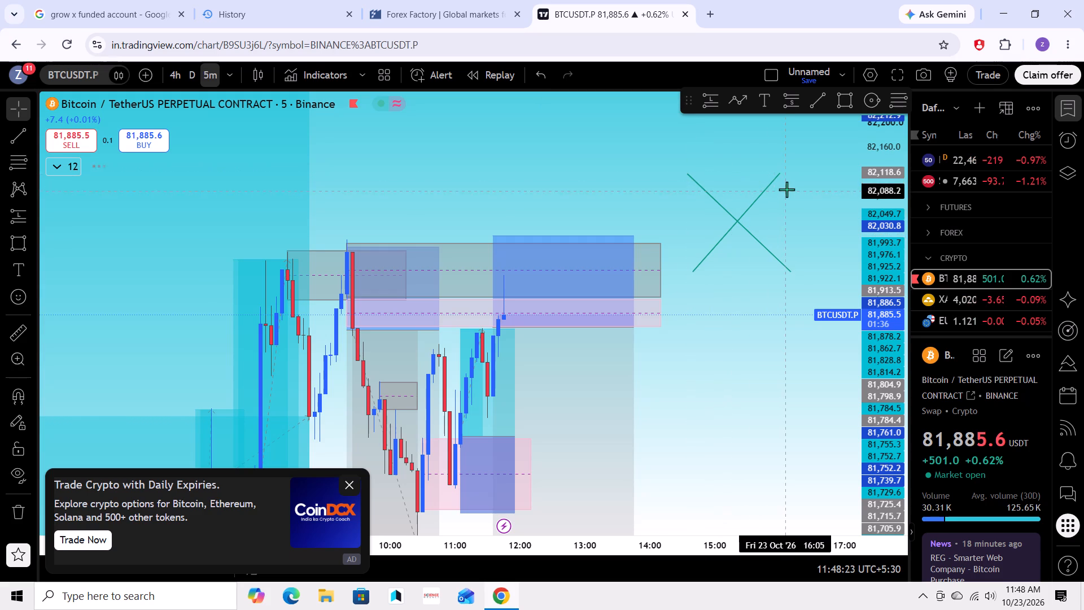
Move the falling line's lower end slightly earlier, to about 16:05, roughly level with the rising line's lower end.
left_click(781, 174)
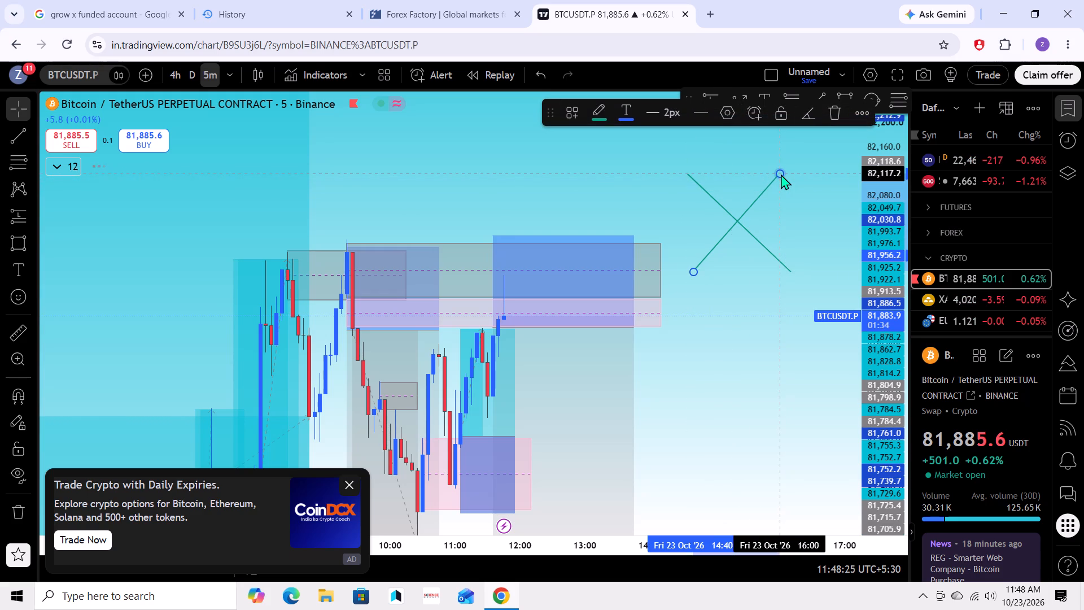
left_click(794, 177)
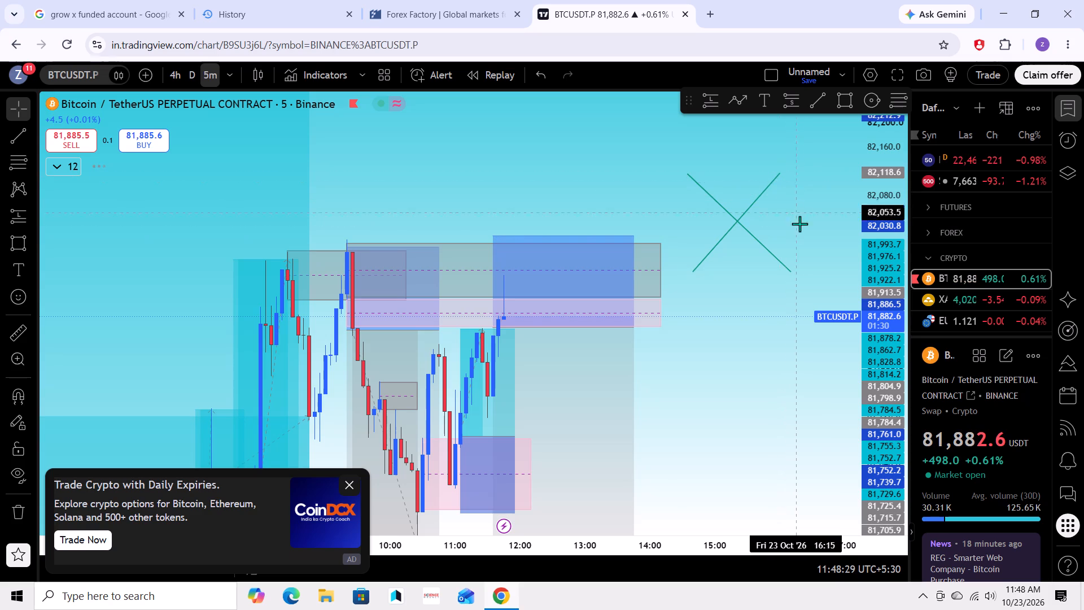
left_click_drag(791, 270, 781, 267)
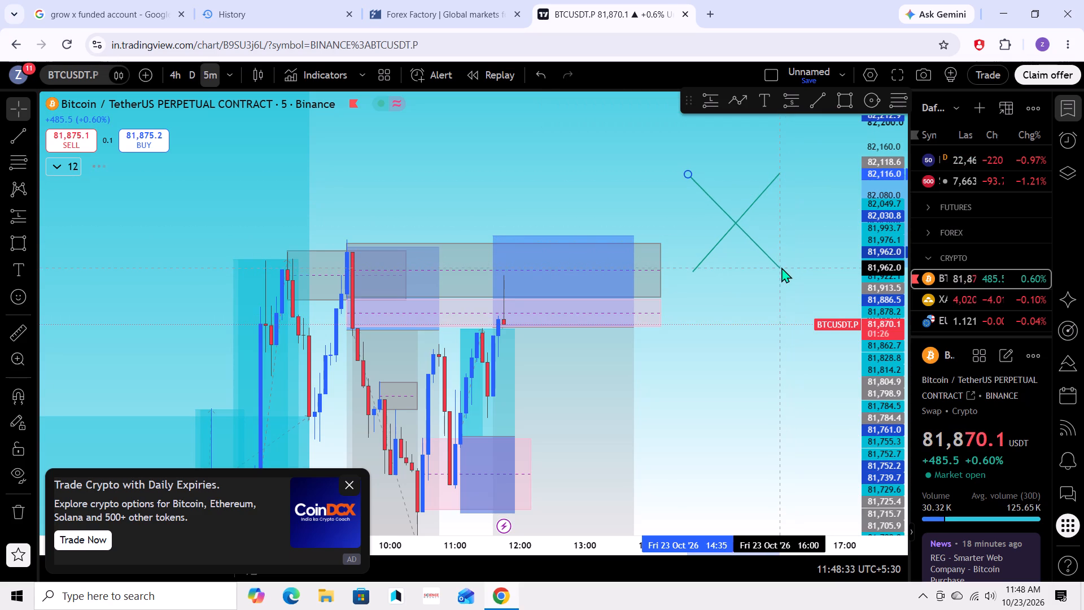
left_click_drag(781, 267, 782, 269)
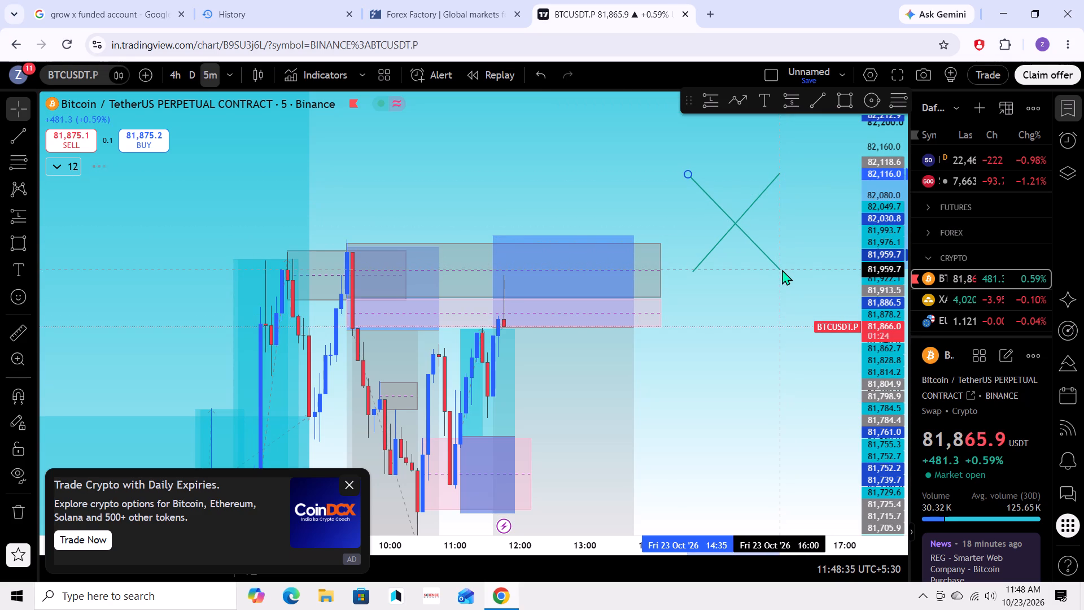
left_click_drag(782, 269, 785, 270)
left_click(798, 242)
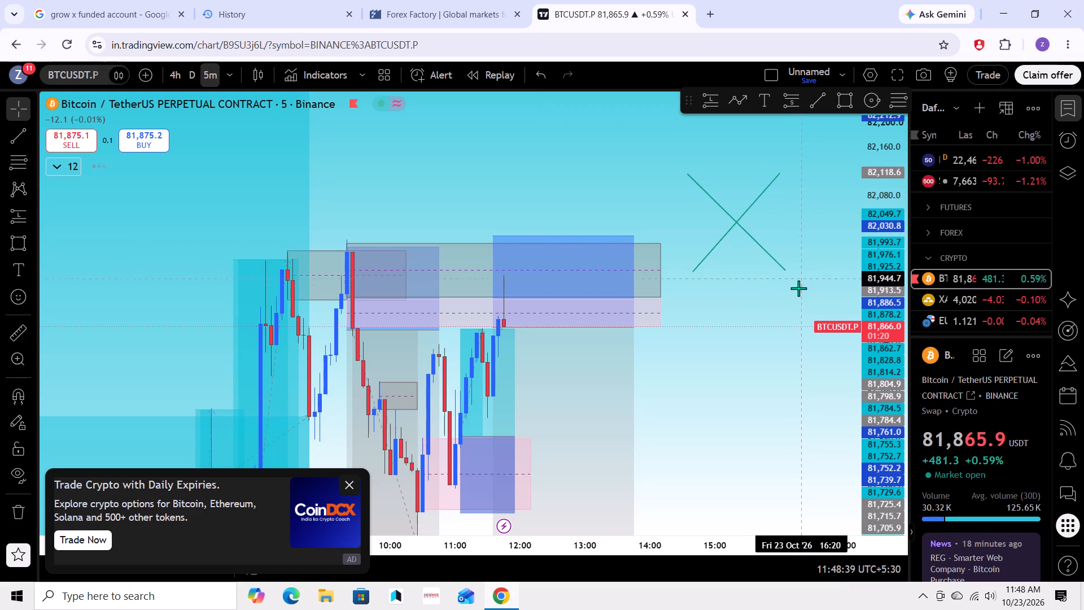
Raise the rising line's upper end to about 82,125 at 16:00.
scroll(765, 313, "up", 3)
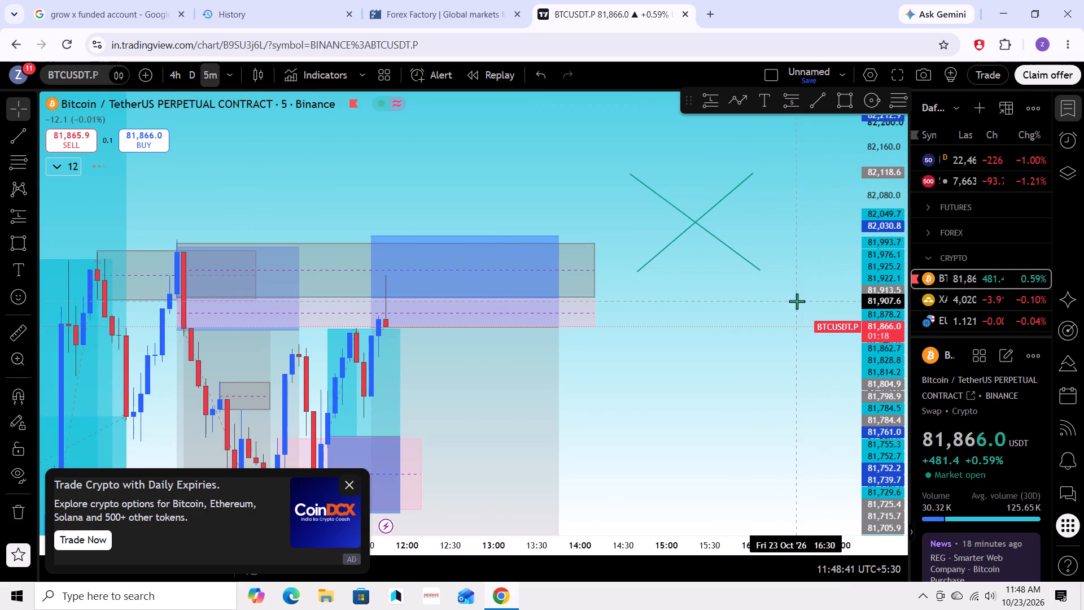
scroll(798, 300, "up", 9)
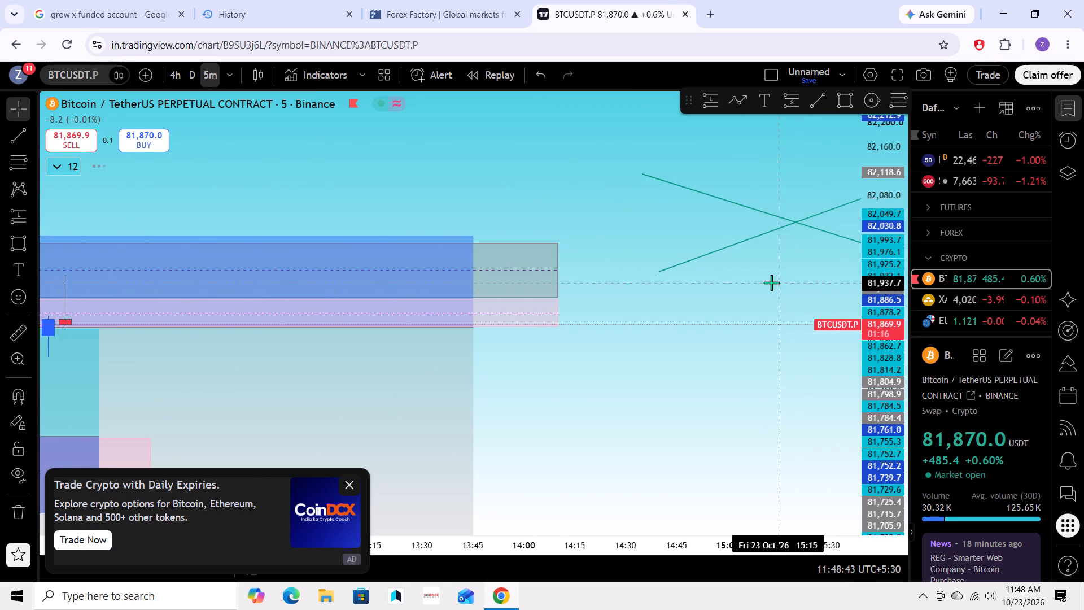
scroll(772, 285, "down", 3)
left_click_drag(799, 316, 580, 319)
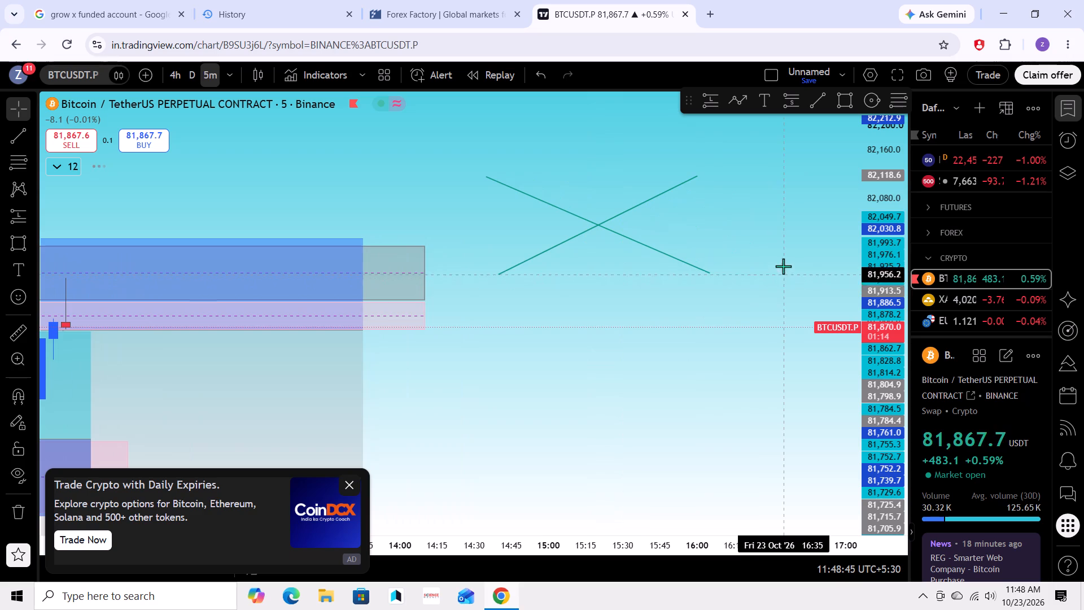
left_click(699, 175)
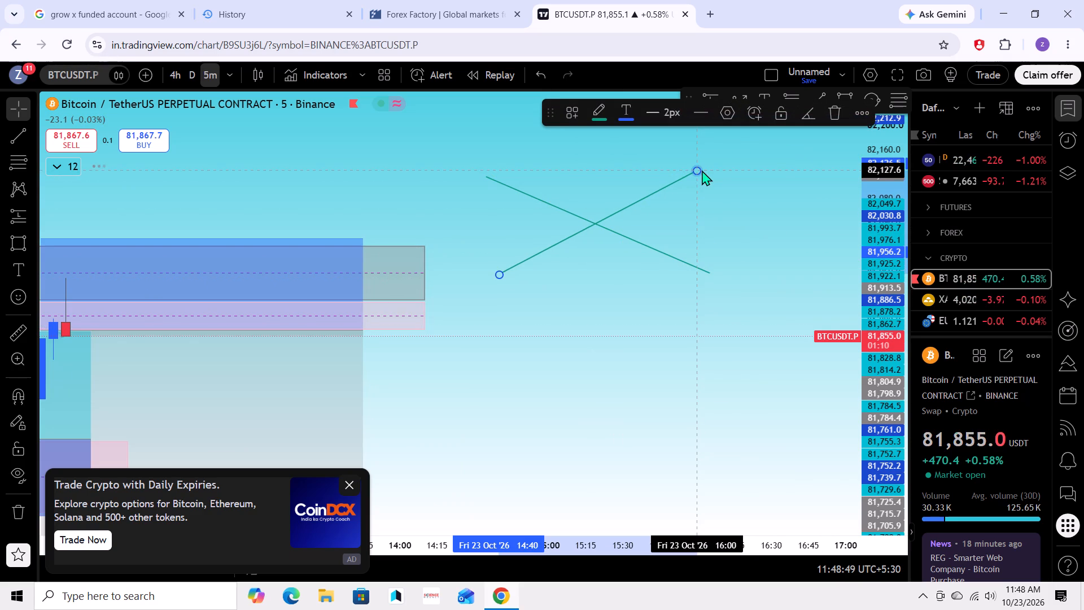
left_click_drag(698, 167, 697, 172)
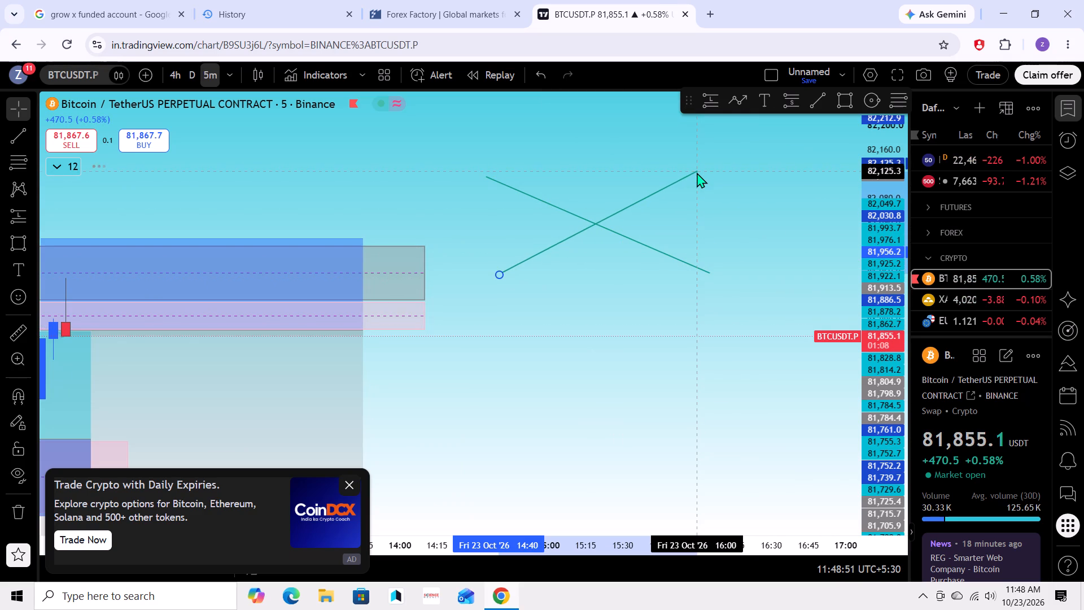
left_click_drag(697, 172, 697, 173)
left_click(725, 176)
Draw a horizontal trend line joining the X's upper ends at about 82,118, from 14:35 to about 16:00.
scroll(755, 256, "down", 5)
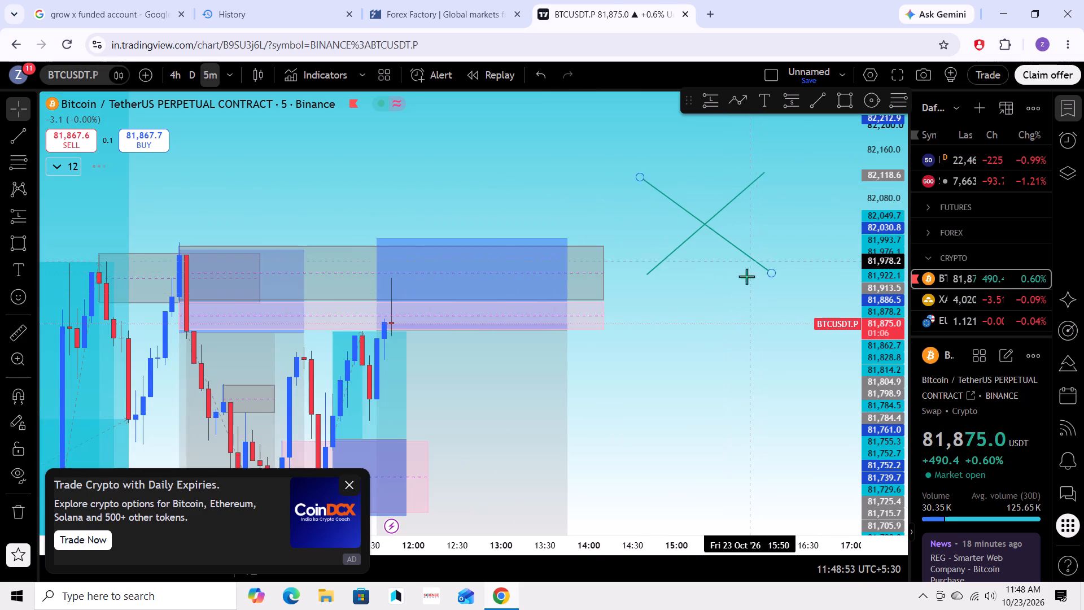
left_click_drag(729, 308, 667, 327)
scroll(665, 326, "down", 4)
left_click_drag(708, 341, 675, 356)
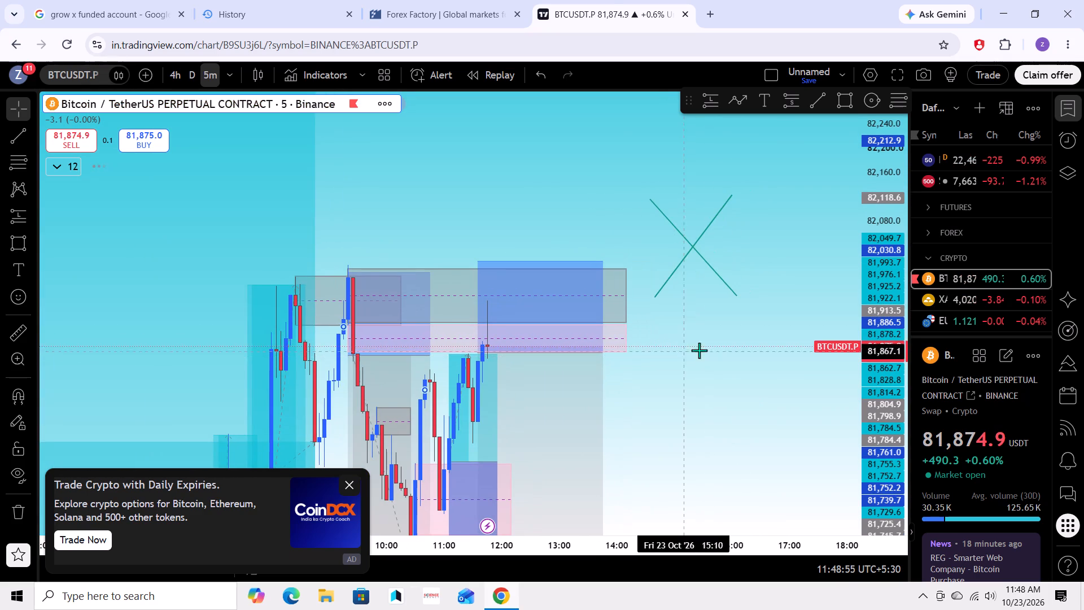
scroll(765, 328, "up", 1)
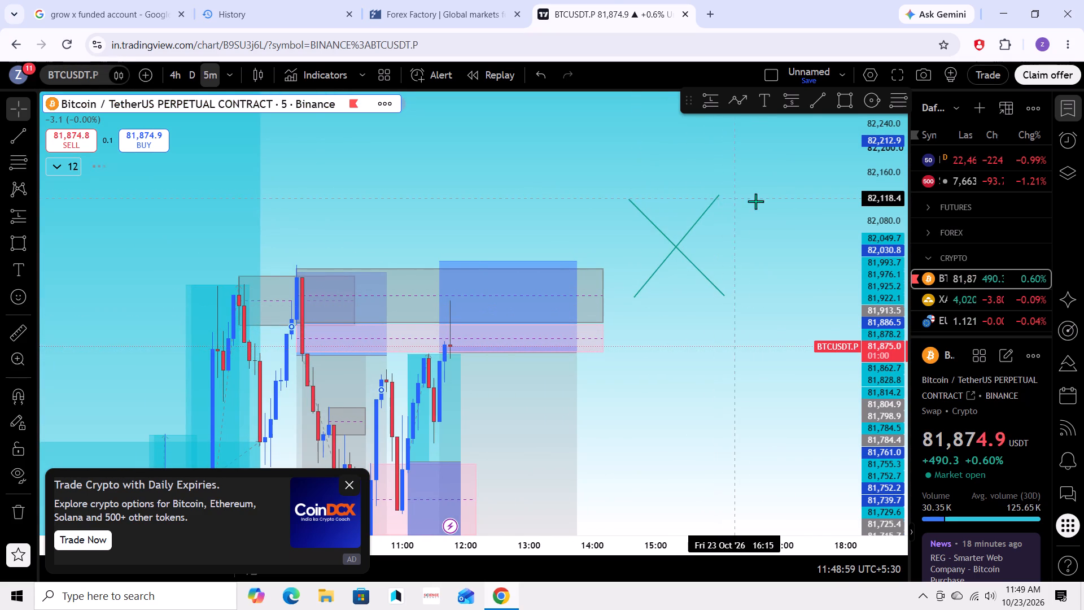
left_click(811, 102)
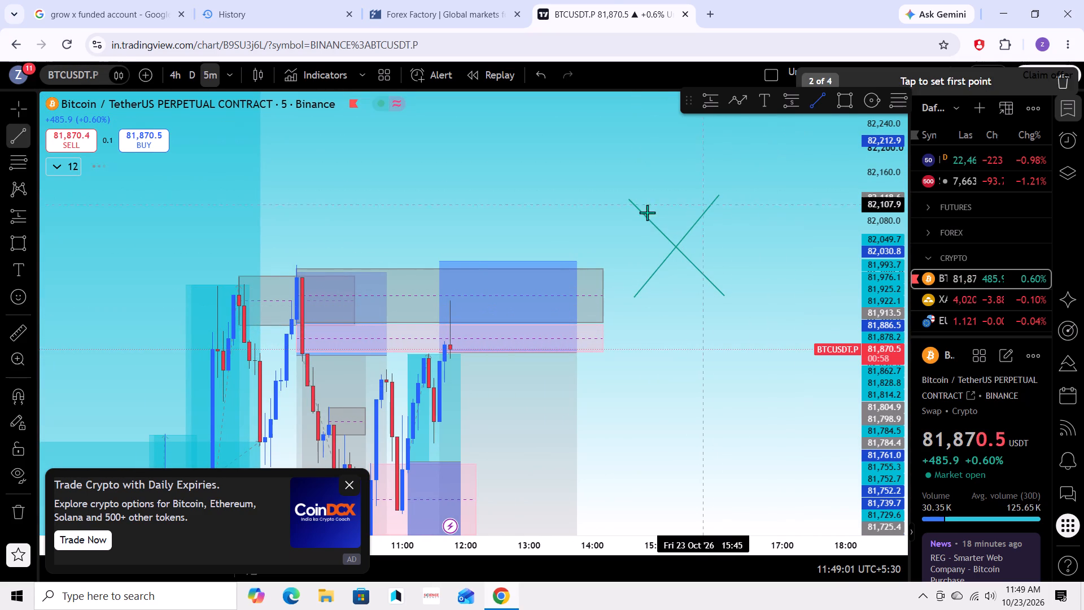
left_click_drag(632, 198, 720, 198)
left_click(720, 198)
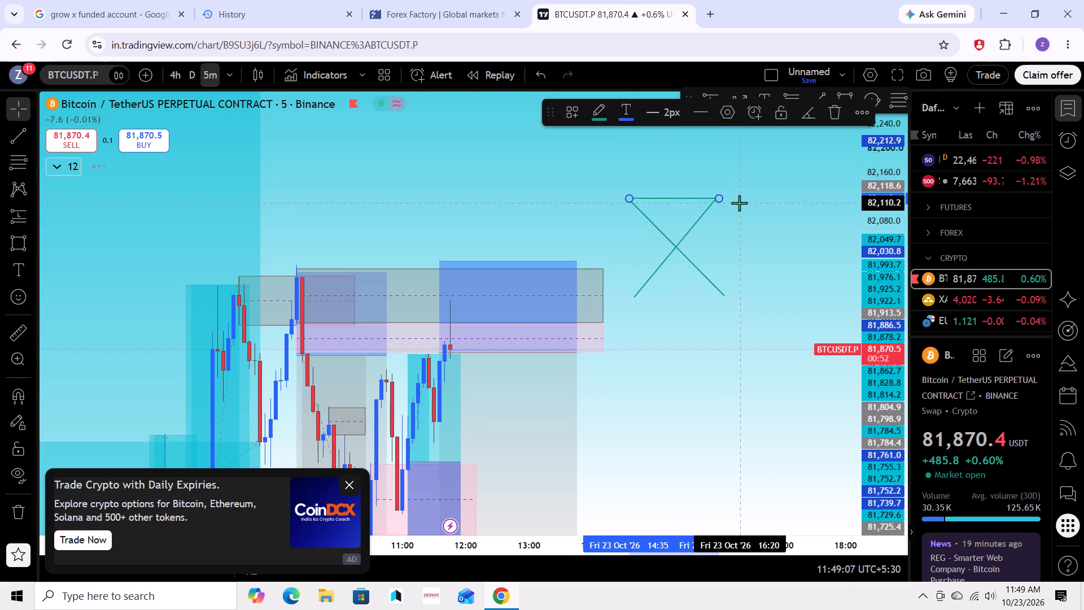
left_click(739, 203)
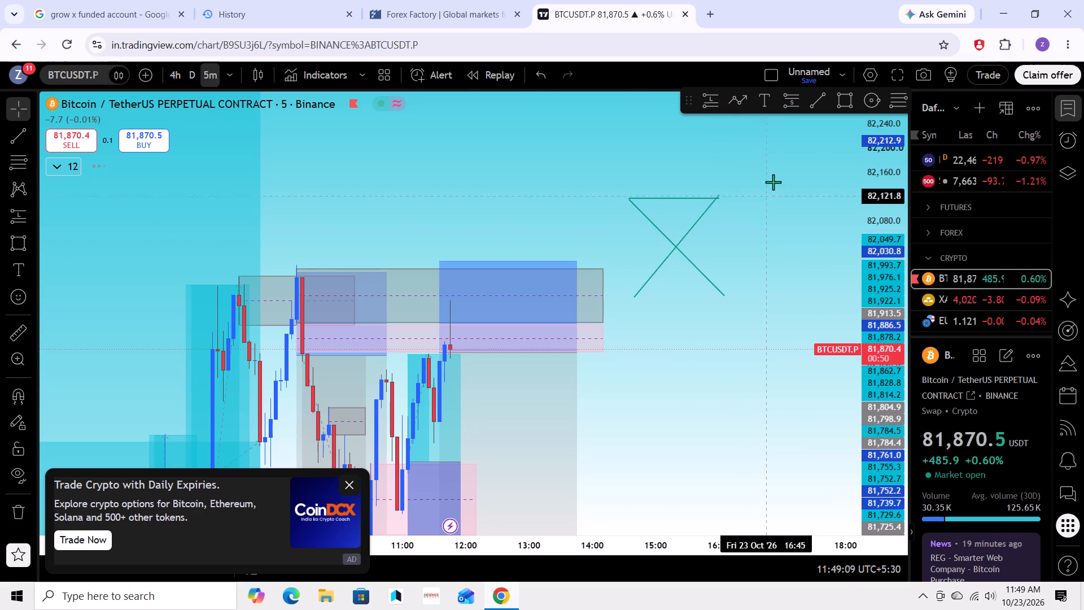
Draw a near-horizontal trend line joining the X's lower ends, from 81,958.6 at 14:40 to about 16:05.
left_click(818, 100)
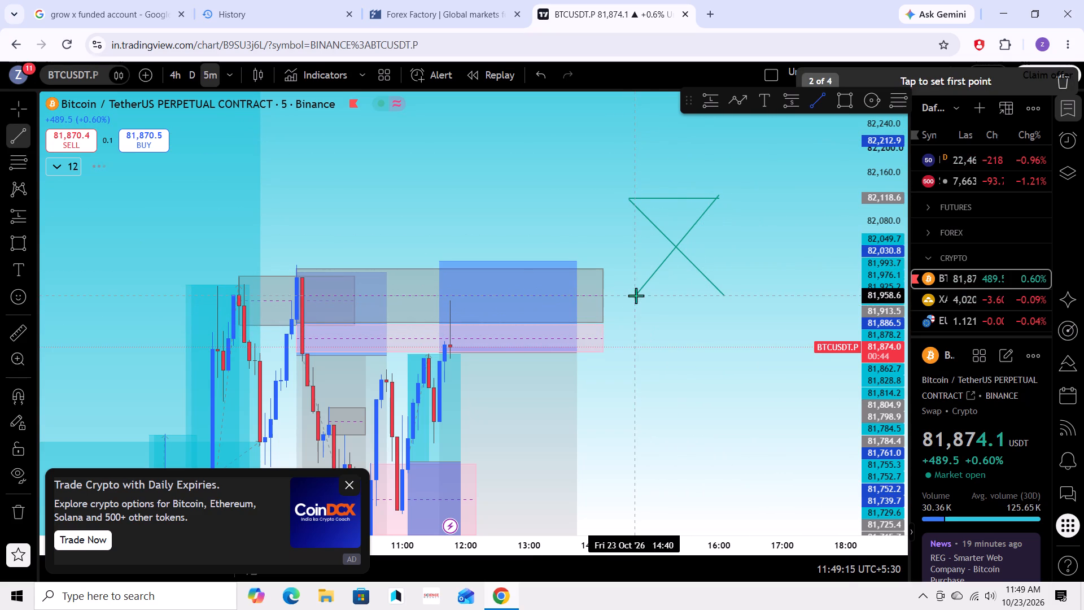
left_click_drag(636, 295, 726, 295)
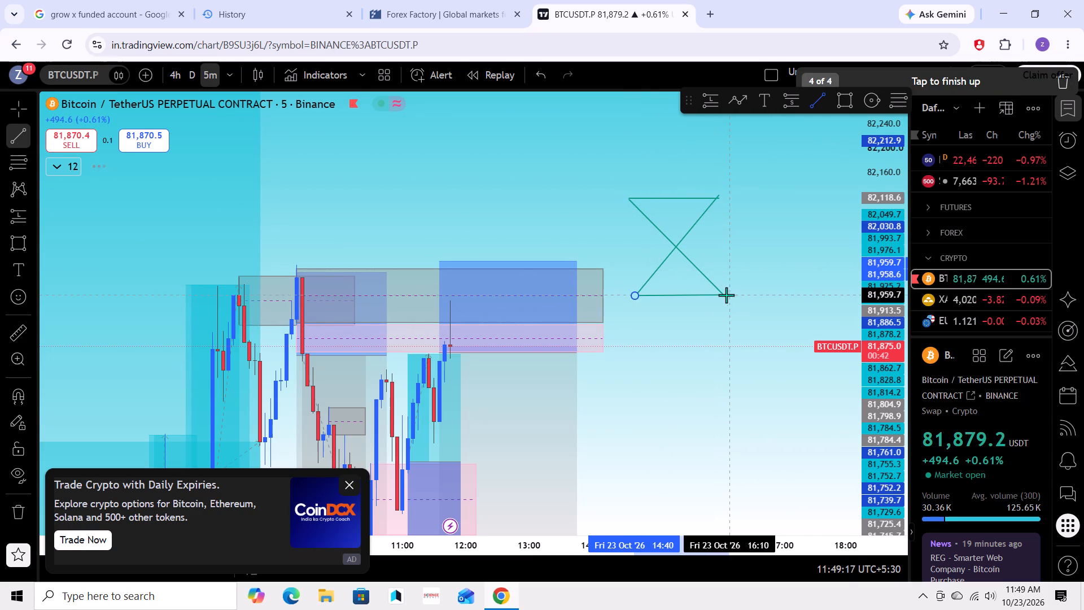
left_click_drag(726, 295, 725, 295)
left_click(725, 295)
left_click(669, 363)
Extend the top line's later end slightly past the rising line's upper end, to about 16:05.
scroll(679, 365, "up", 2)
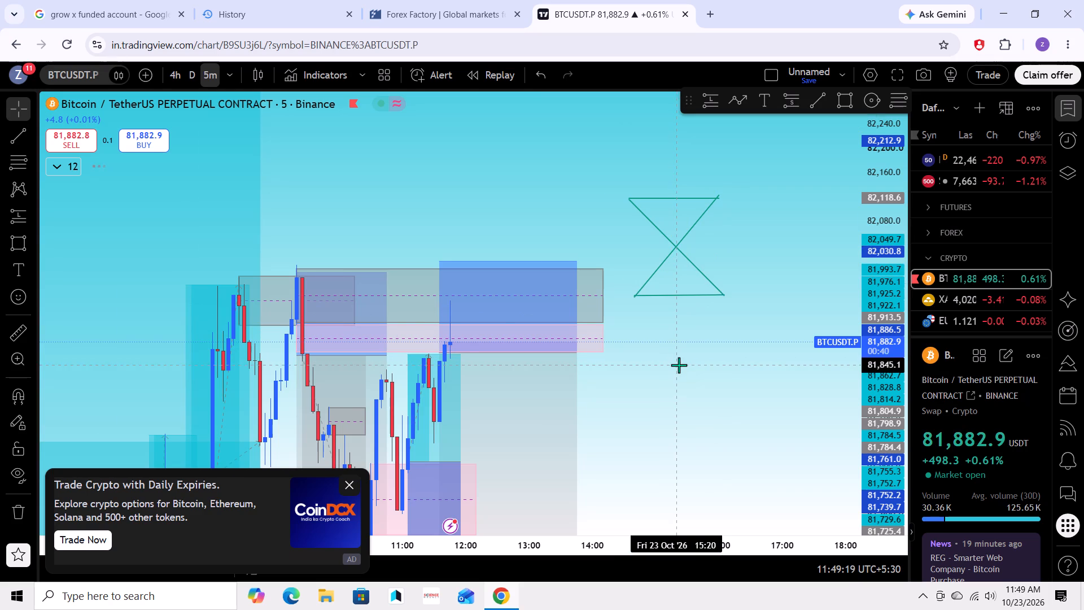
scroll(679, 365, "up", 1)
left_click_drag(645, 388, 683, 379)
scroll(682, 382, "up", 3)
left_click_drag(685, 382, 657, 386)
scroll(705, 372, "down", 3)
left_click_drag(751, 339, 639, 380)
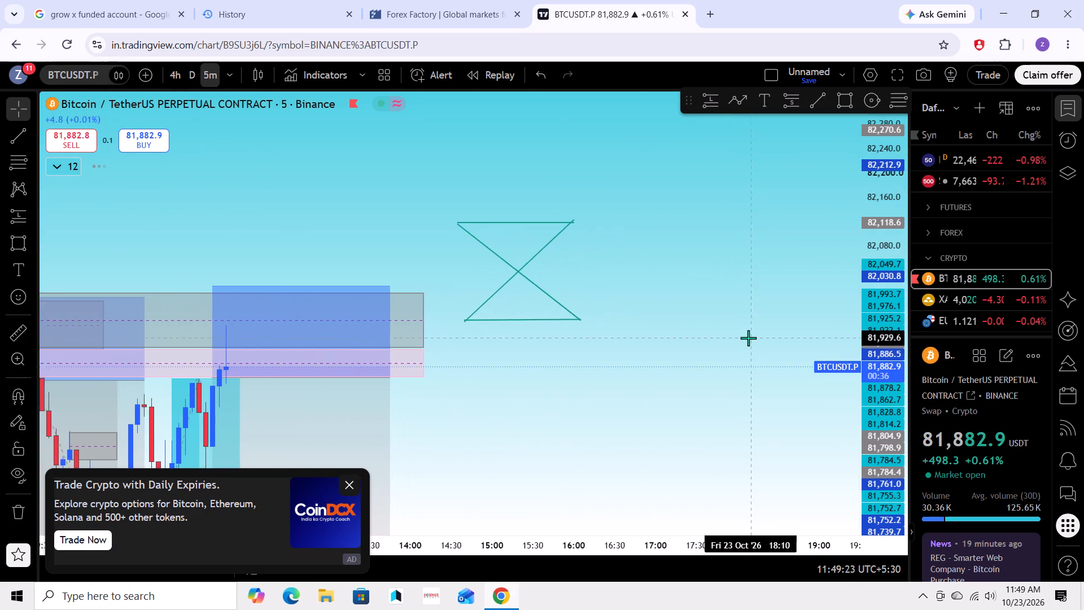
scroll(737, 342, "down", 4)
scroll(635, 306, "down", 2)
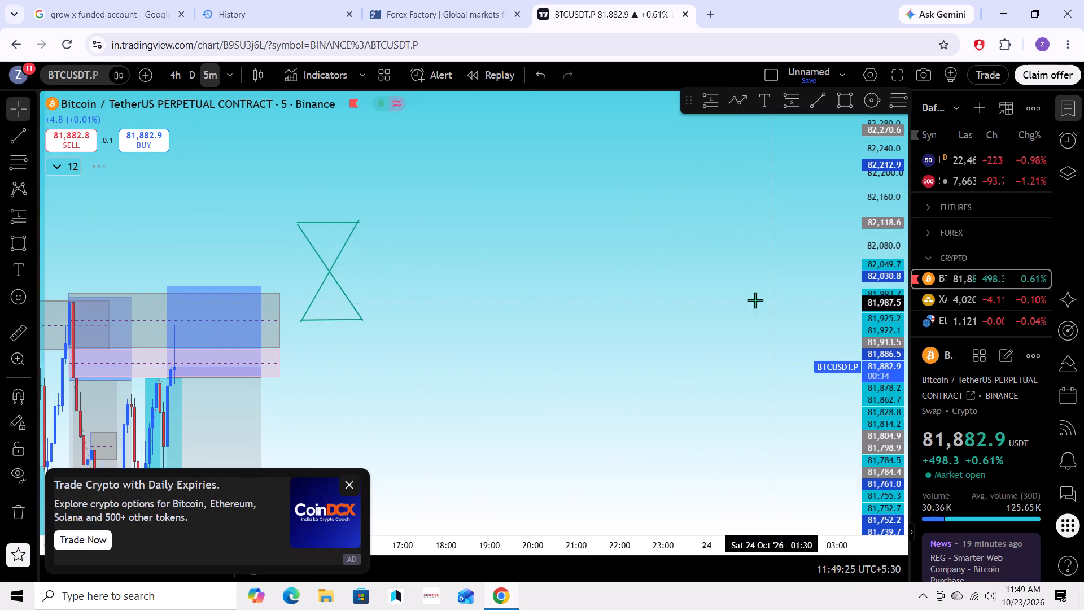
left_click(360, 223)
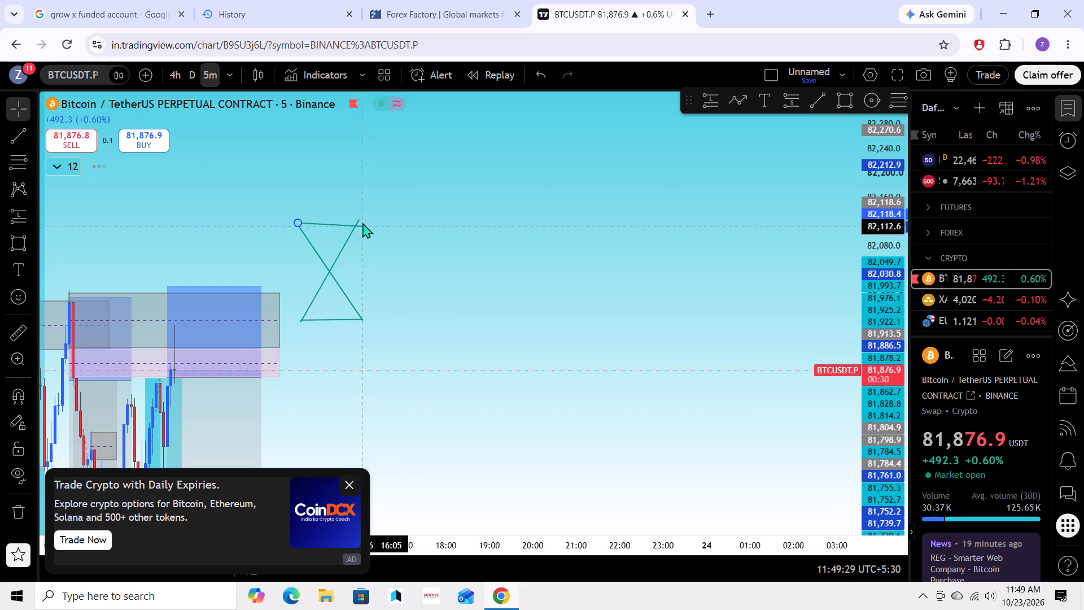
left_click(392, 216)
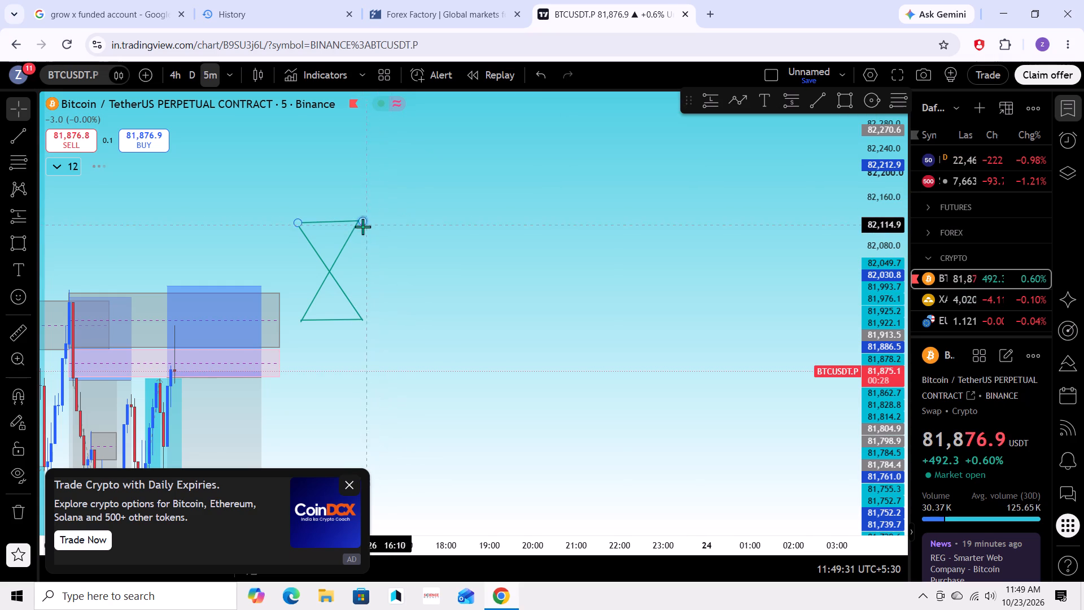
Move the rising line's upper end to about 82,117 at 16:05 so it meets the top line.
left_click(355, 225)
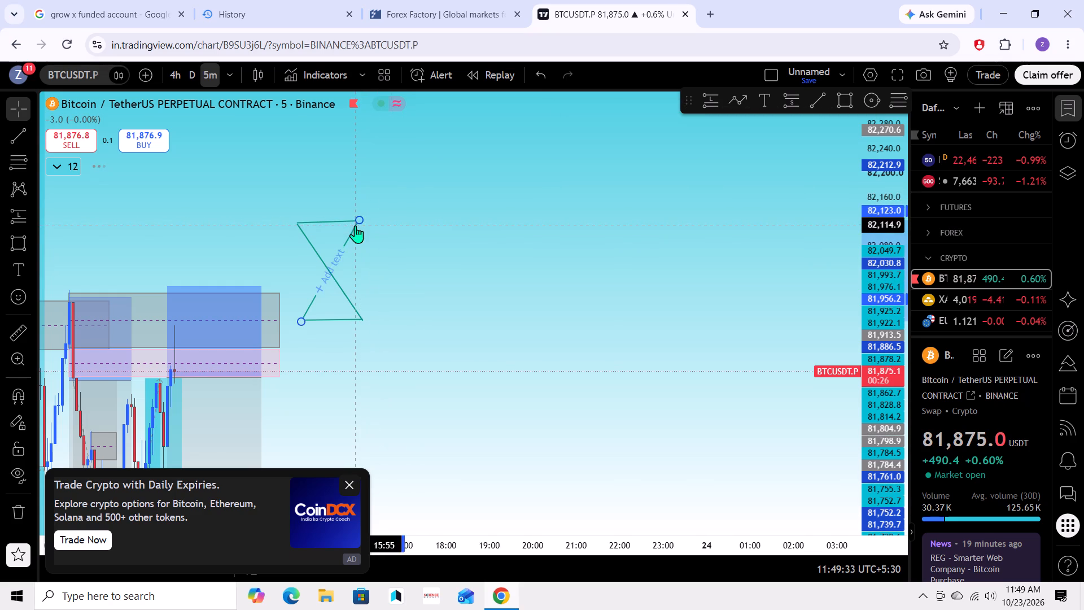
left_click(361, 219)
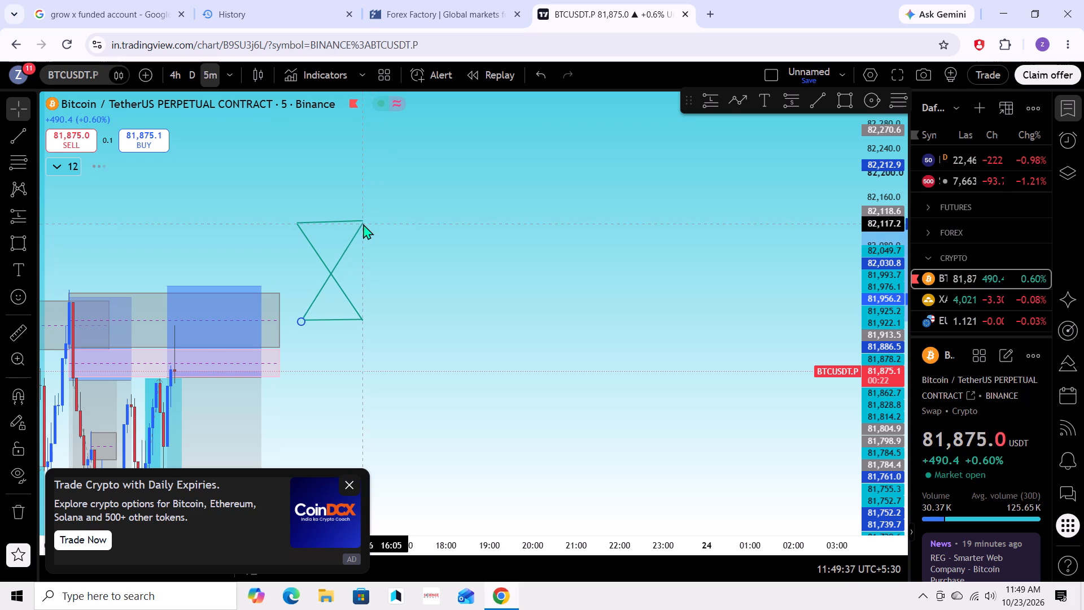
left_click(373, 226)
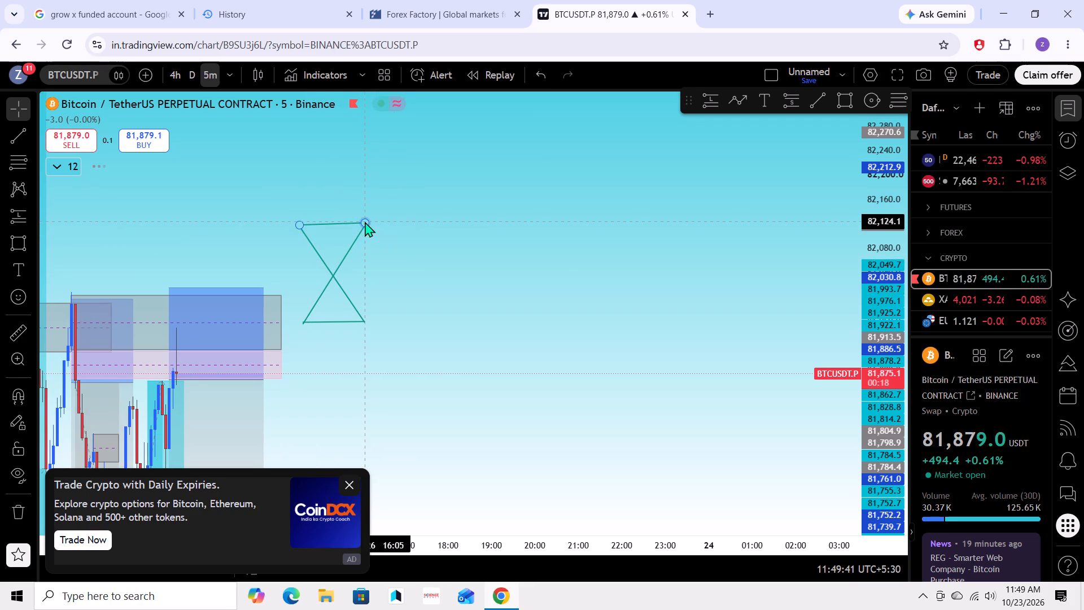
Adjust the top line's later end to about 82,121 so it meets the rising line's upper end at 16:05.
left_click_drag(365, 221, 372, 223)
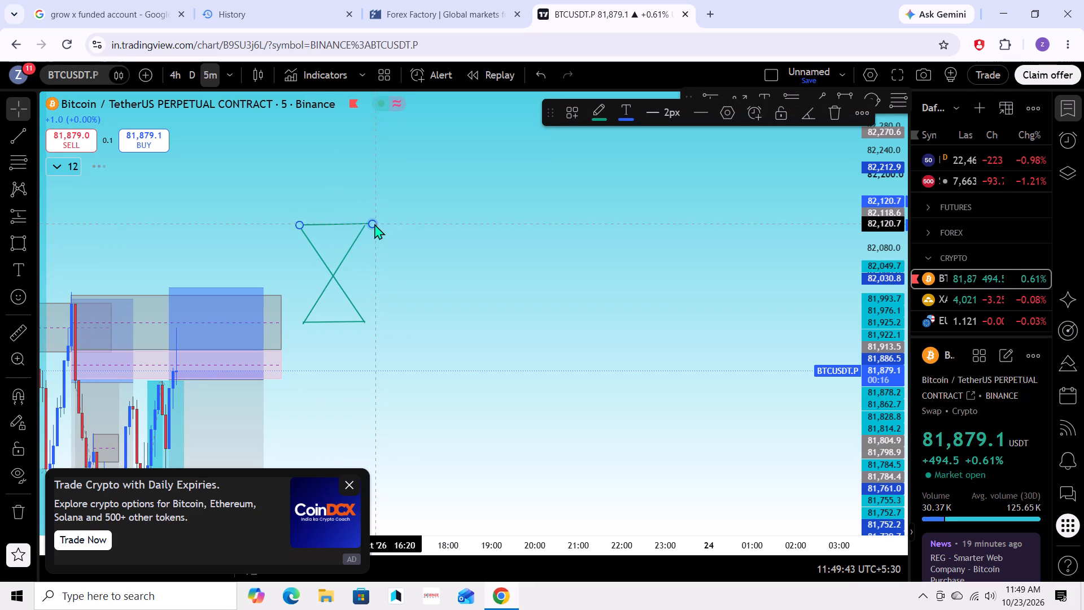
left_click_drag(374, 224, 366, 224)
left_click(384, 233)
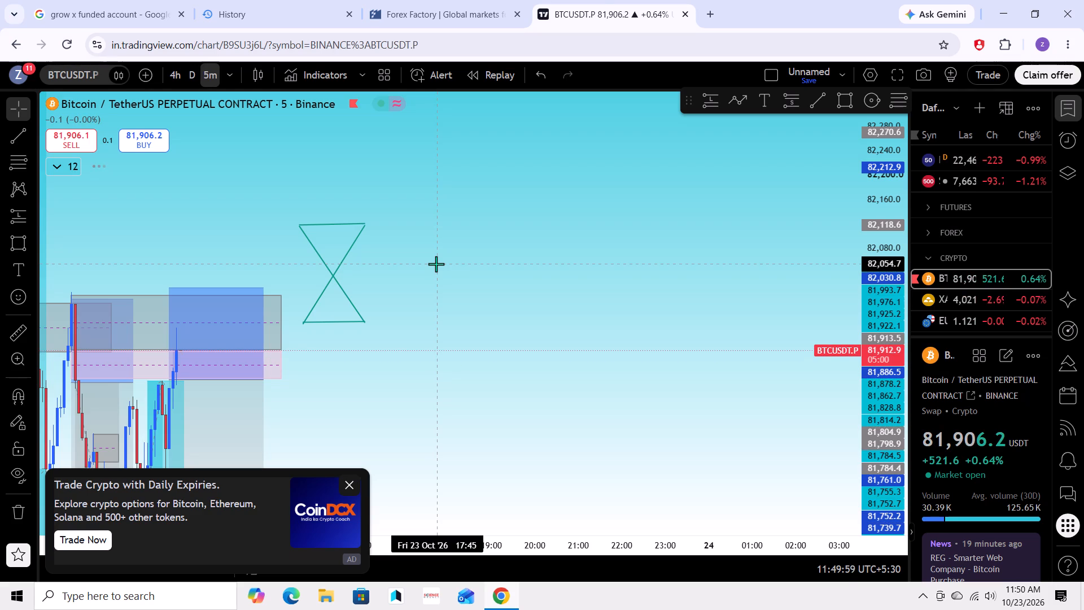
Examine the BTCUSDT.P 5-minute price action around the short setup, its supply zones and the hourglass annotation.
scroll(515, 361, "up", 2)
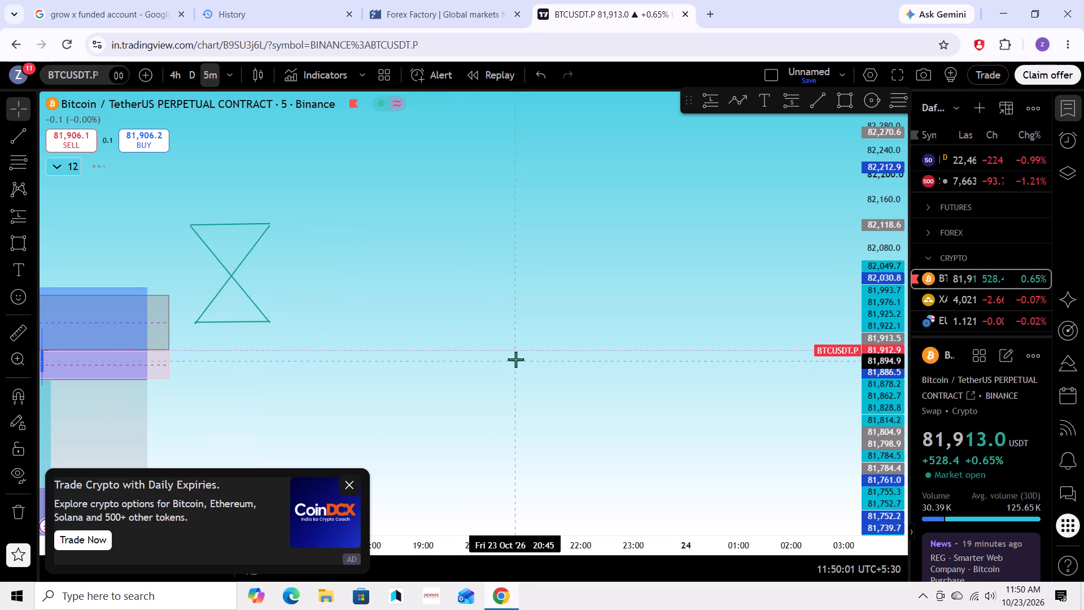
scroll(515, 359, "up", 1)
scroll(404, 383, "down", 4)
left_click_drag(486, 391, 598, 348)
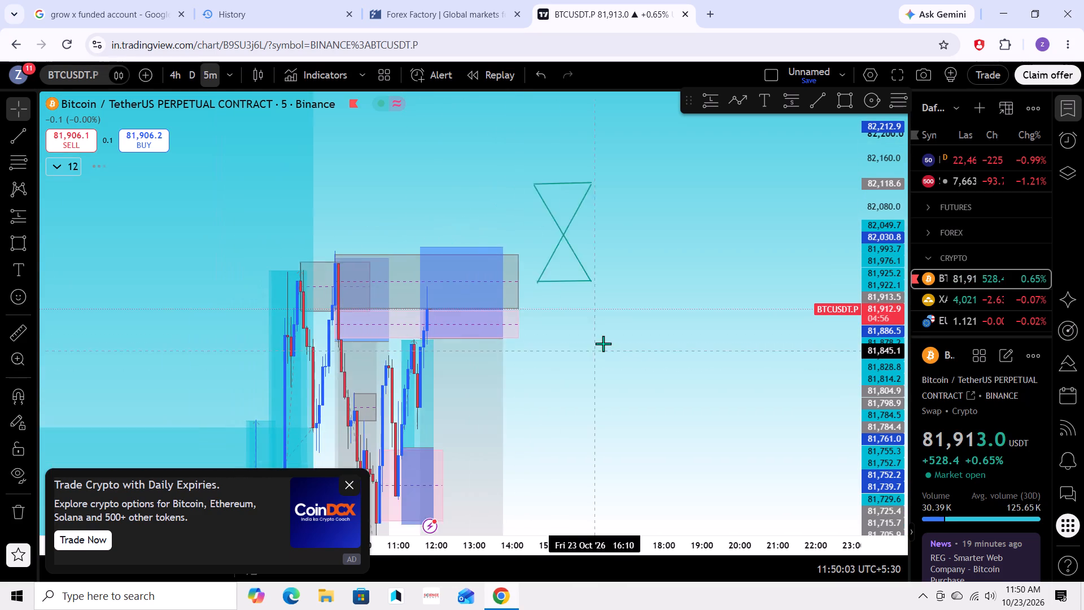
scroll(613, 358, "up", 3)
left_click_drag(728, 353, 678, 374)
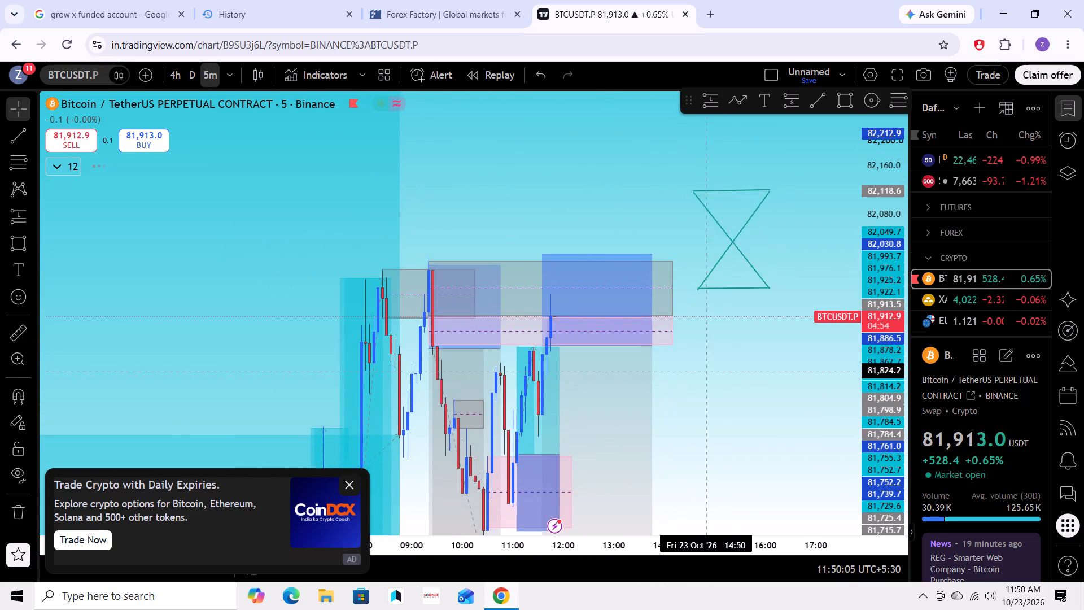
left_click_drag(678, 374, 660, 374)
scroll(627, 371, "down", 1)
left_click_drag(652, 376, 609, 351)
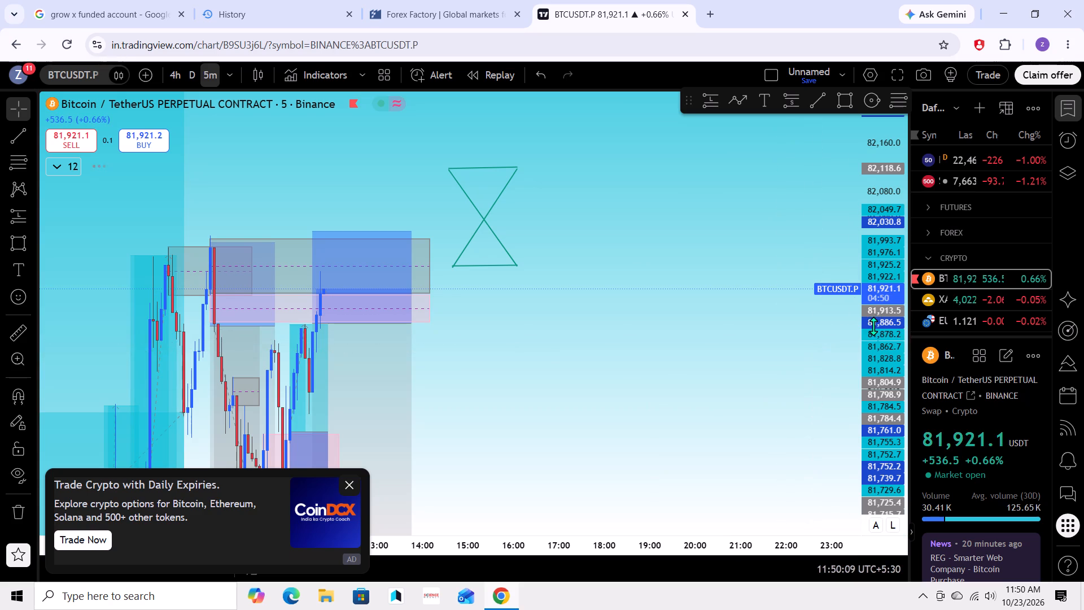
scroll(873, 326, "up", 2)
scroll(737, 356, "up", 4)
left_click_drag(566, 384, 658, 357)
scroll(681, 347, "down", 3)
left_click_drag(701, 351, 733, 353)
scroll(735, 351, "down", 2)
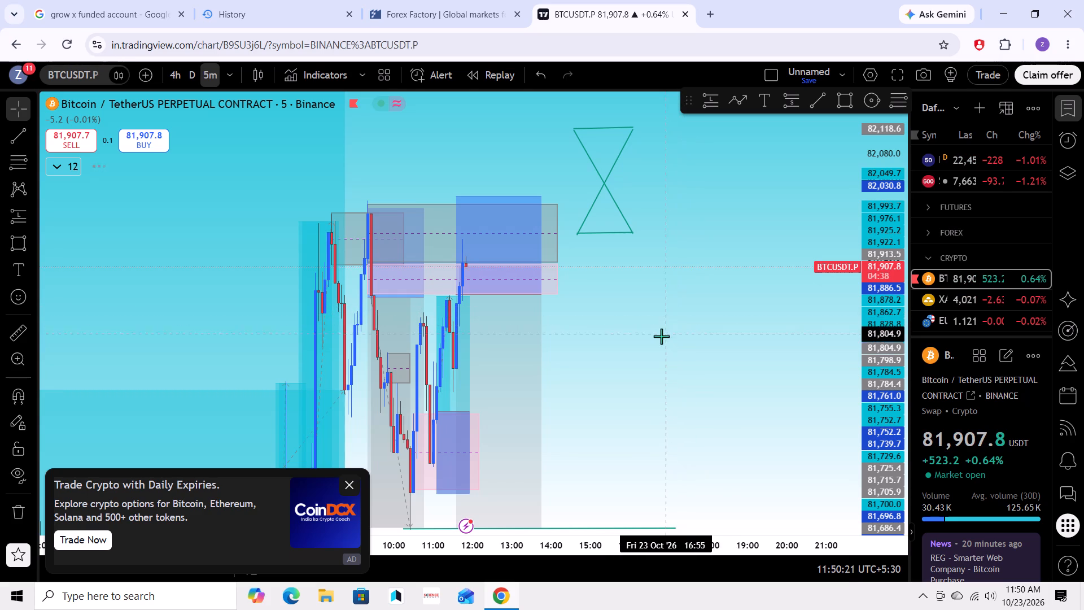
scroll(668, 330, "up", 5)
left_click_drag(622, 350, 649, 339)
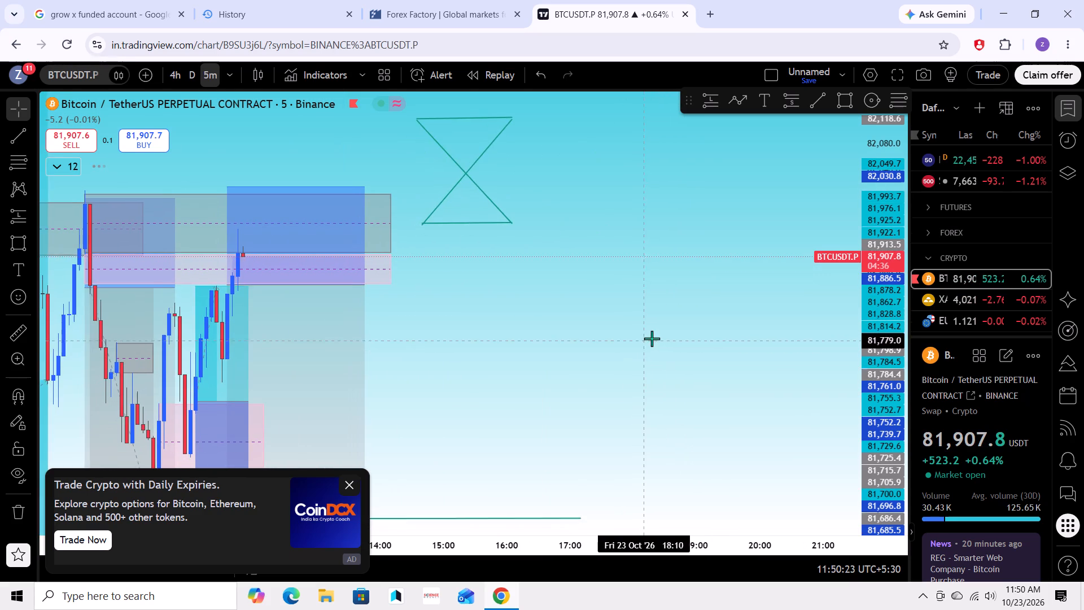
scroll(652, 341, "up", 2)
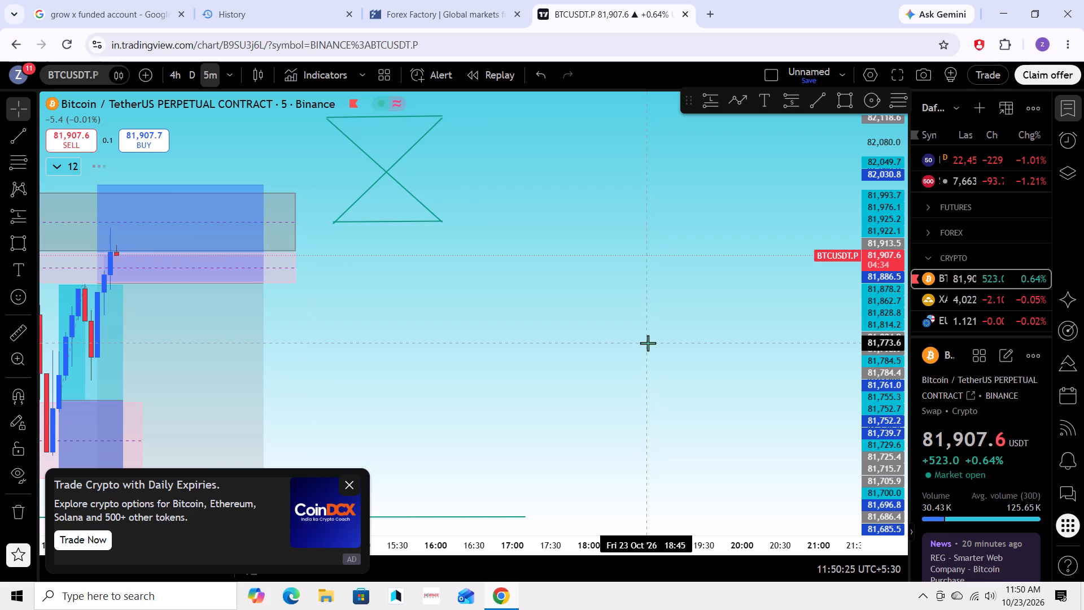
Examine the BTCUSDT.P 5-minute chart around the short setup, comparing current price with the supply zones and the hourglass annotation.
scroll(574, 352, "up", 1)
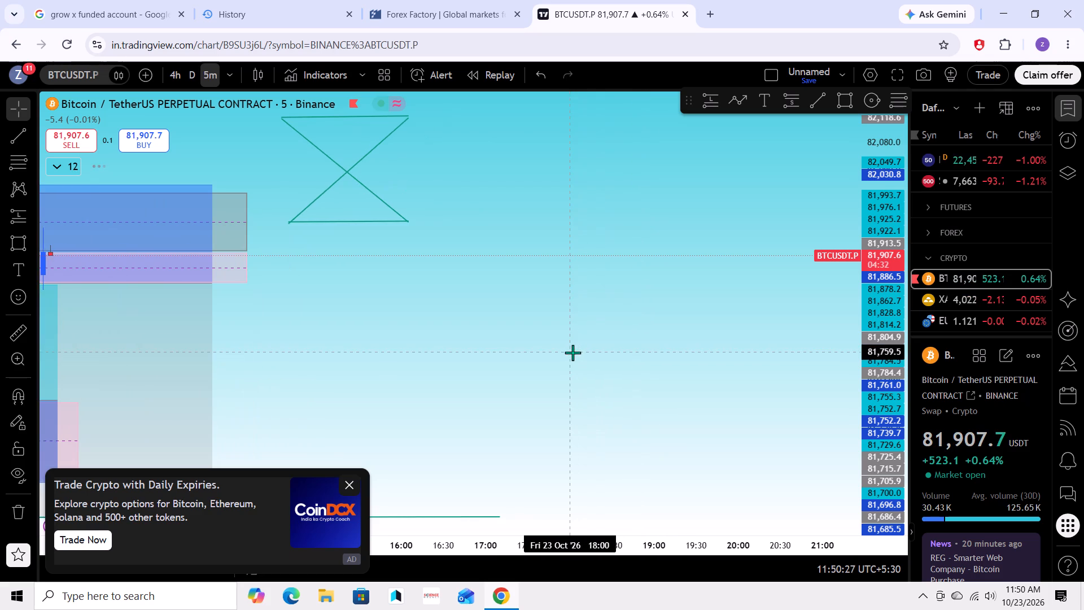
scroll(570, 354, "down", 3)
left_click_drag(567, 357, 645, 352)
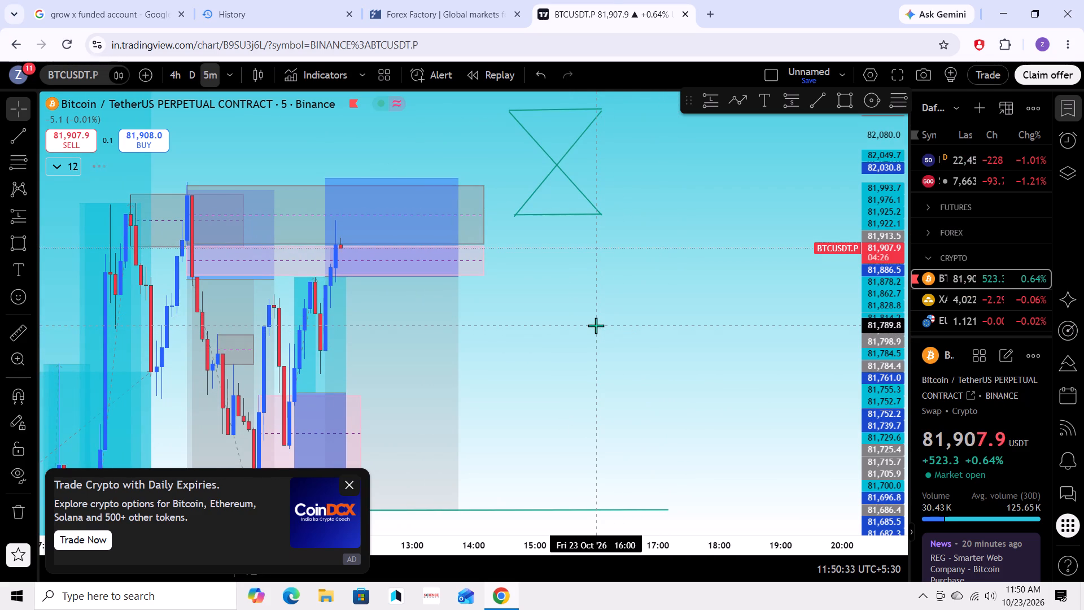
scroll(634, 322, "down", 2)
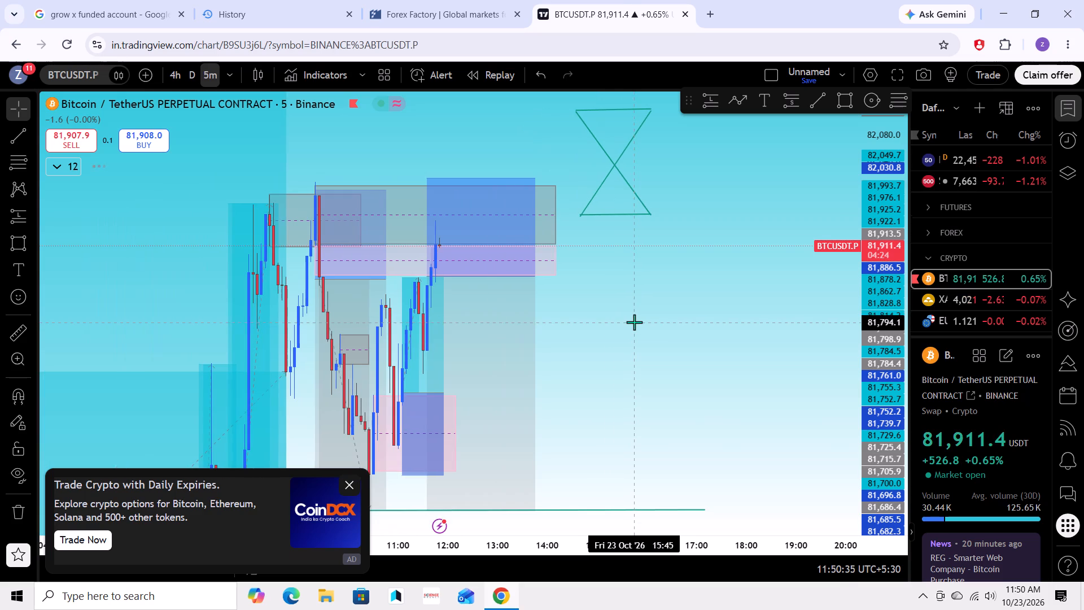
left_click_drag(641, 317, 614, 336)
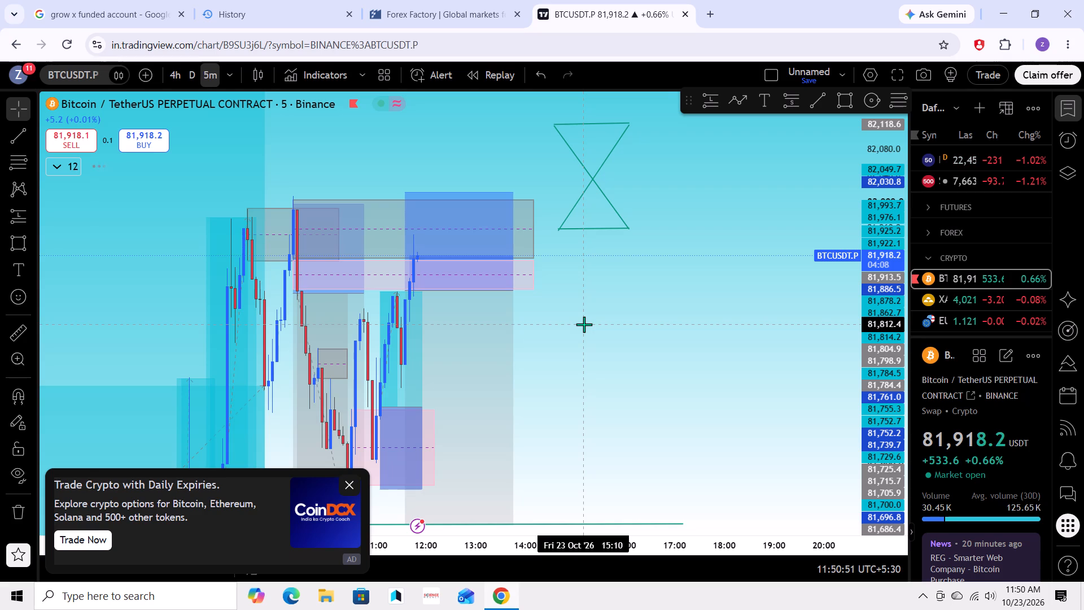
scroll(565, 310, "up", 3)
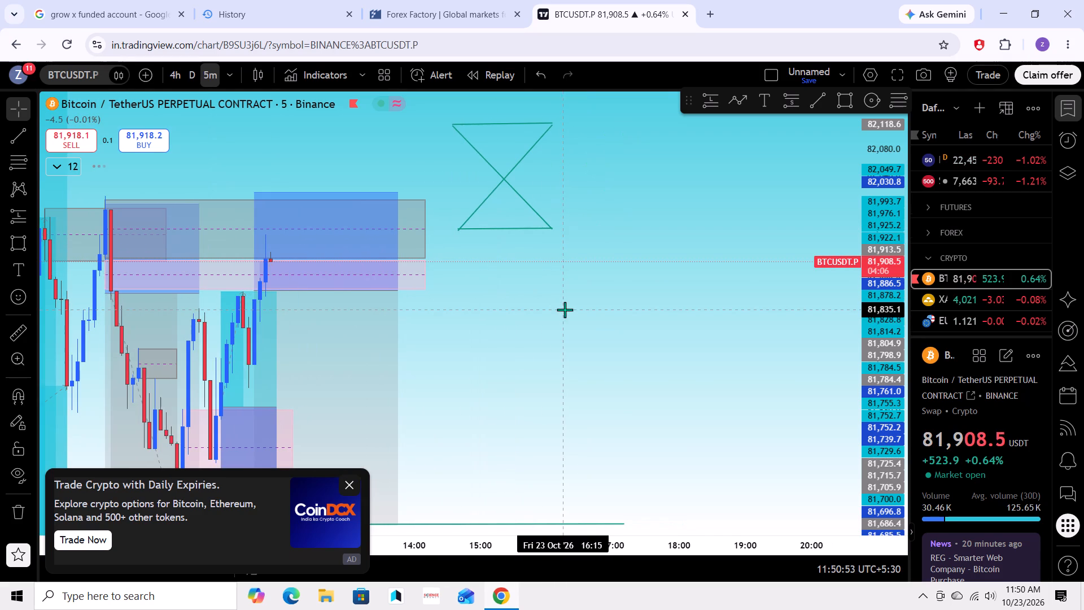
Switch the chart to XAUUSD and examine the recent 5-minute price swings around the NYO level.
left_click(946, 299)
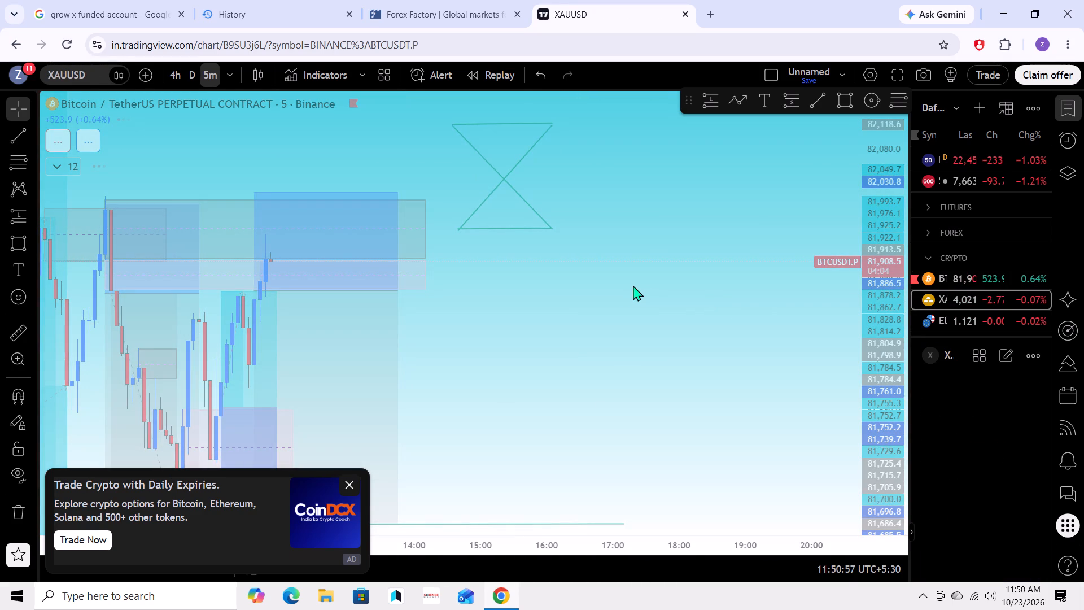
scroll(632, 284, "down", 2)
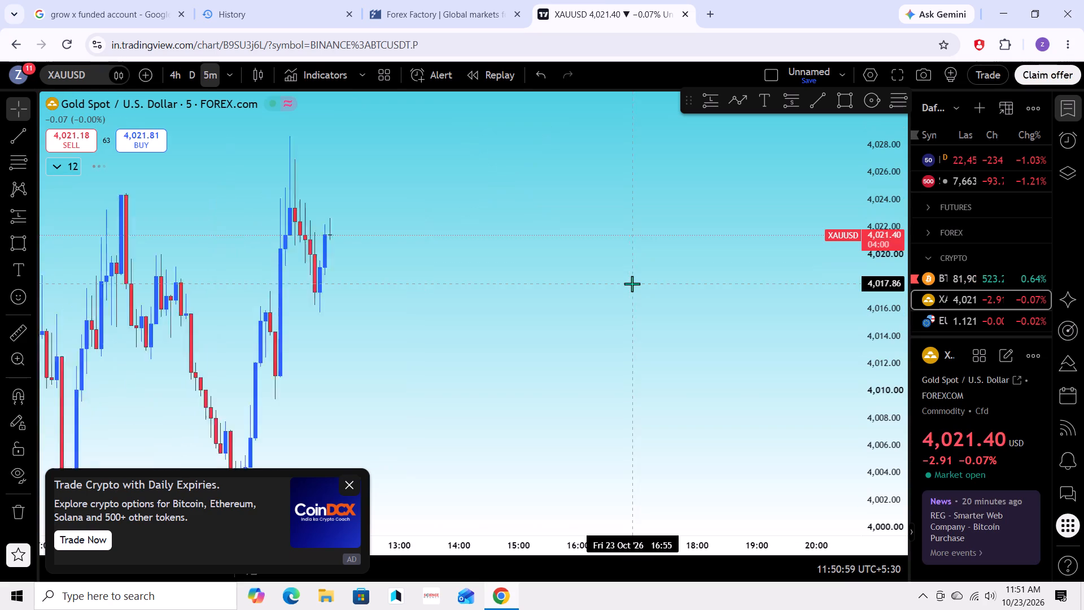
scroll(632, 284, "down", 2)
left_click_drag(635, 310, 695, 273)
scroll(667, 295, "up", 3)
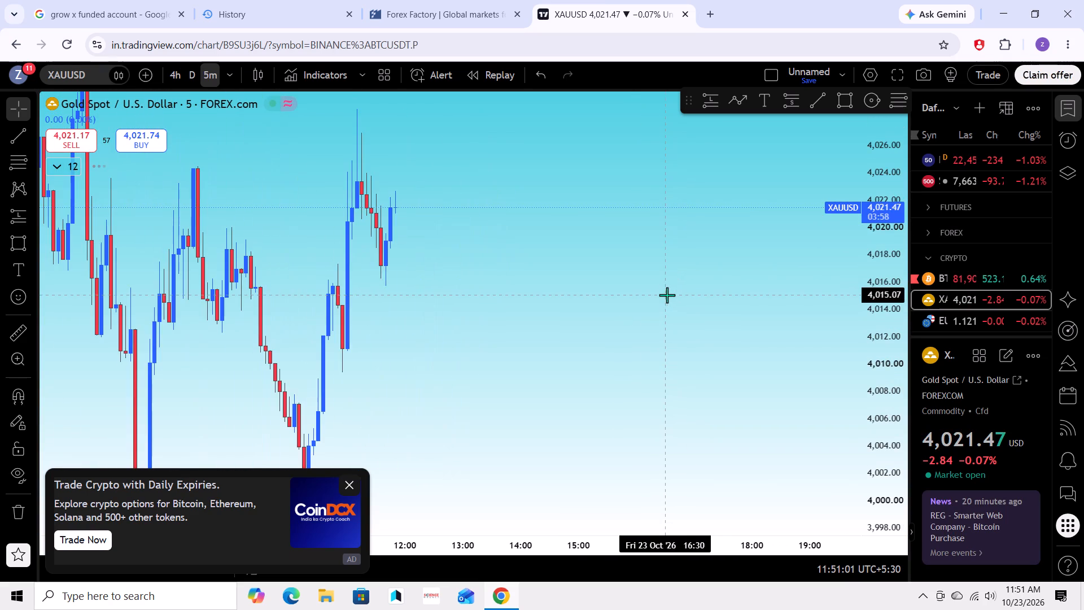
left_click_drag(623, 302, 723, 277)
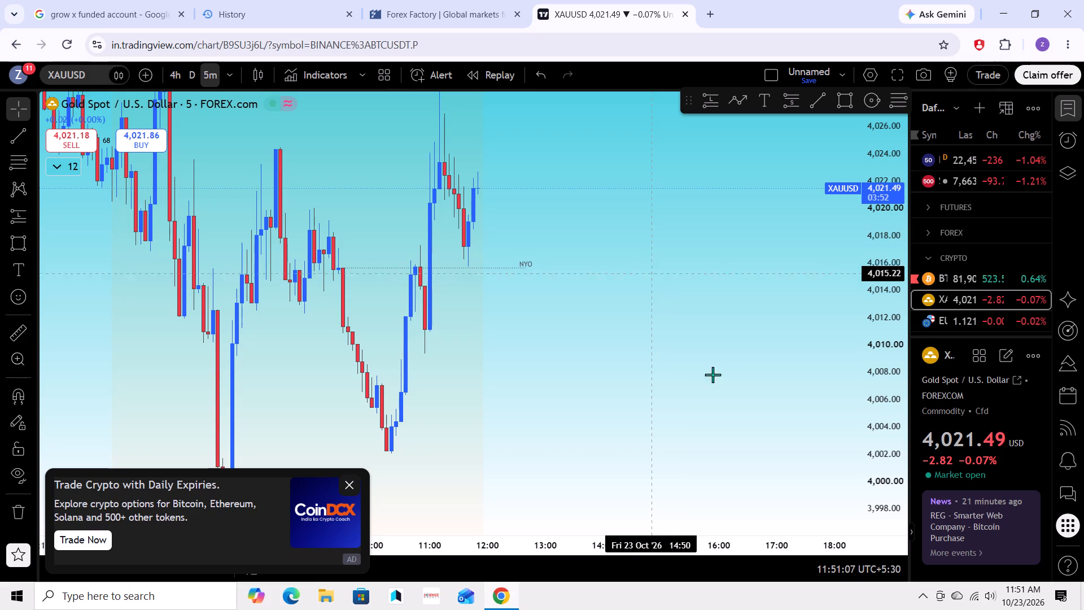
scroll(723, 333, "up", 3)
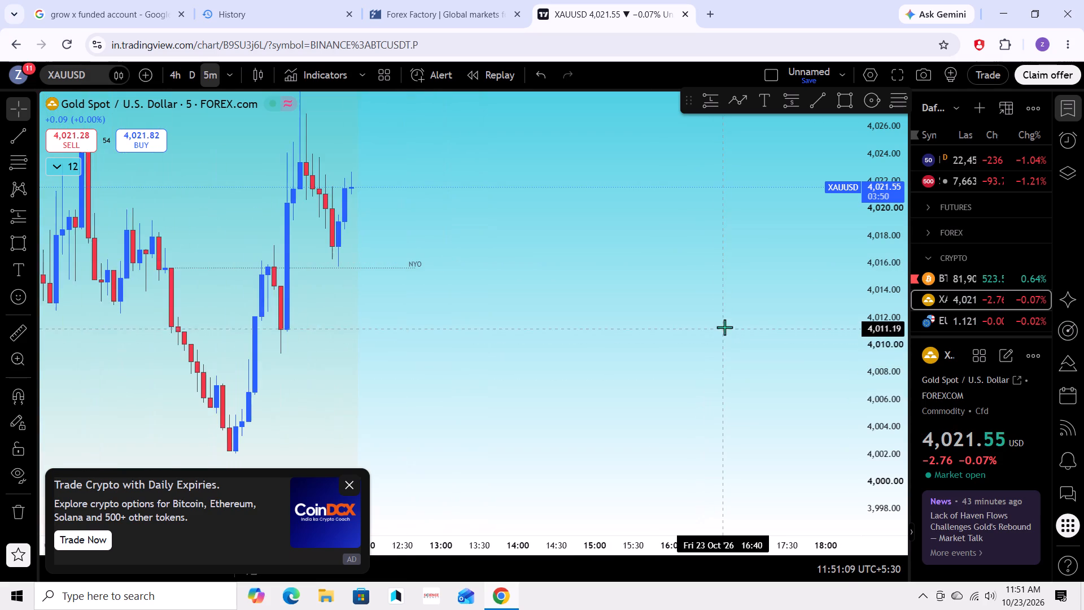
scroll(715, 329, "down", 2)
left_click_drag(709, 350, 779, 342)
left_click_drag(750, 318, 799, 361)
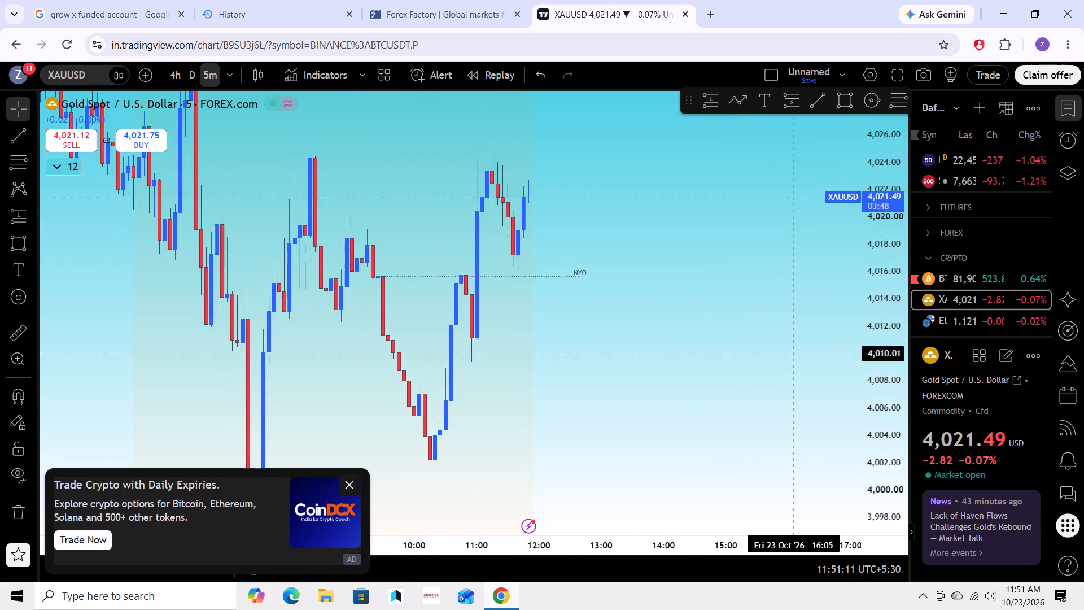
left_click_drag(799, 361, 799, 362)
left_click_drag(688, 304, 807, 373)
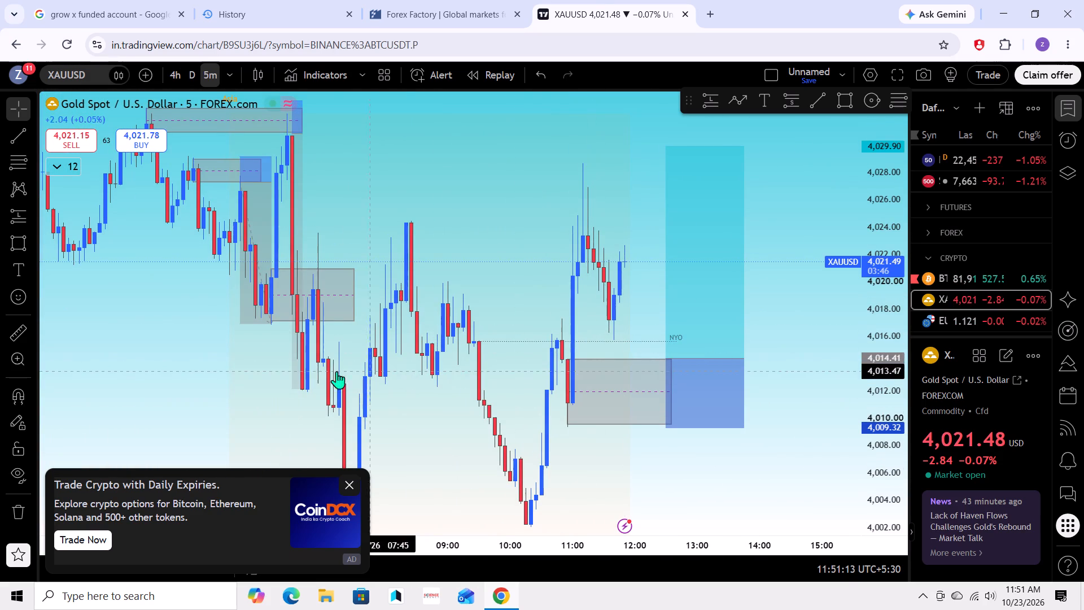
Examine the earlier XAUUSD Asia-session supply zones and short setups alongside the price action that follows them.
left_click_drag(121, 316, 495, 400)
scroll(521, 397, "up", 3)
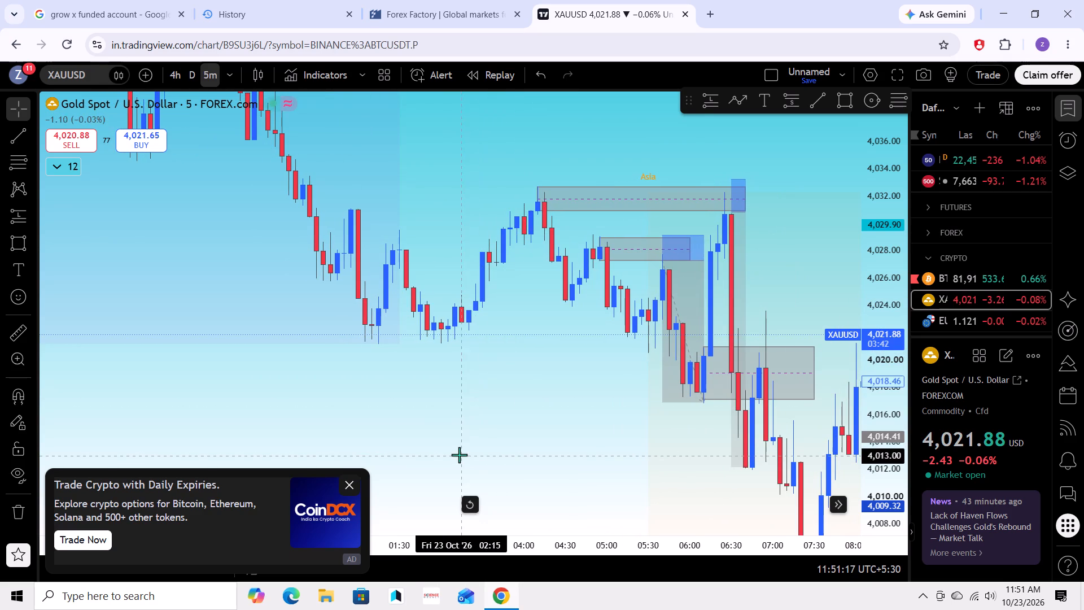
scroll(454, 452, "down", 5)
left_click_drag(520, 413, 379, 432)
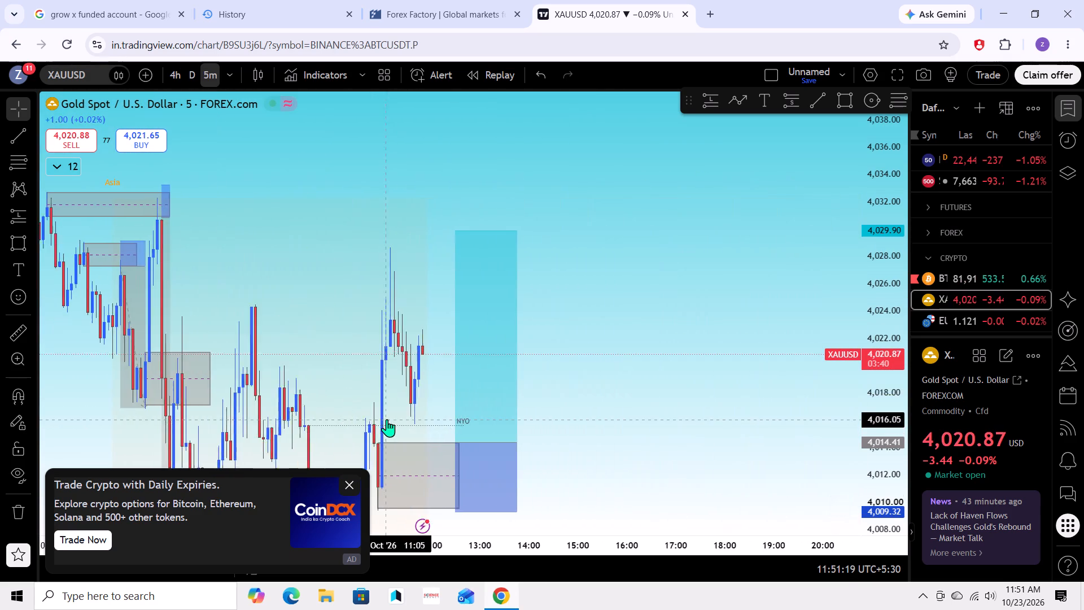
left_click_drag(476, 389, 576, 396)
left_click_drag(282, 433, 316, 403)
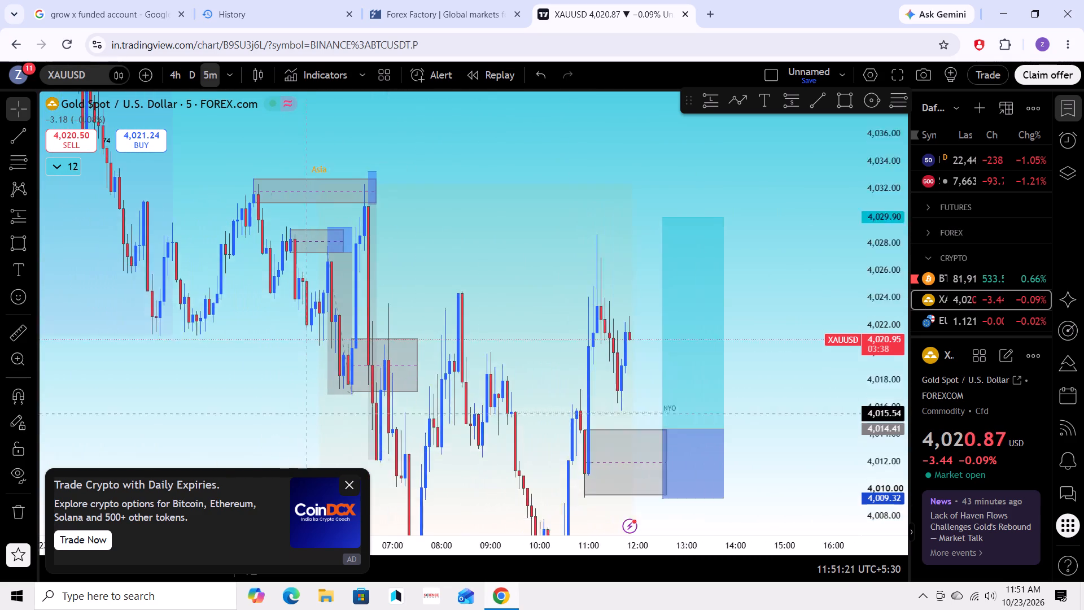
left_click_drag(316, 403, 334, 388)
scroll(338, 411, "up", 4)
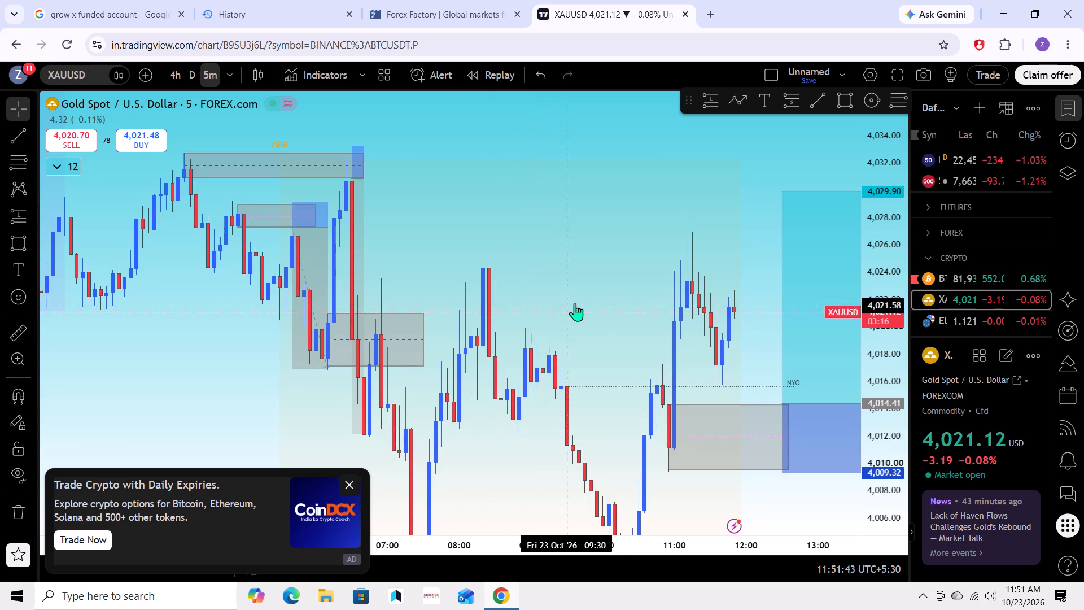
Examine current XAUUSD price against the planned long position and the demand zone below the NYO level.
left_click_drag(576, 302, 507, 314)
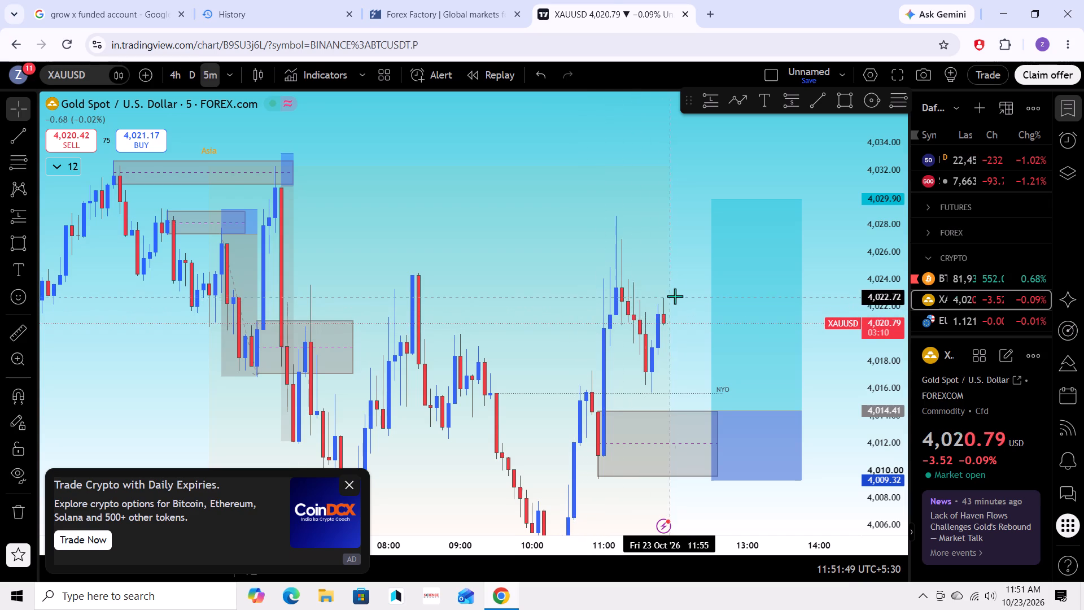
left_click_drag(679, 293, 650, 297)
left_click_drag(660, 297, 649, 299)
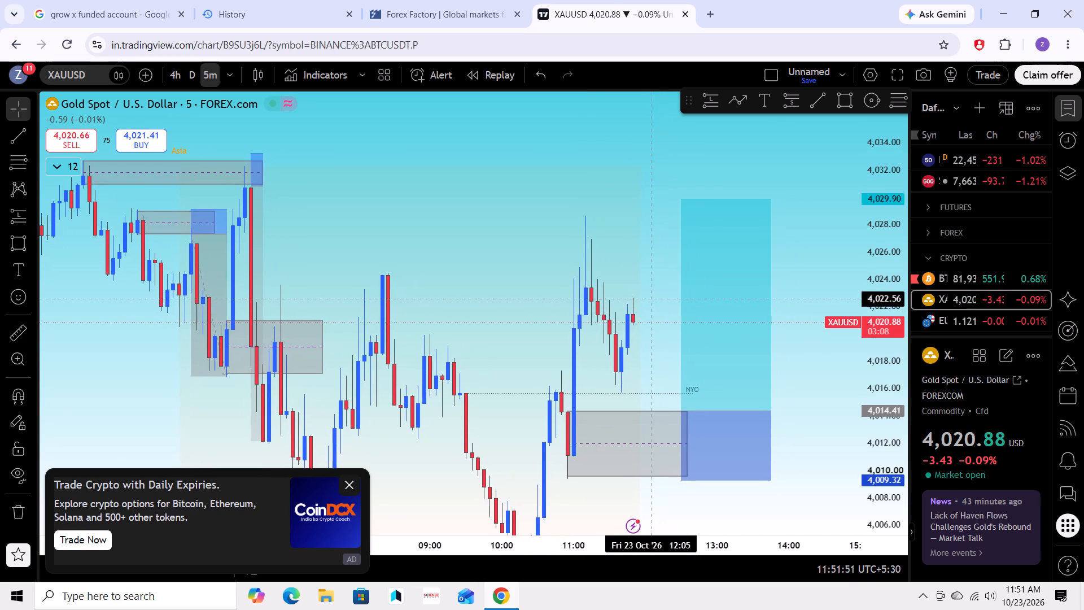
left_click_drag(649, 299, 586, 290)
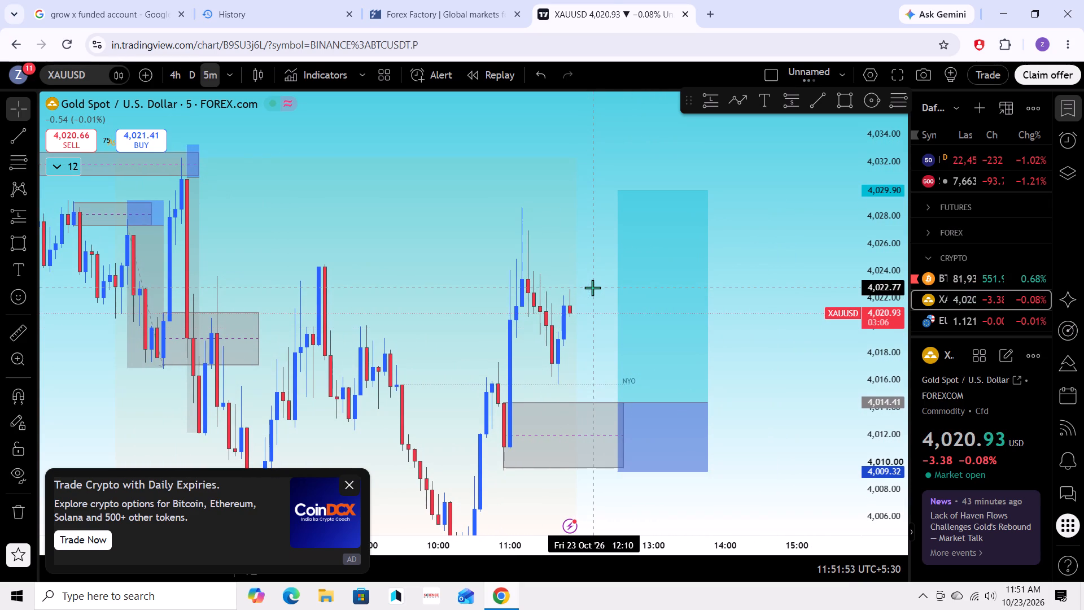
left_click_drag(595, 289, 599, 304)
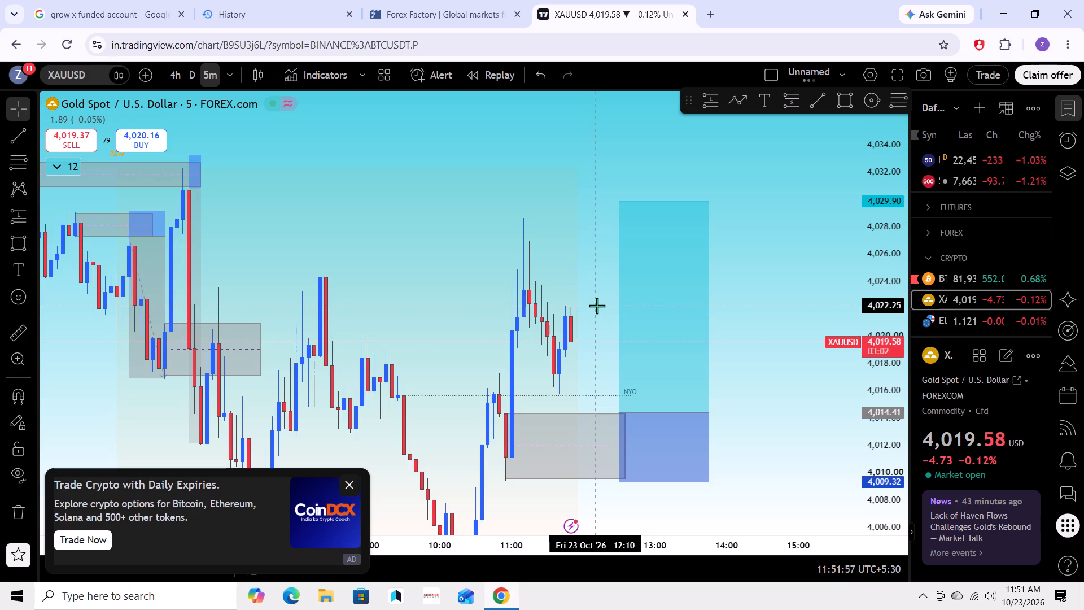
left_click_drag(596, 340, 609, 296)
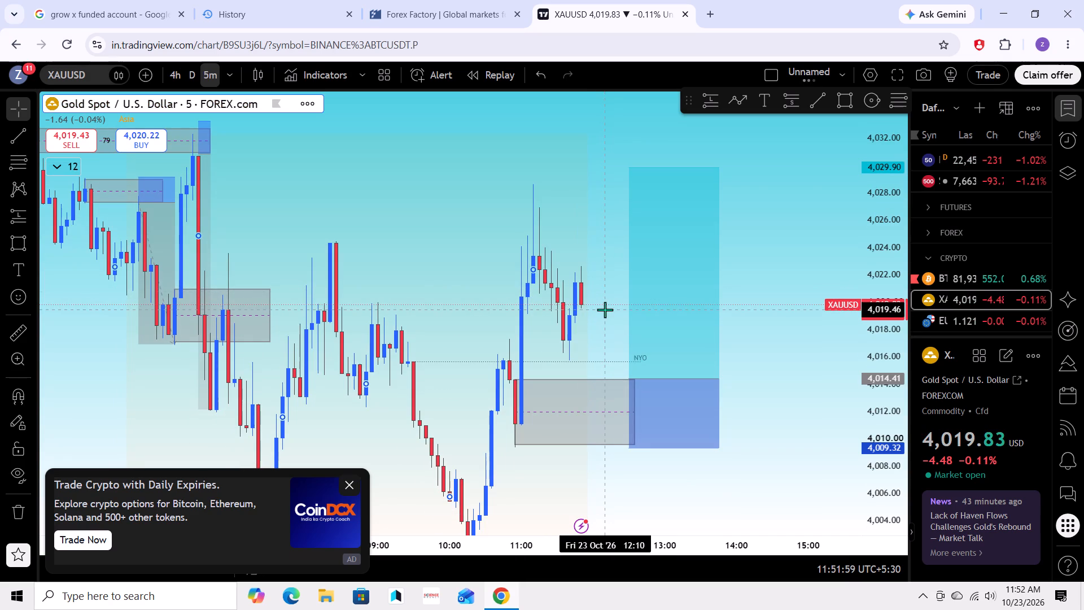
left_click_drag(625, 493, 645, 464)
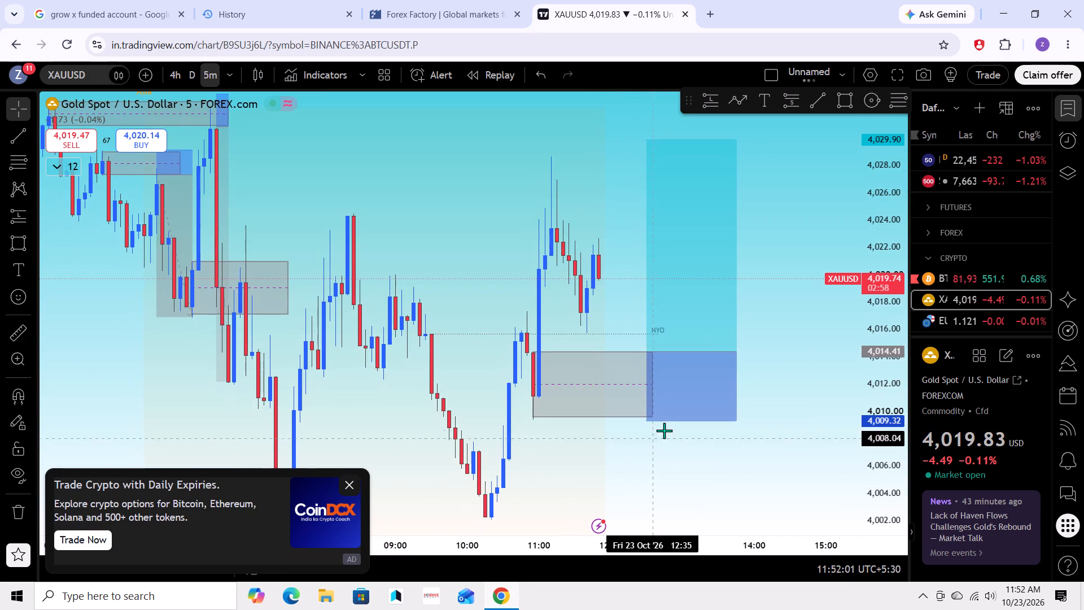
left_click(649, 448)
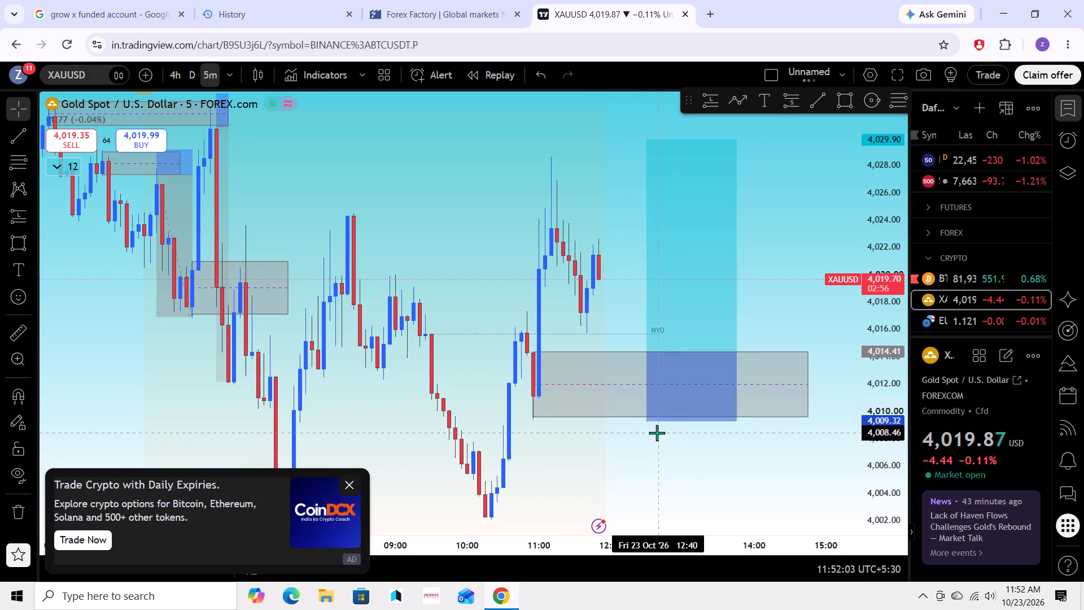
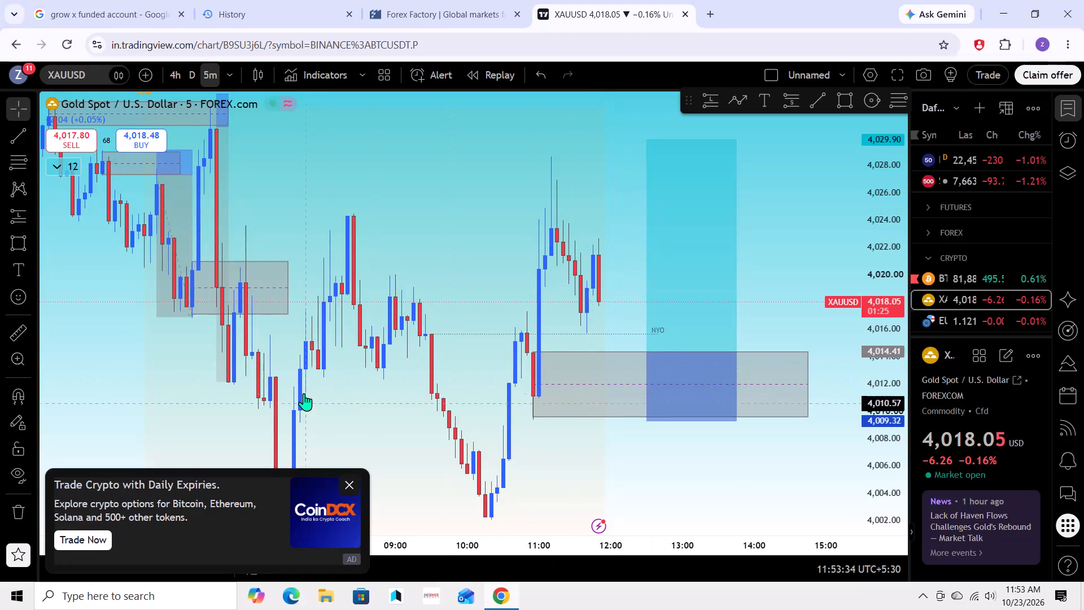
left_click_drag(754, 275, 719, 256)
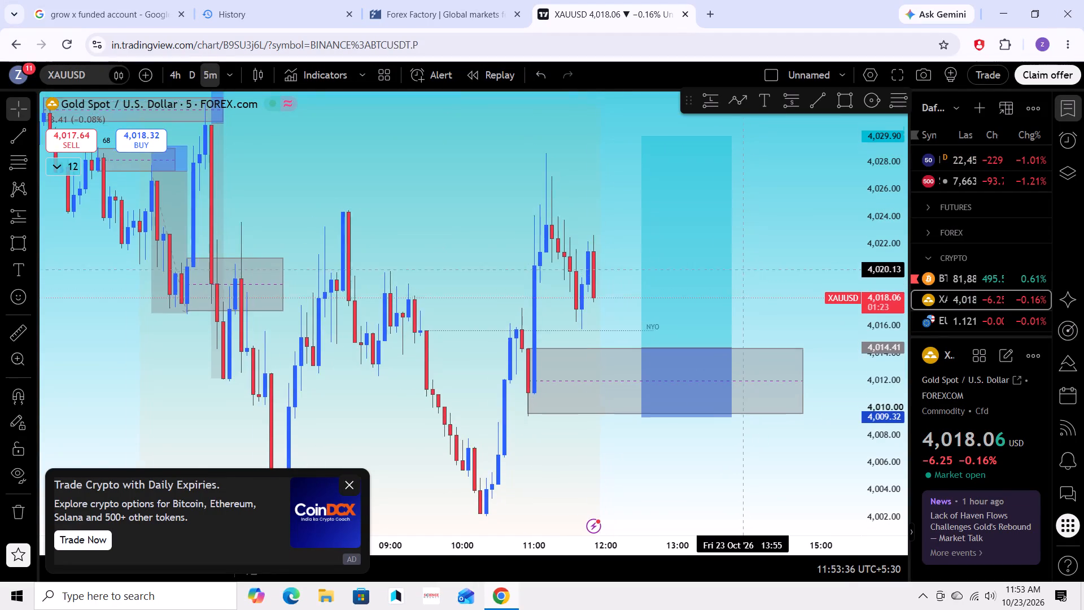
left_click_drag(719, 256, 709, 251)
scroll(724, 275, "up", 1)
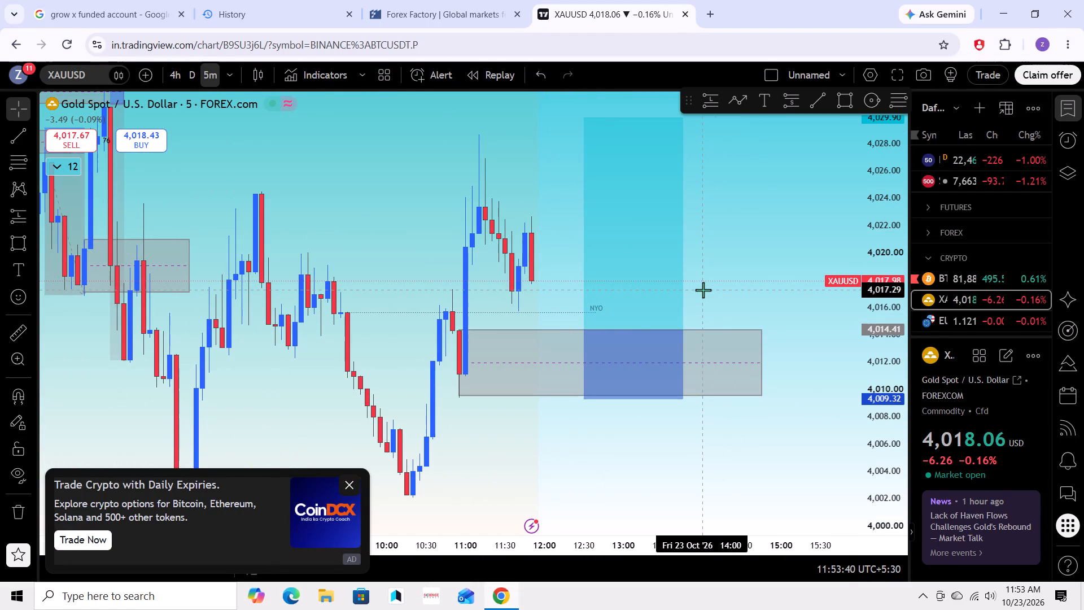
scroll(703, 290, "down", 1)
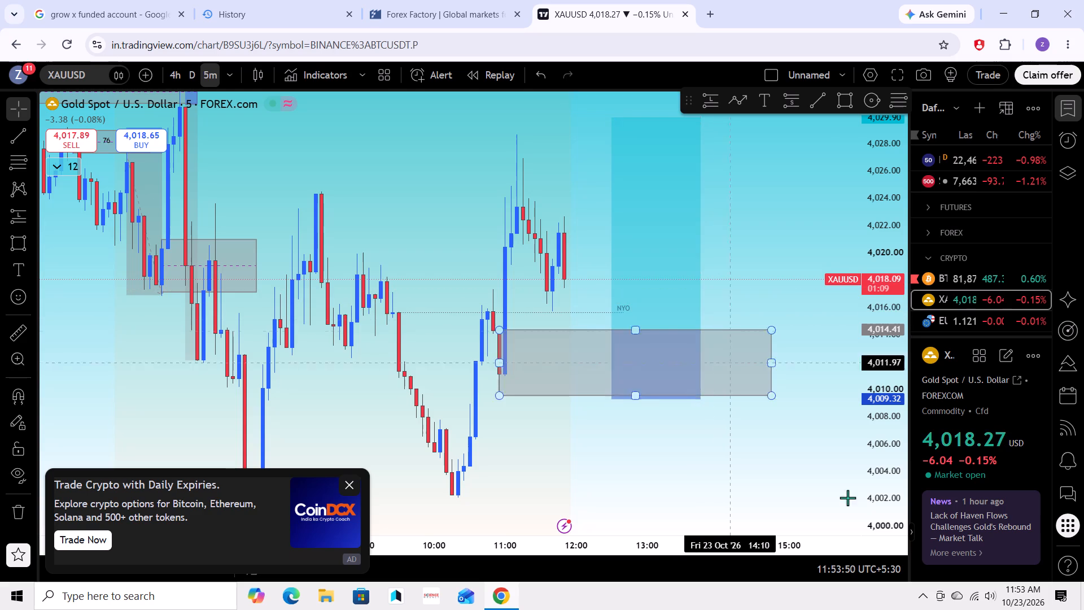
Show the hidden notification-area icons in the Windows taskbar.
left_click(918, 592)
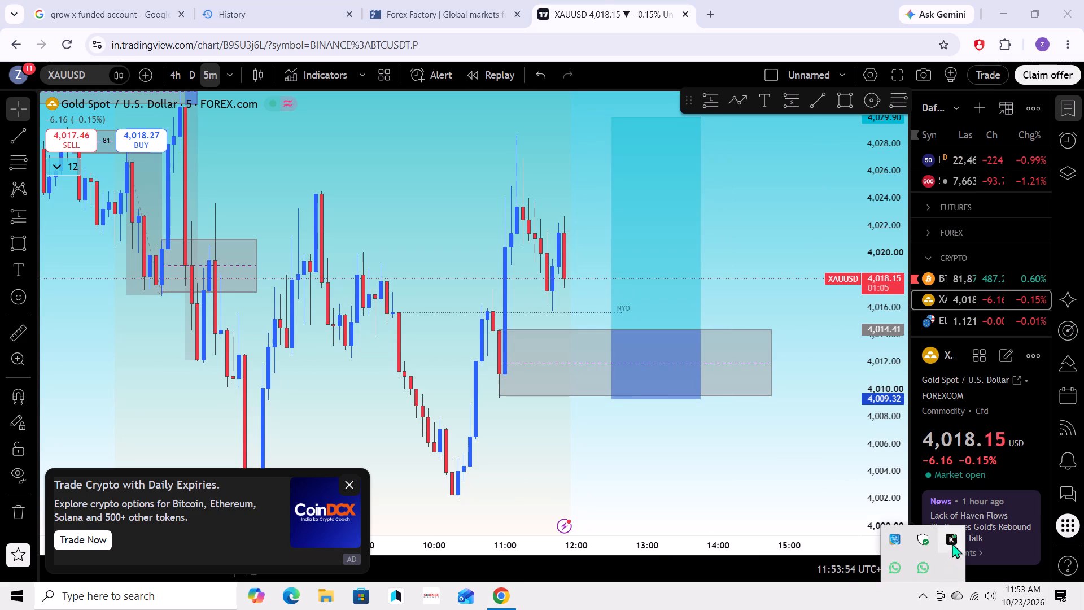